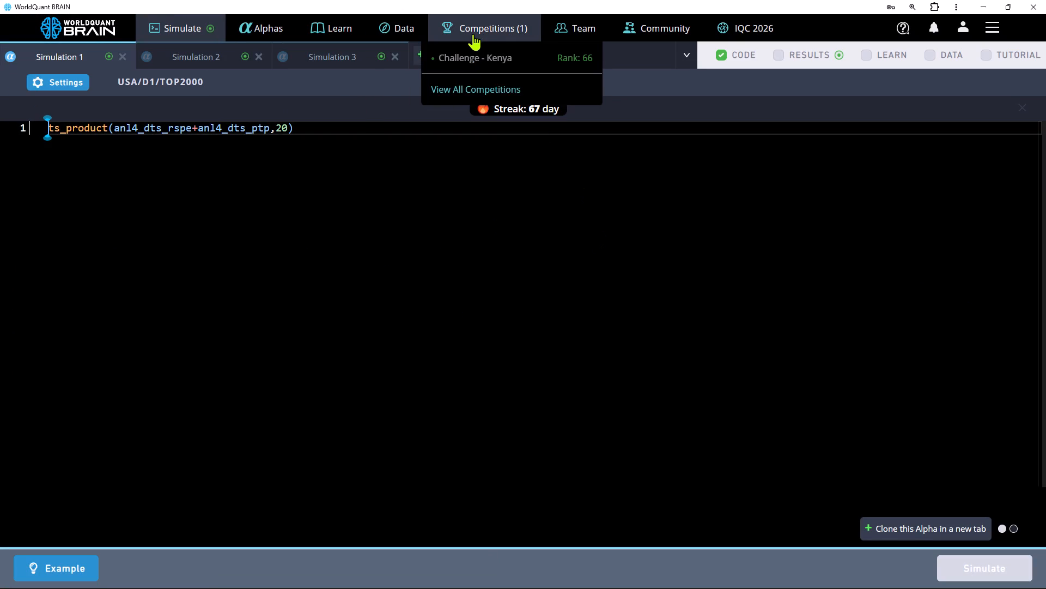
Open the Challenge - Kenya competition and look through its user leaderboard.
{"action": "left_click", "coordinate": [496, 52]}
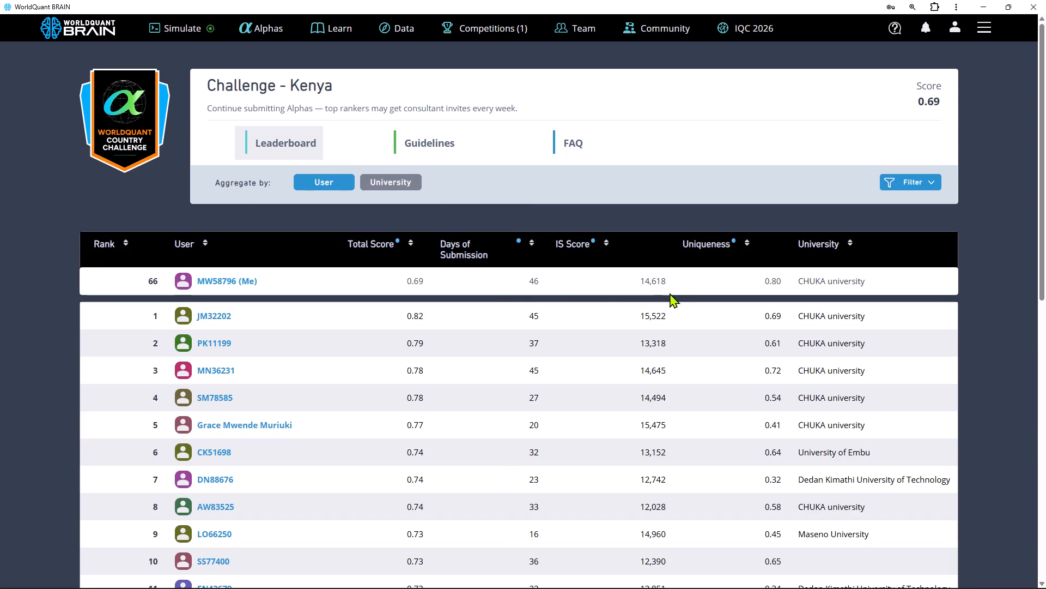
{"action": "scroll", "coordinate": [681, 324], "scroll_direction": "down", "scroll_amount": 1}
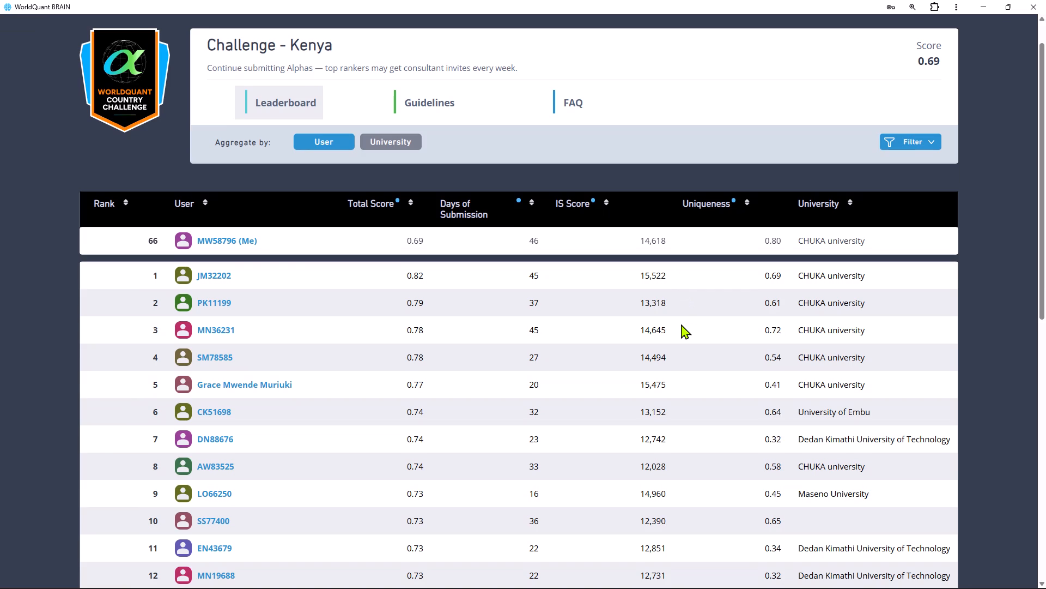
{"action": "scroll", "coordinate": [681, 324], "scroll_direction": "down", "scroll_amount": 3}
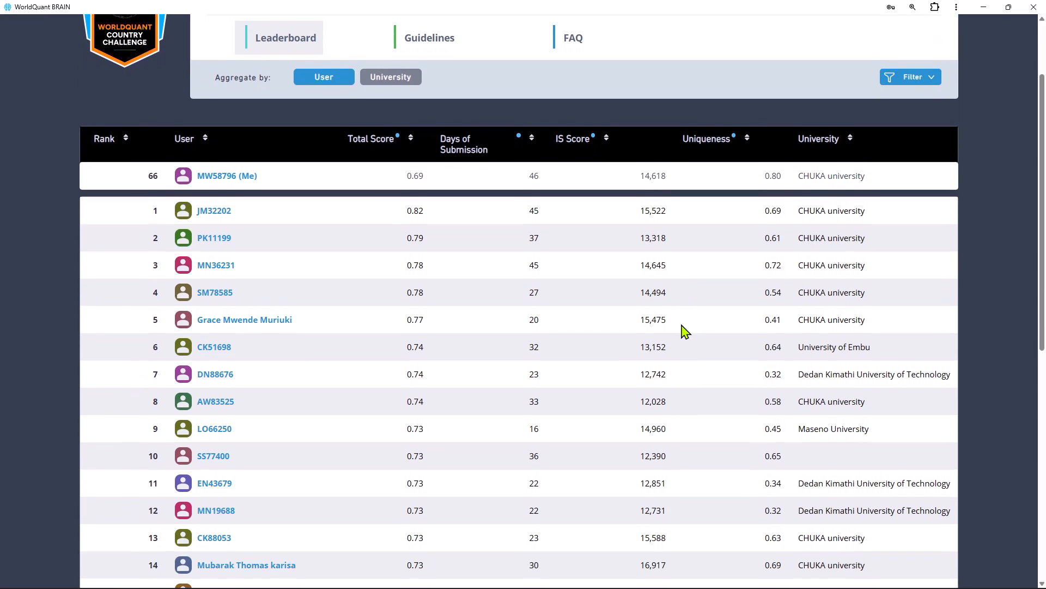
{"action": "scroll", "coordinate": [681, 324], "scroll_direction": "down", "scroll_amount": 3}
{"action": "scroll", "coordinate": [681, 324], "scroll_direction": "up", "scroll_amount": 3}
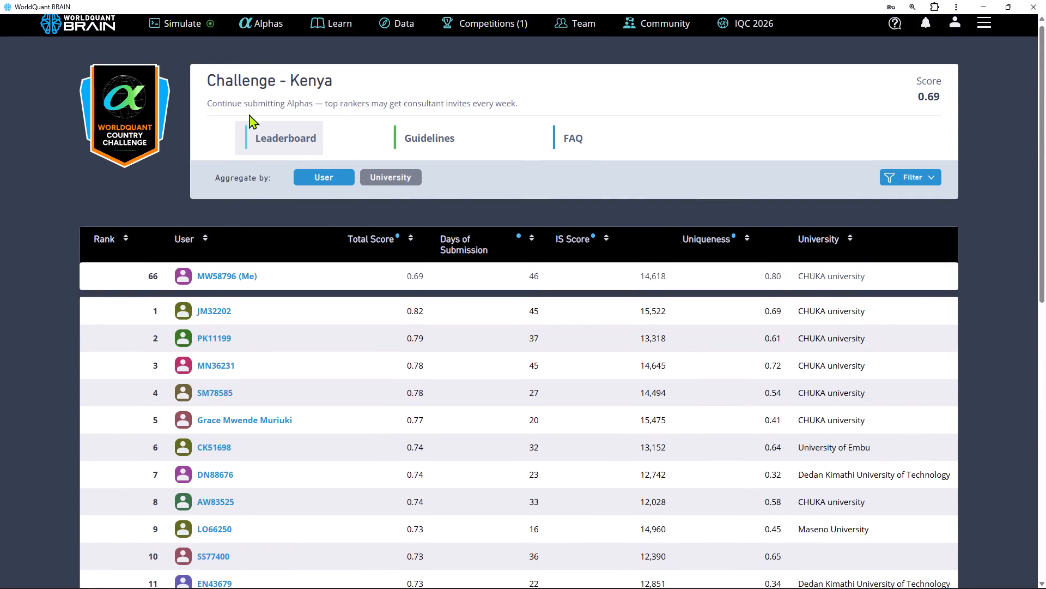
Show the results of Simulation 3 and examine its chart, IS Summary and failed IS tests.
{"action": "left_click", "coordinate": [170, 23]}
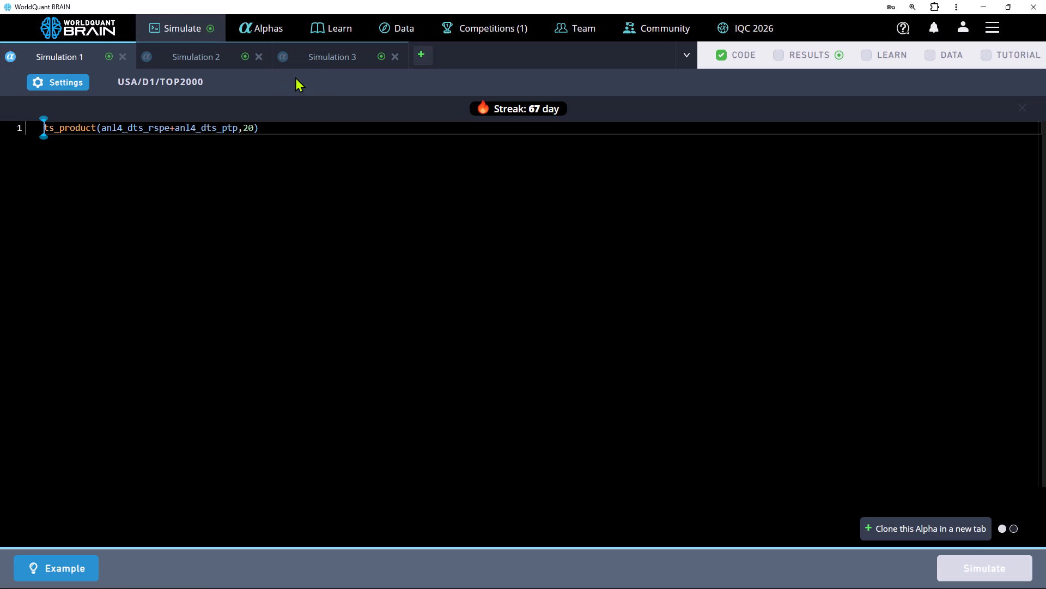
{"action": "left_click", "coordinate": [324, 59]}
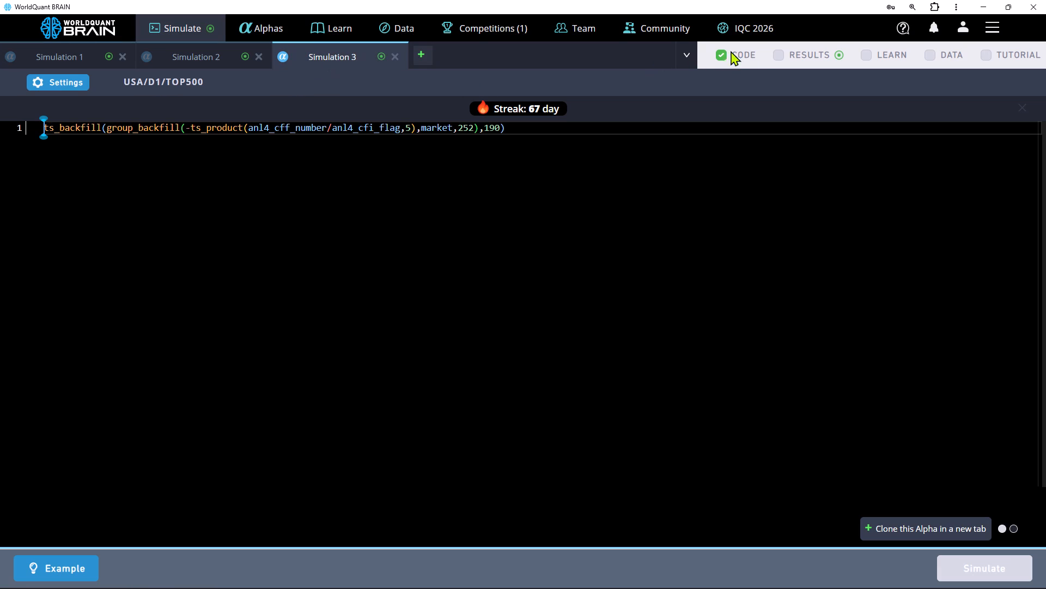
{"action": "left_click", "coordinate": [786, 56]}
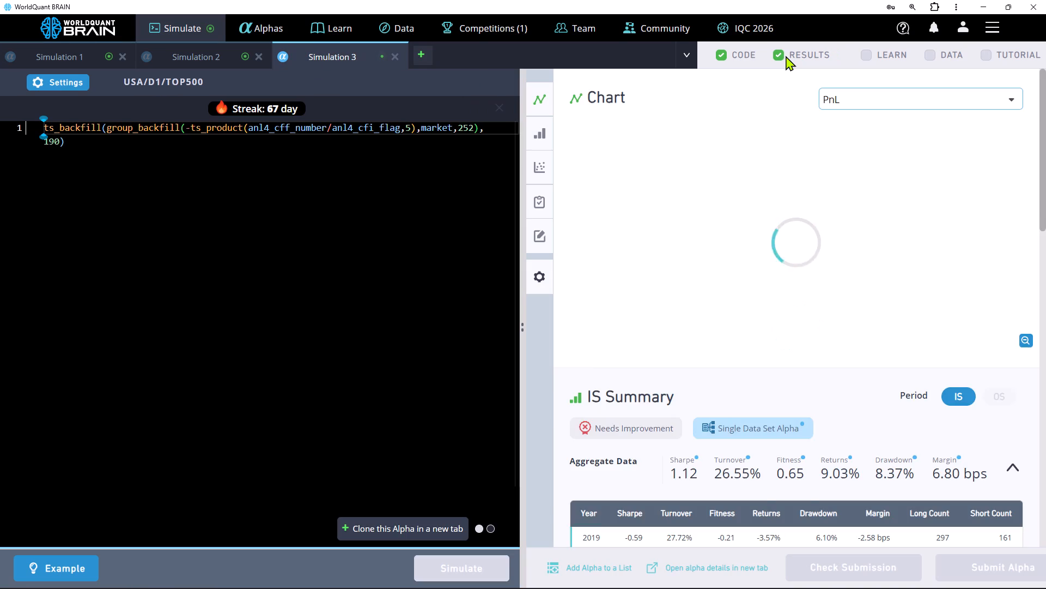
{"action": "scroll", "coordinate": [905, 240], "scroll_direction": "down", "scroll_amount": 2}
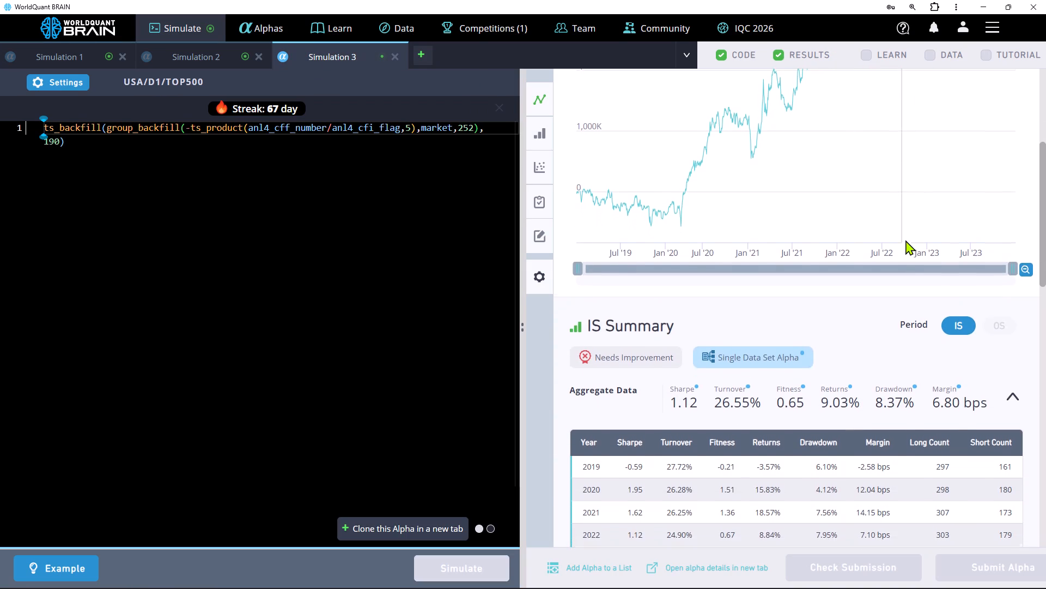
{"action": "scroll", "coordinate": [905, 240], "scroll_direction": "down", "scroll_amount": 3}
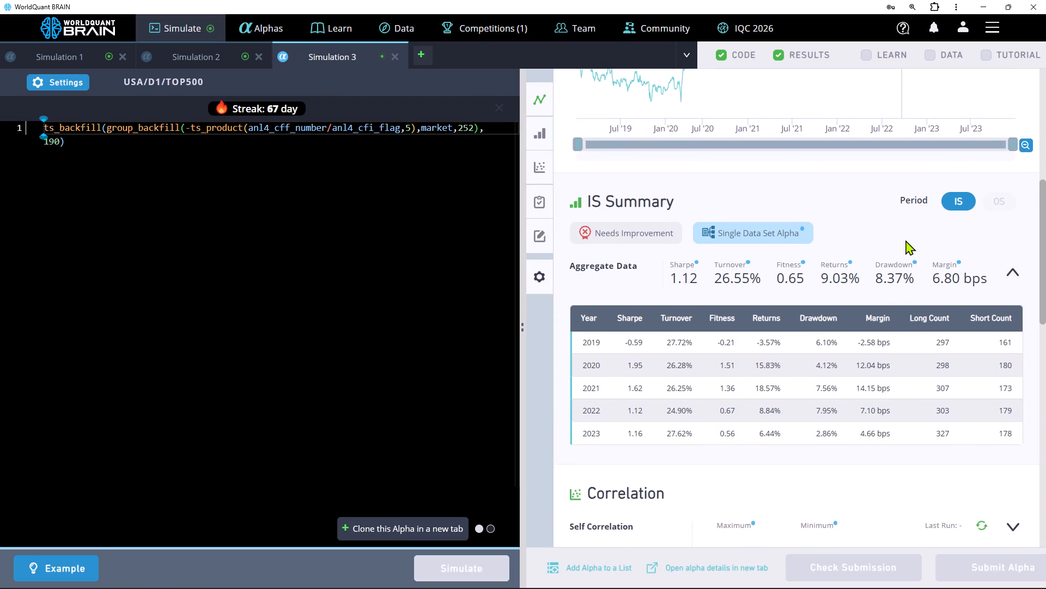
{"action": "scroll", "coordinate": [905, 240], "scroll_direction": "down", "scroll_amount": 5}
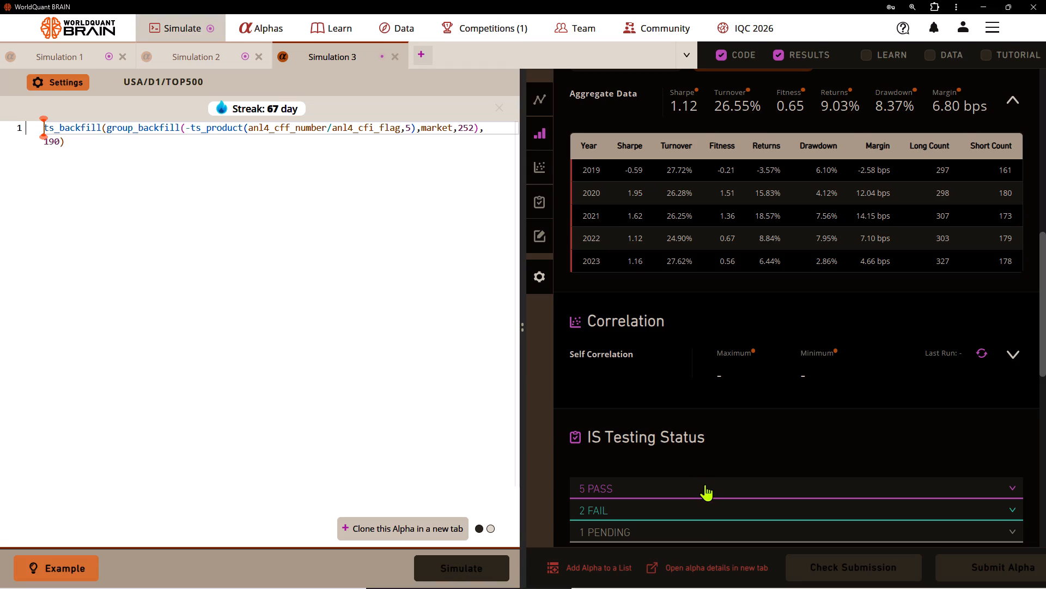
{"action": "key", "text": "space"}
{"action": "left_click", "coordinate": [702, 504]}
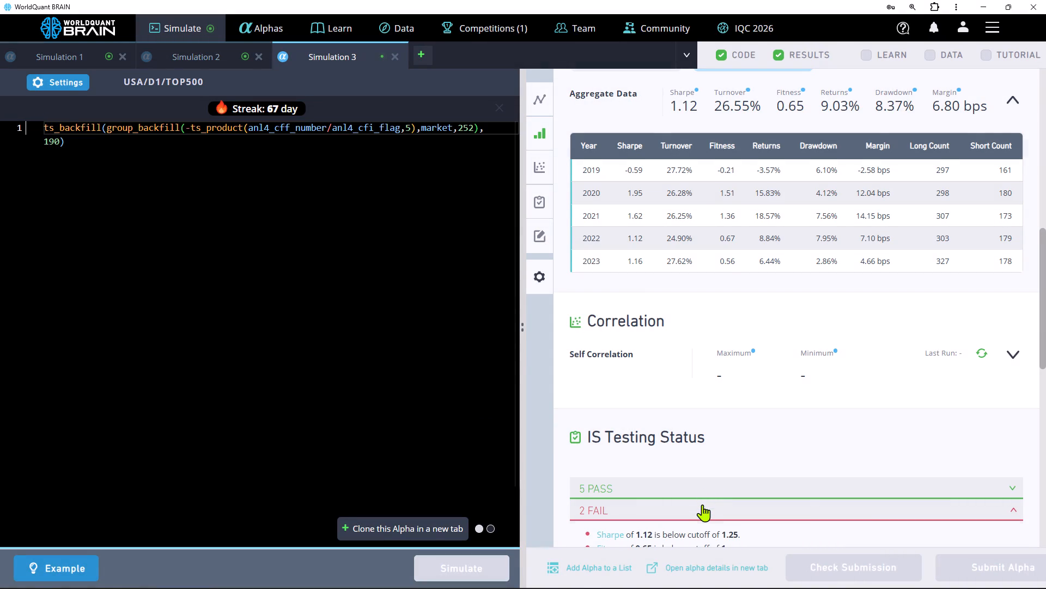
Set the screen brightness to 86 in the Windows quick settings.
{"action": "left_click", "coordinate": [960, 574]}
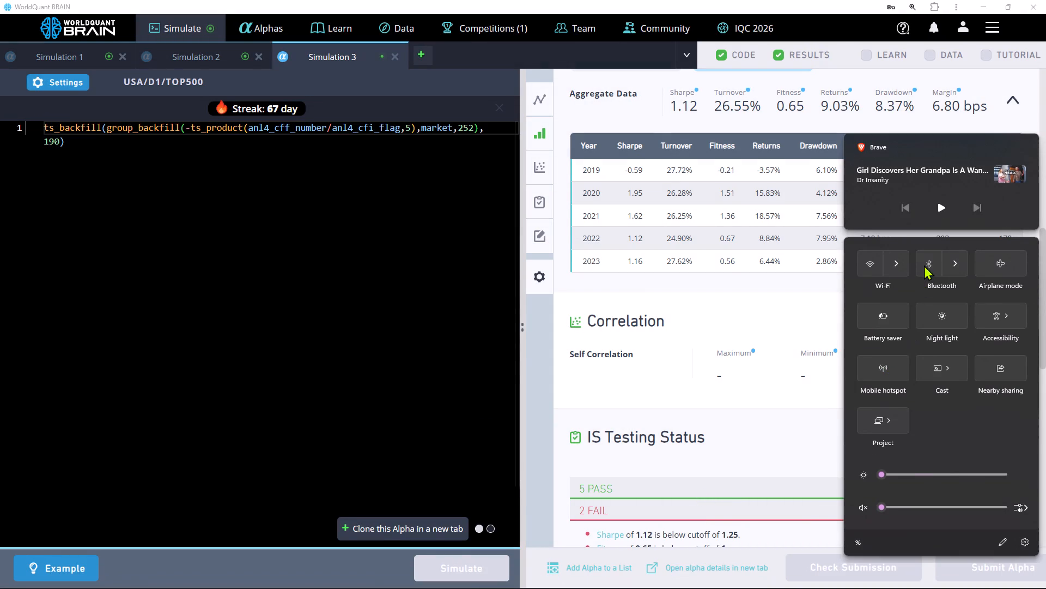
{"action": "left_click", "coordinate": [985, 473]}
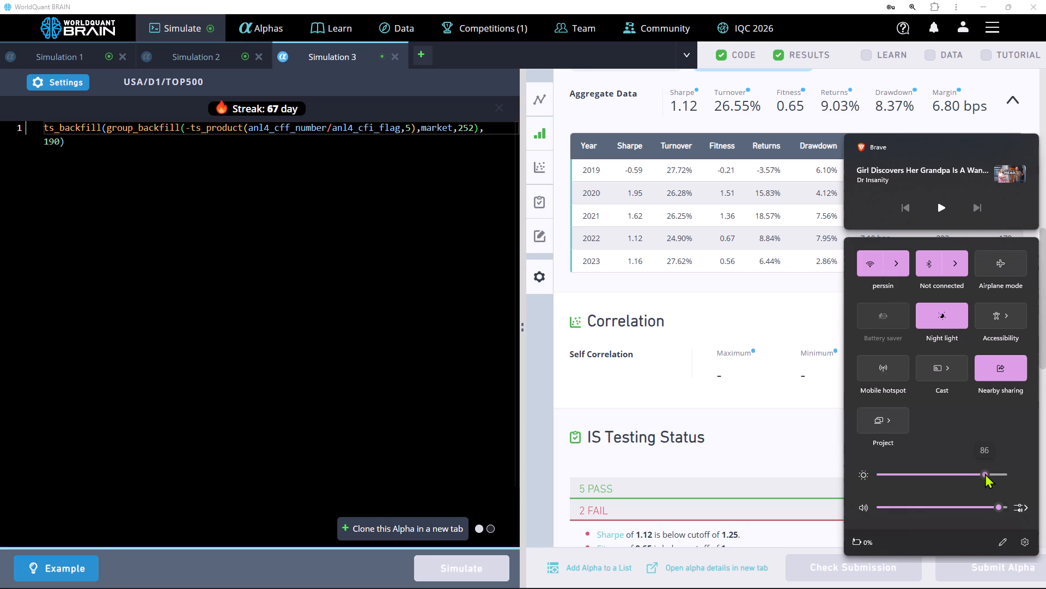
Append *cap to the end of the Simulation 3 expression and run the simulation.
{"action": "left_click", "coordinate": [271, 406]}
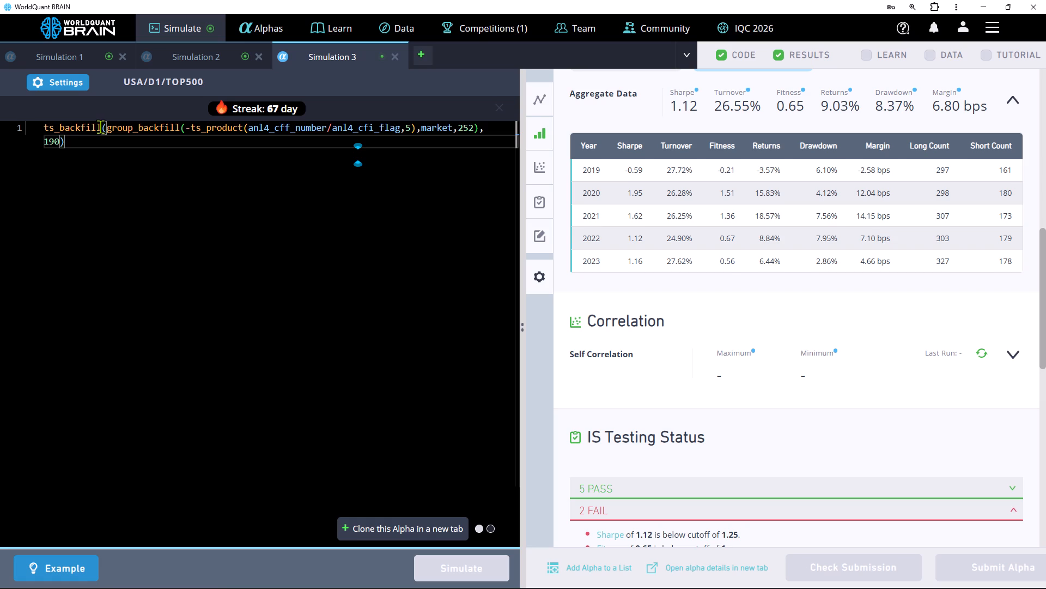
{"action": "key", "text": "shift+asterisk"}
{"action": "type", "text": "cap"}
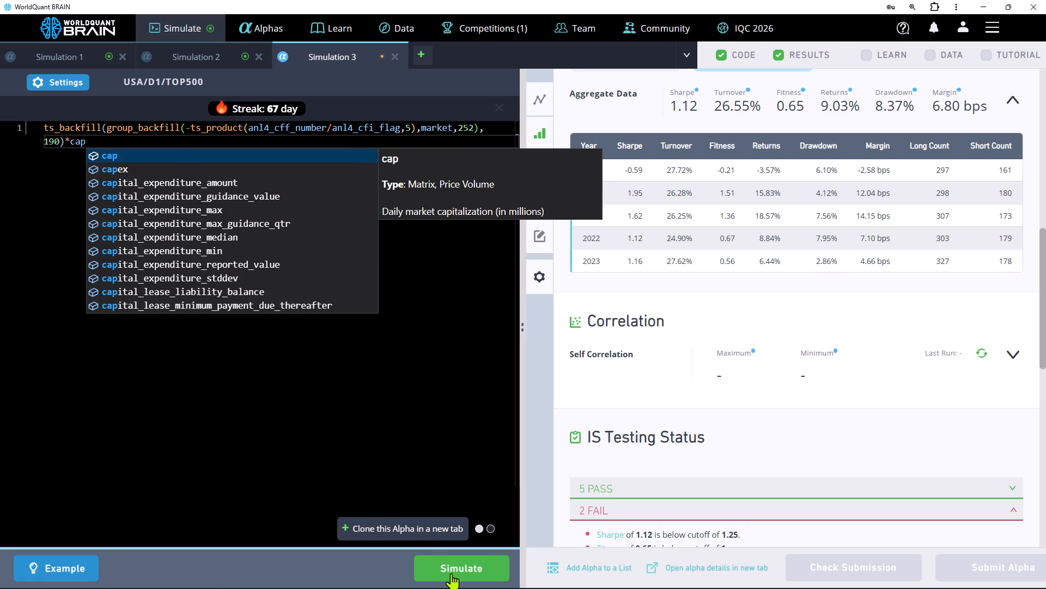
{"action": "left_click", "coordinate": [457, 573]}
Show the results of Simulation 2 and examine its PnL chart and IS Summary.
{"action": "left_click", "coordinate": [198, 46]}
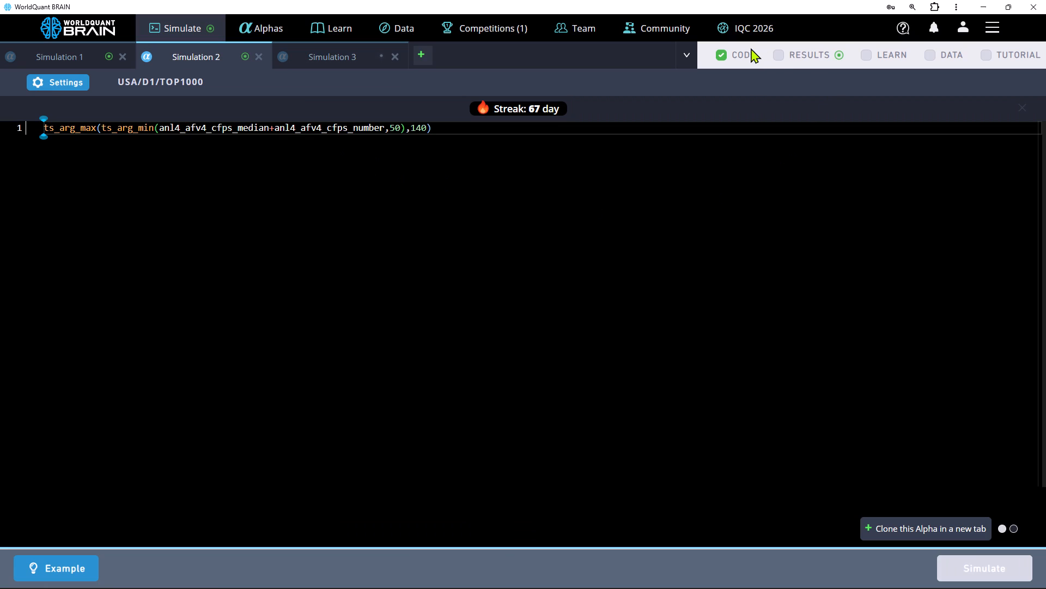
{"action": "left_click", "coordinate": [775, 52]}
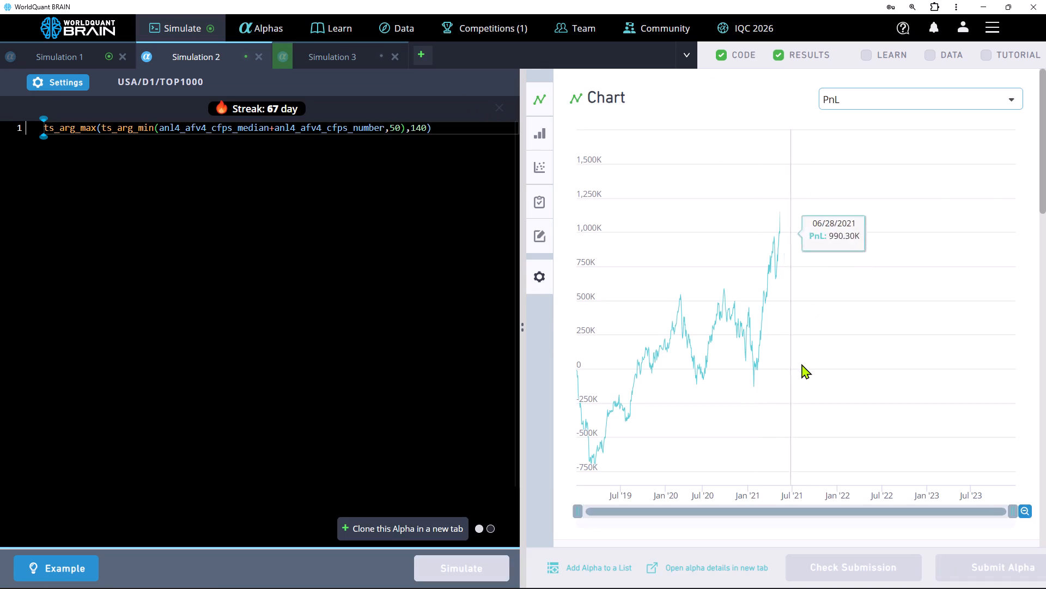
{"action": "scroll", "coordinate": [807, 366], "scroll_direction": "down", "scroll_amount": 3}
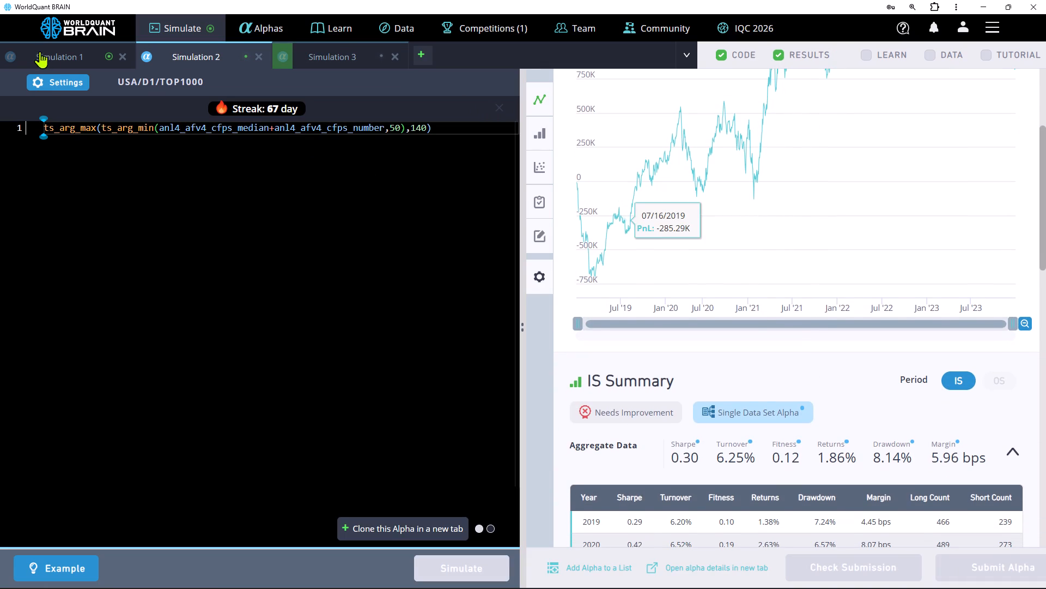
Show the results of Simulation 1, replace its ts_product operator with ts_quantile, and run the simulation.
{"action": "left_click", "coordinate": [52, 61]}
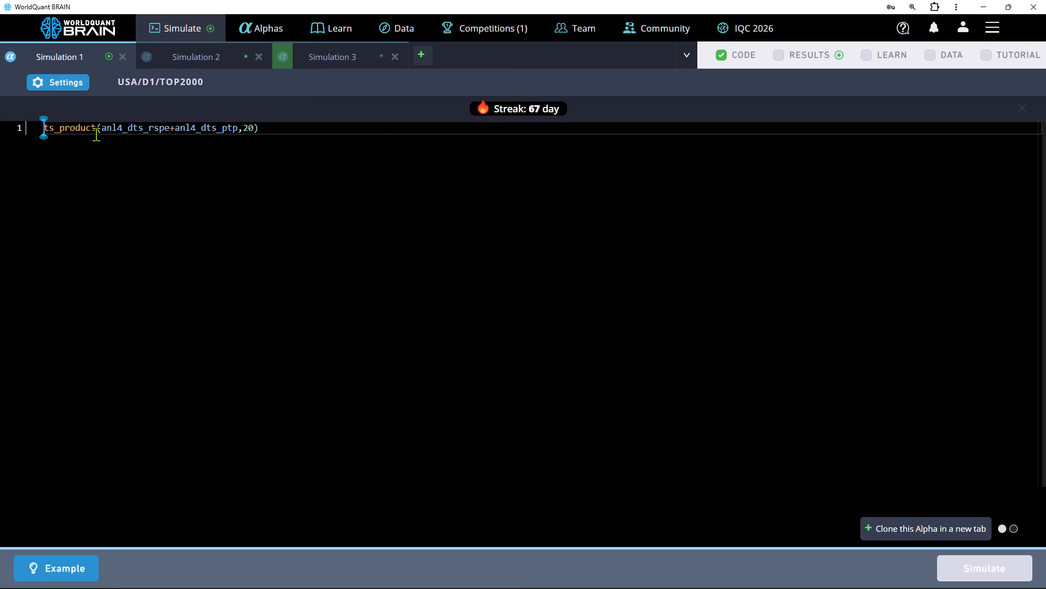
{"action": "left_click", "coordinate": [780, 54]}
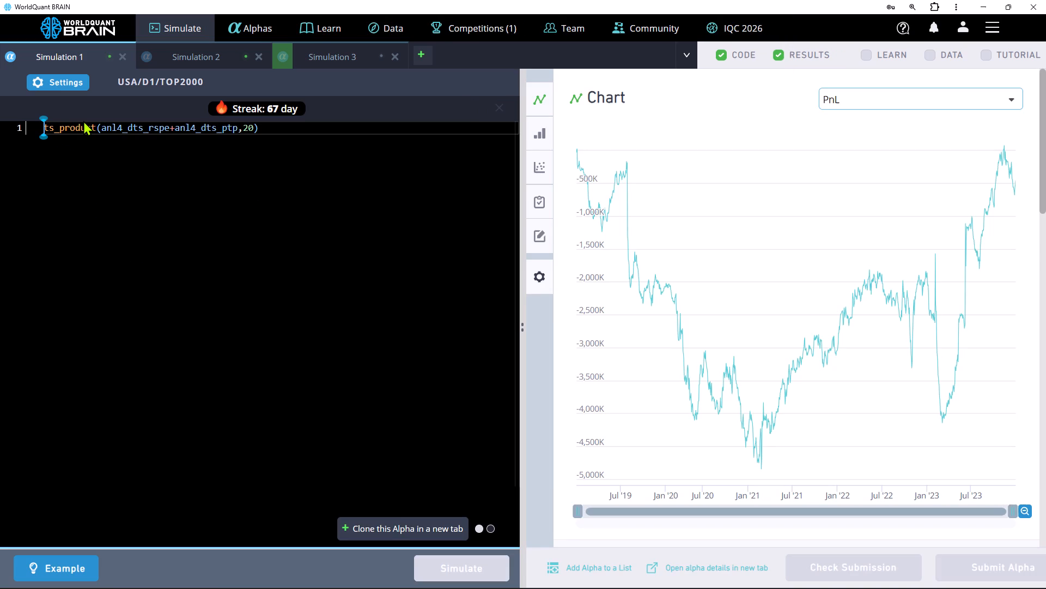
{"action": "left_click", "coordinate": [96, 123]}
{"action": "key", "text": "BackSpace"}
{"action": "key", "text": "BackSpace"}
{"action": "key", "text": "BackSpace"}
{"action": "key", "text": "BackSpace"}
{"action": "key", "text": "BackSpace"}
{"action": "key", "text": "BackSpace"}
{"action": "key", "text": "BackSpace"}
{"action": "key", "text": "BackSpace"}
{"action": "key", "text": "BackSpace"}
{"action": "key", "text": "BackSpace"}
{"action": "key", "text": "BackSpace"}
{"action": "key", "text": "BackSpace"}
{"action": "key", "text": "BackSpace"}
{"action": "type", "text": "ts"}
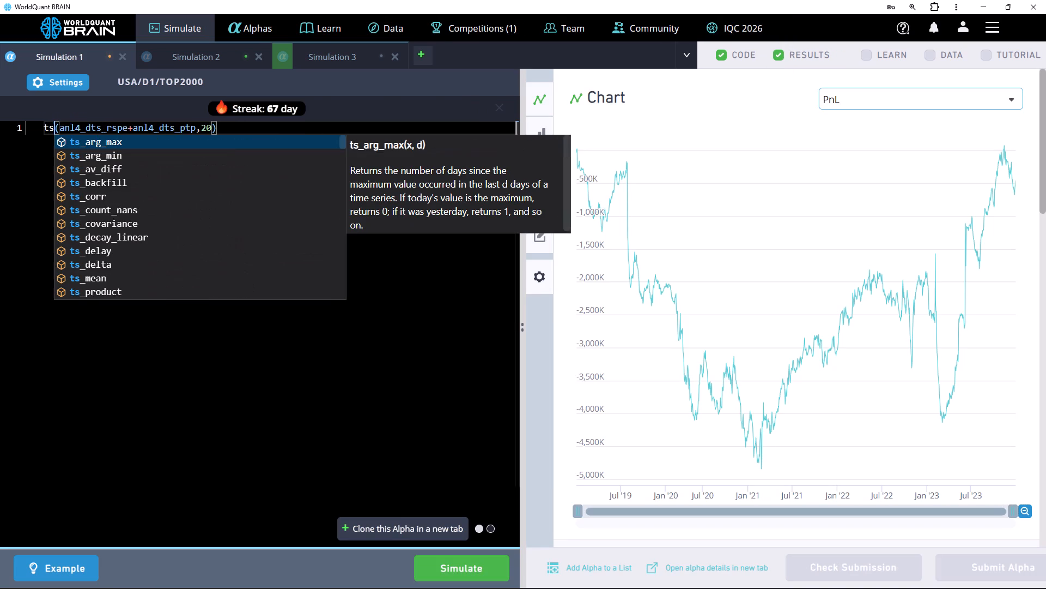
{"action": "scroll", "coordinate": [133, 233], "scroll_direction": "down", "scroll_amount": 2}
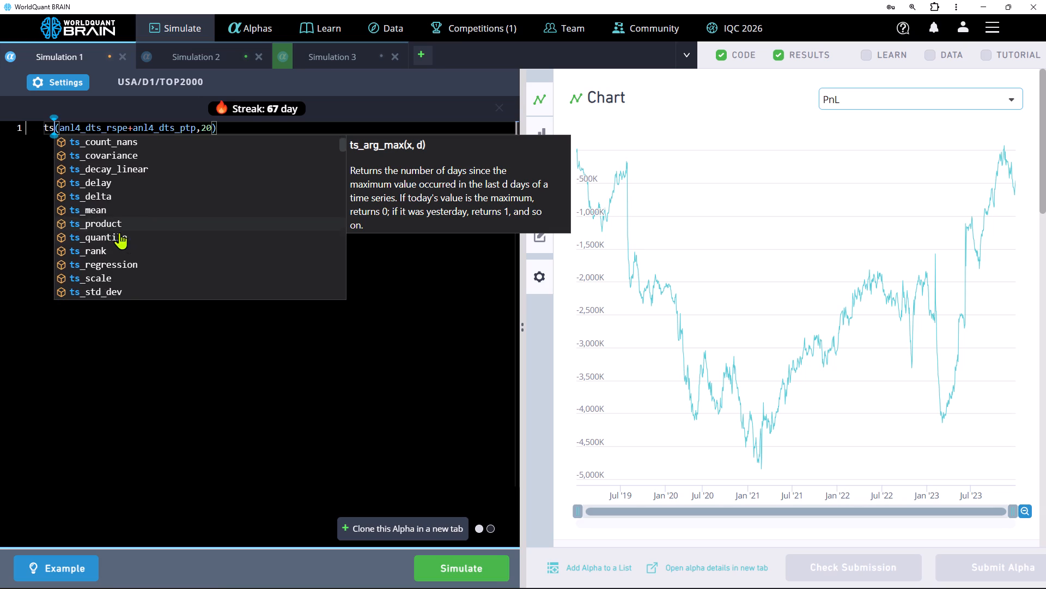
{"action": "left_click", "coordinate": [126, 236]}
{"action": "left_click", "coordinate": [451, 563]}
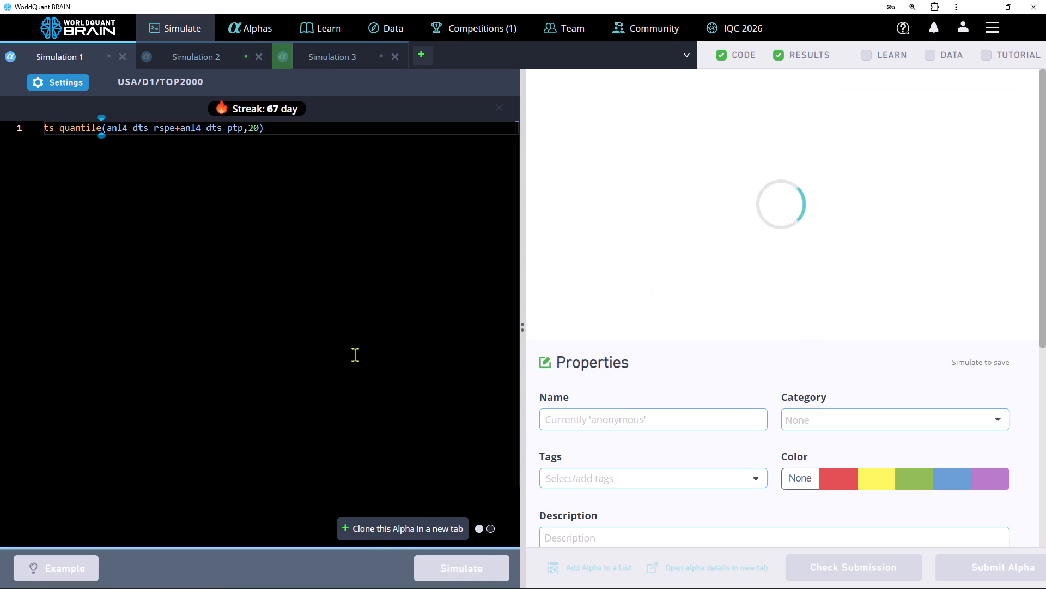
In Simulation 2, change the outer ts_arg_max operator to ts_arg_min and run the simulation.
{"action": "left_click", "coordinate": [211, 55]}
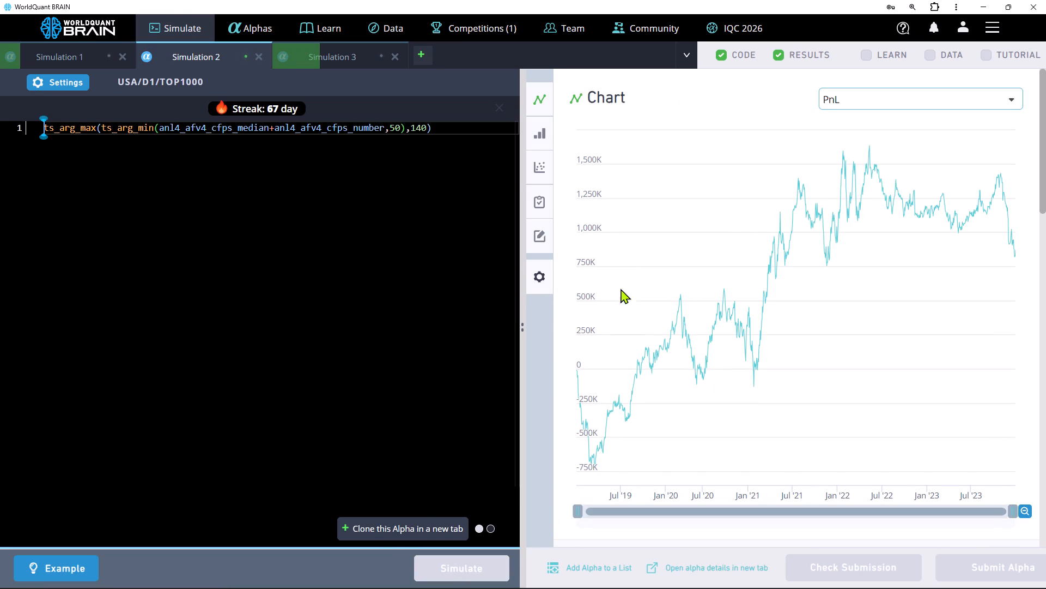
{"action": "scroll", "coordinate": [747, 299], "scroll_direction": "down", "scroll_amount": 2}
{"action": "scroll", "coordinate": [747, 299], "scroll_direction": "up", "scroll_amount": 1}
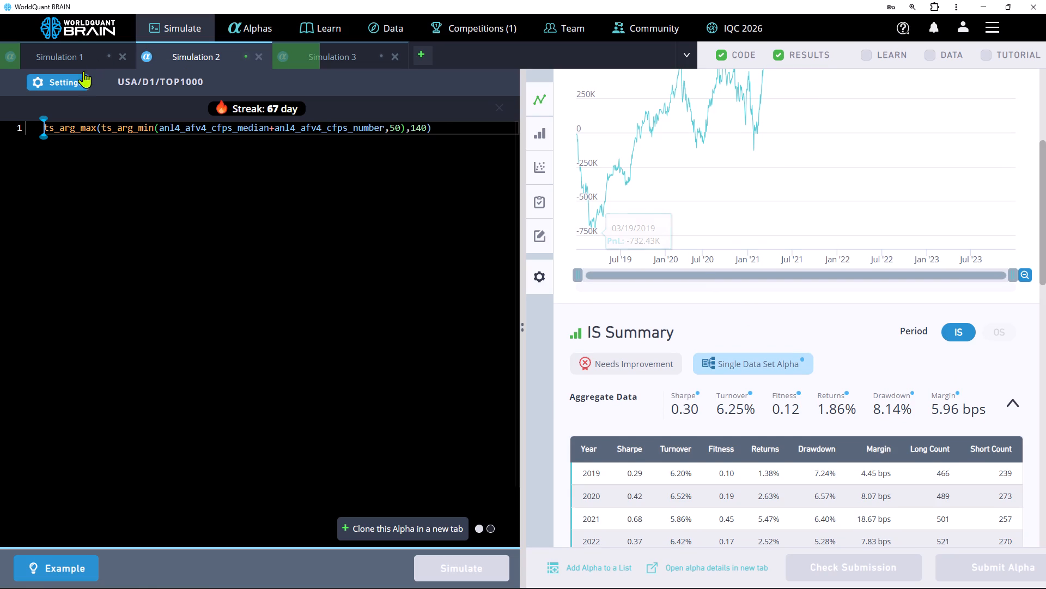
{"action": "left_click", "coordinate": [96, 125]}
{"action": "key", "text": "BackSpace"}
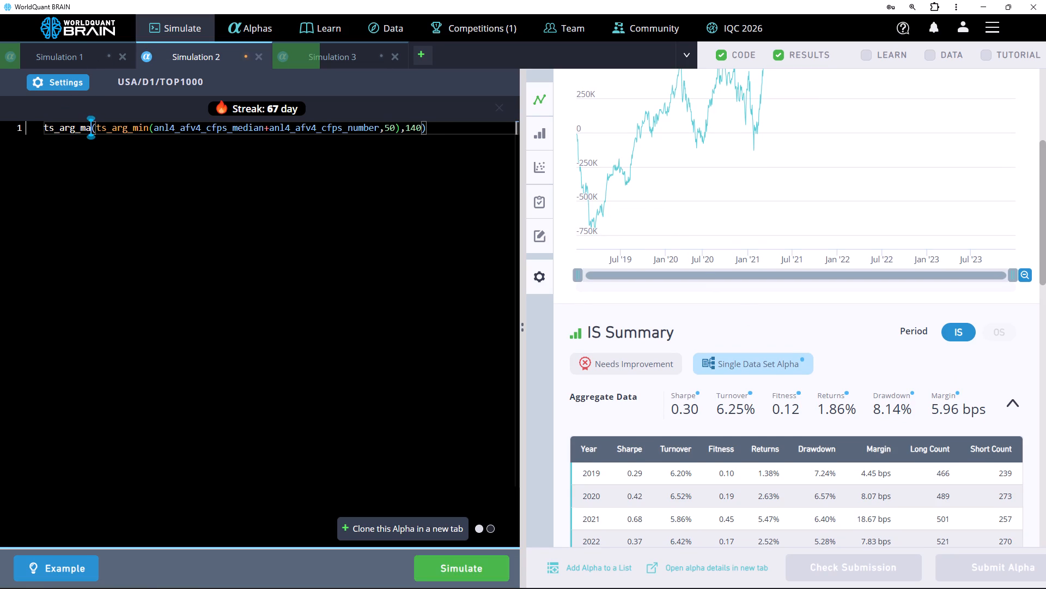
{"action": "key", "text": "BackSpace"}
{"action": "type", "text": "in"}
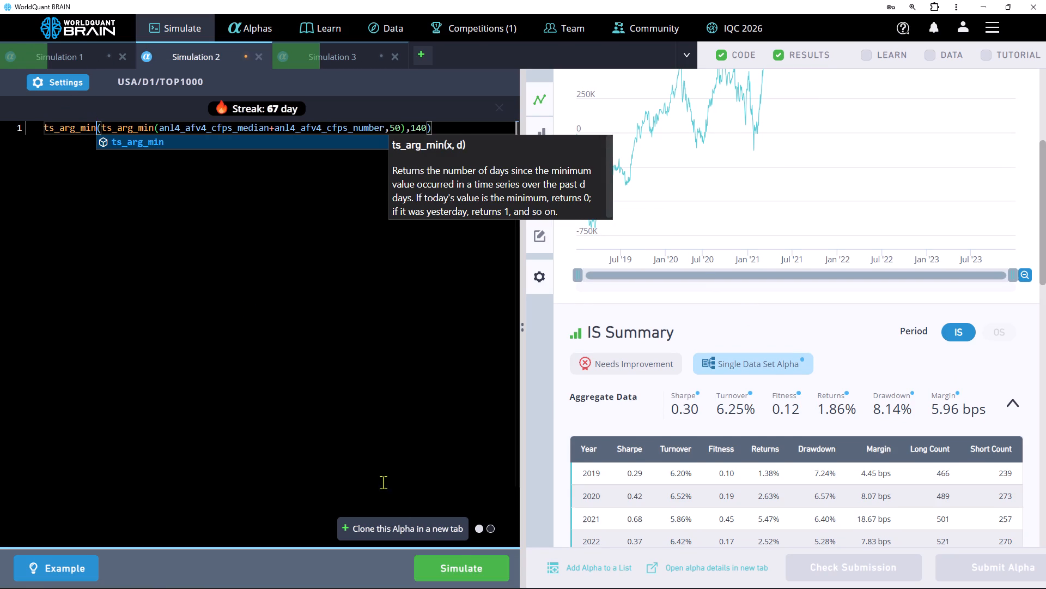
{"action": "left_click", "coordinate": [478, 571]}
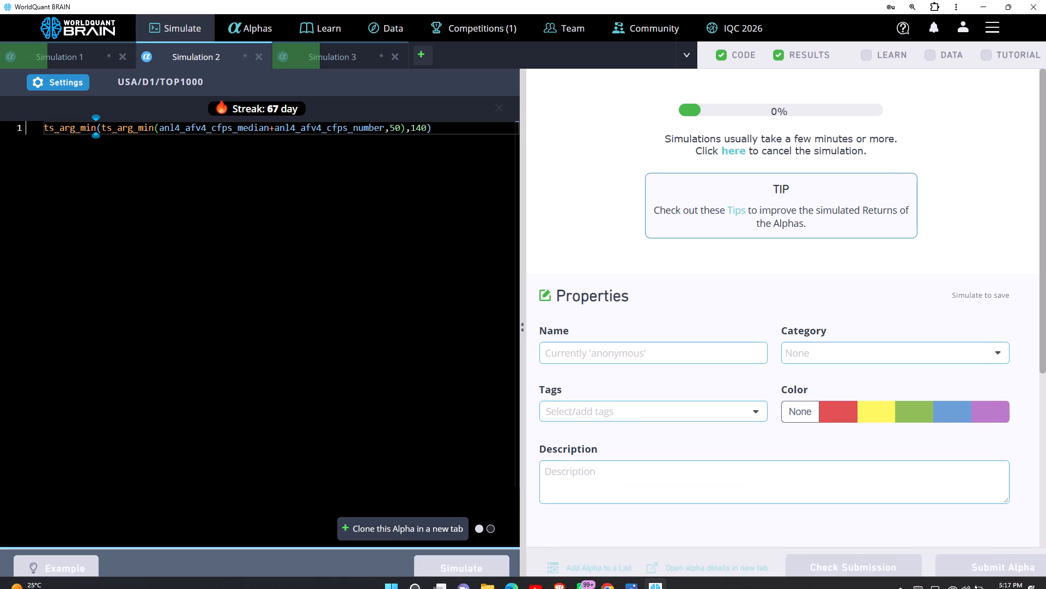
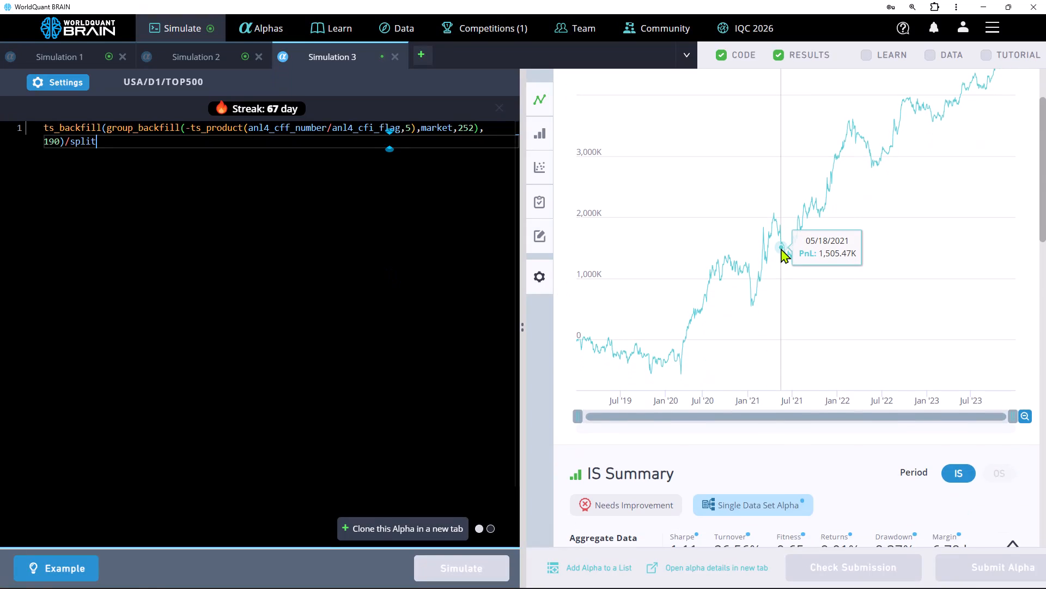
Examine the IS Summary, Correlation and IS Testing Status of Simulation 3, including its failed tests.
{"action": "scroll", "coordinate": [781, 248], "scroll_direction": "down", "scroll_amount": 2}
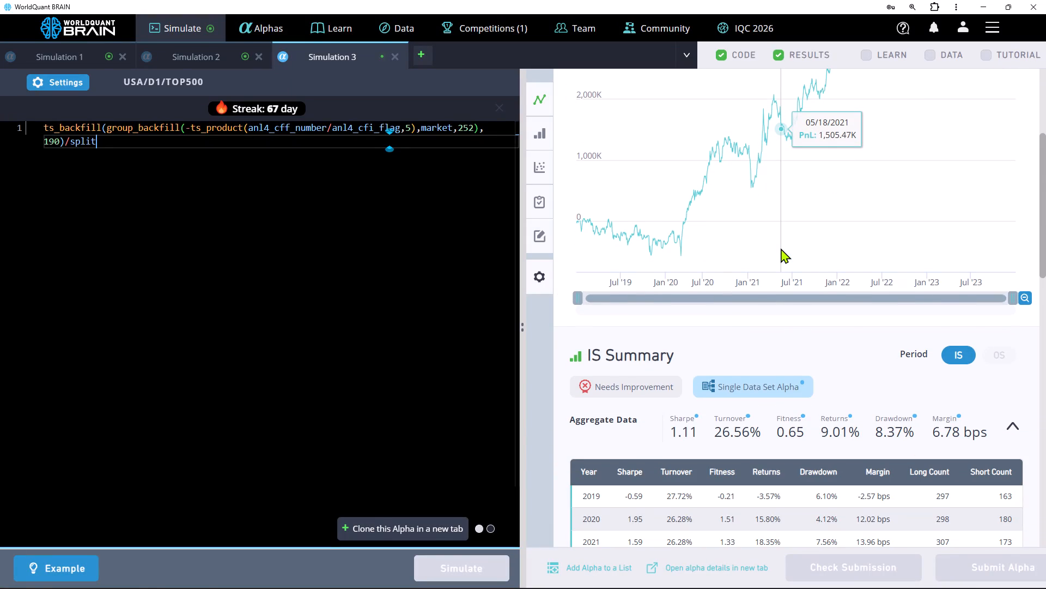
{"action": "scroll", "coordinate": [781, 248], "scroll_direction": "down", "scroll_amount": 4}
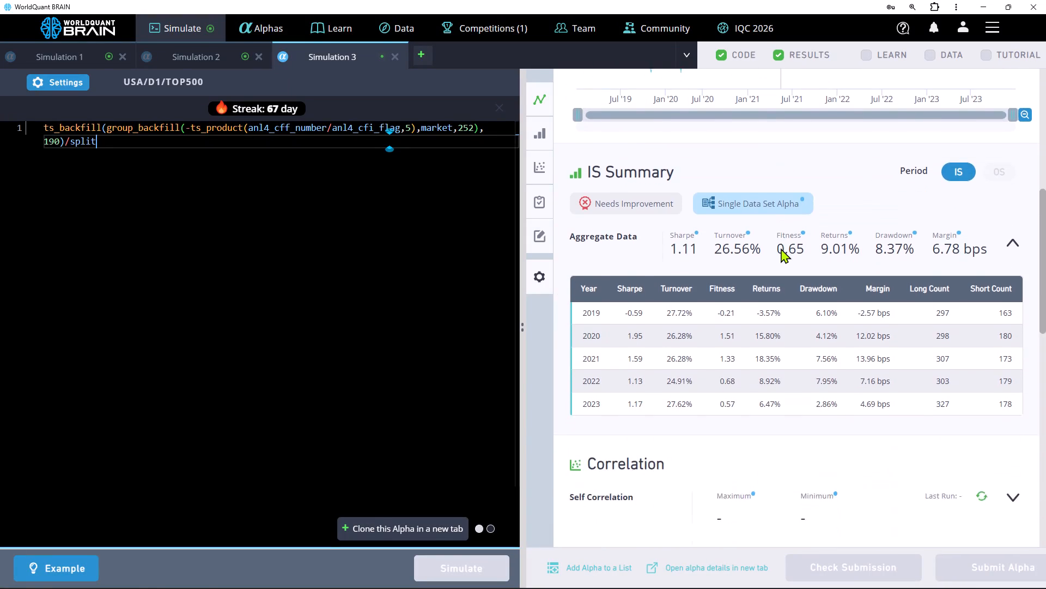
{"action": "scroll", "coordinate": [781, 248], "scroll_direction": "down", "scroll_amount": 5}
{"action": "left_click", "coordinate": [715, 354]}
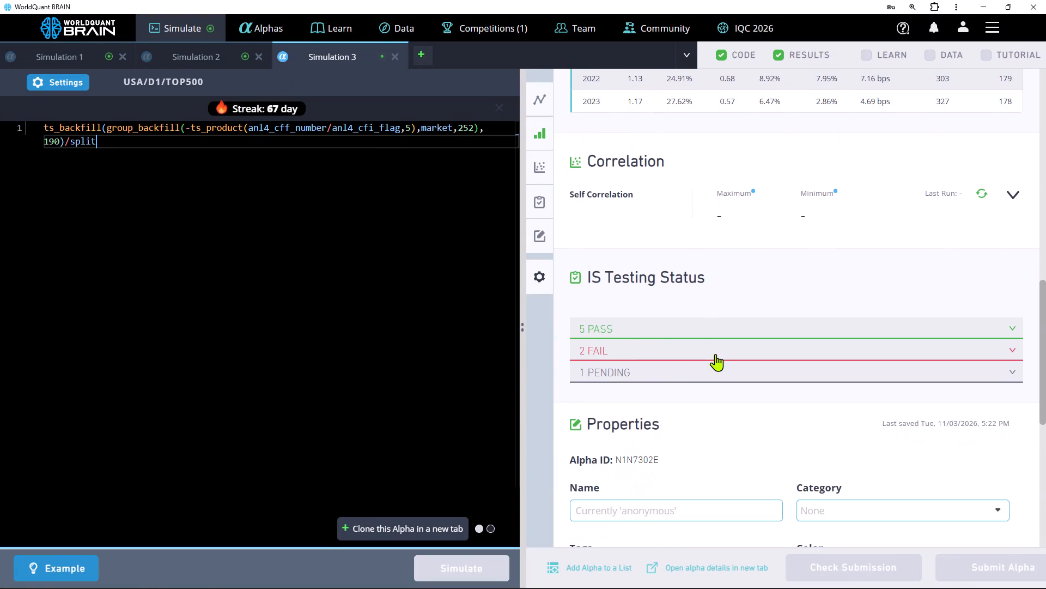
{"action": "left_click", "coordinate": [715, 354]}
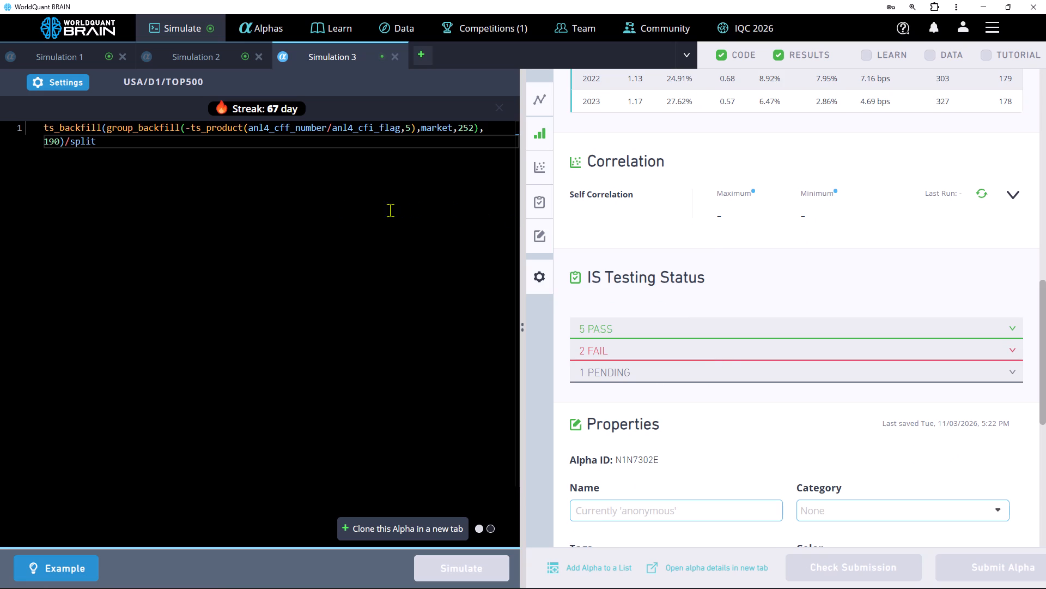
In the Simulation 3 expression, replace the divisor split with scl12_buzz and run the simulation.
{"action": "left_click", "coordinate": [131, 141]}
{"action": "key", "text": "BackSpace"}
{"action": "key", "text": "BackSpace"}
{"action": "key", "text": "BackSpace"}
{"action": "key", "text": "BackSpace"}
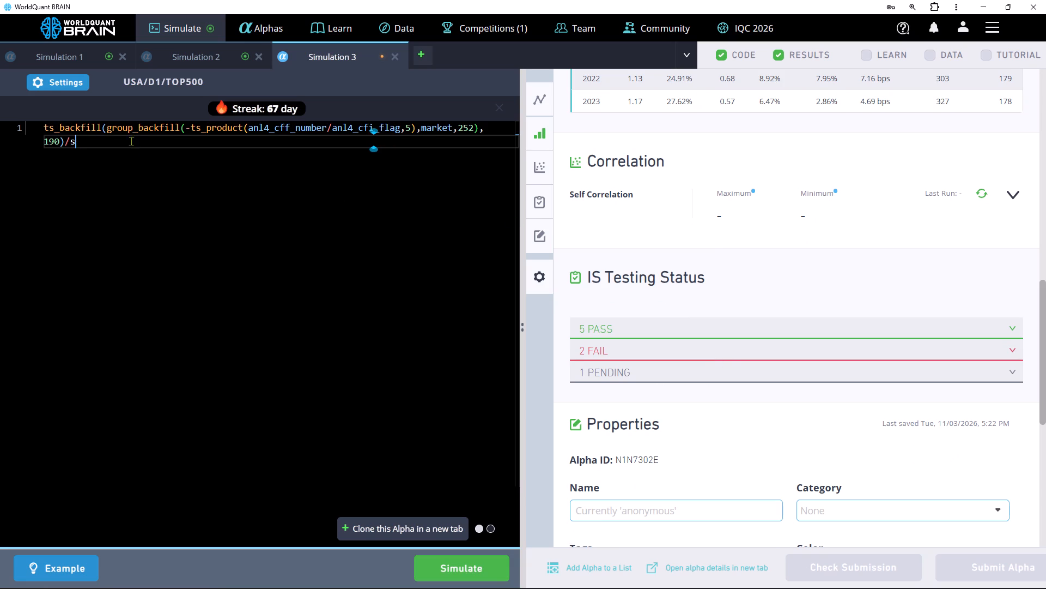
{"action": "key", "text": "BackSpace"}
{"action": "type", "text": "sc"}
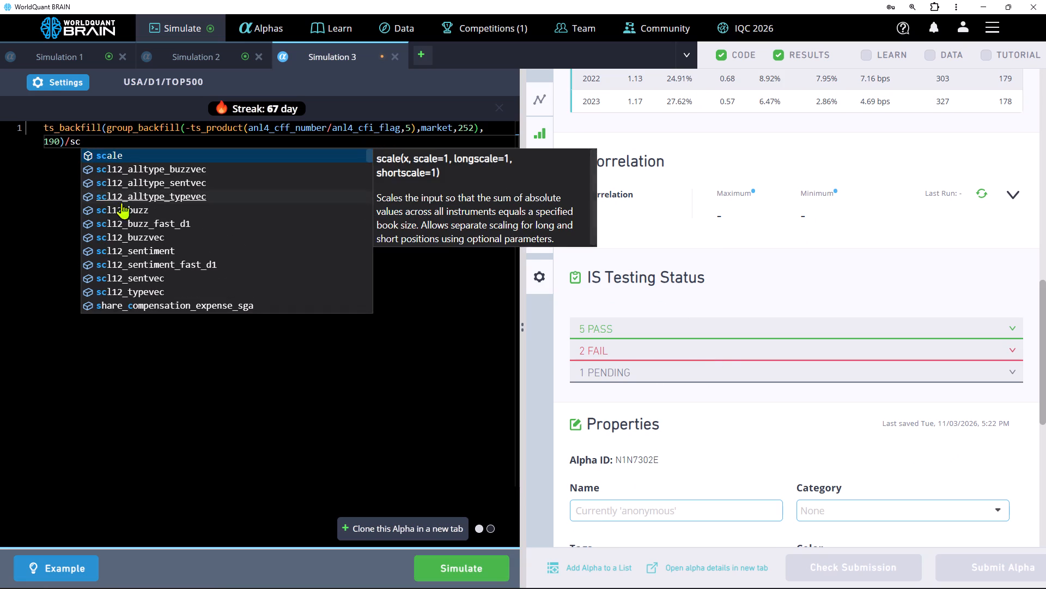
{"action": "left_click", "coordinate": [129, 209]}
{"action": "left_click", "coordinate": [501, 578]}
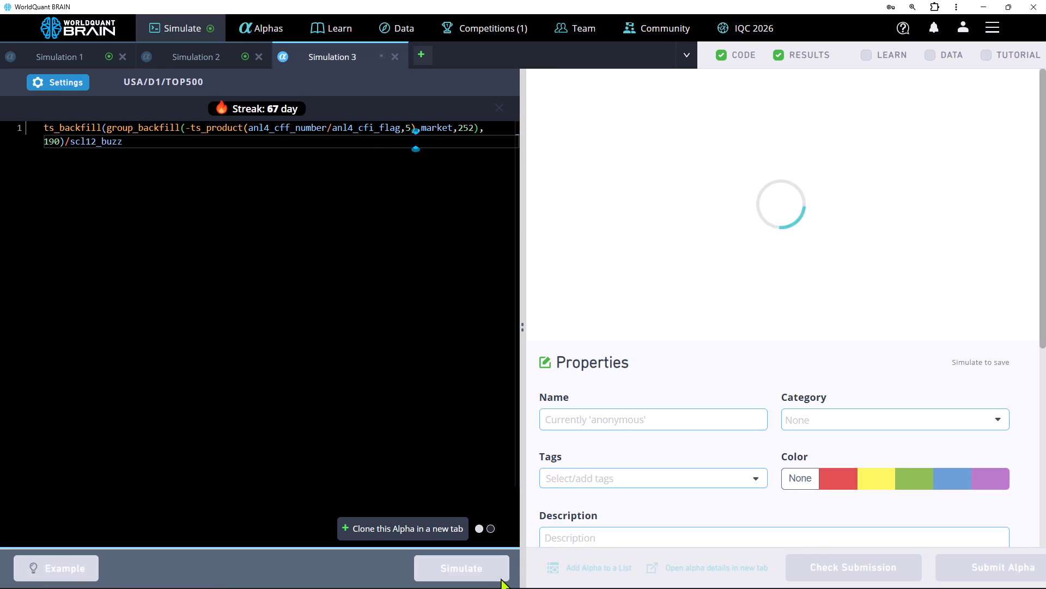
Review the Simulation 2 results, set its neutralization to Sector, and run the simulation.
{"action": "left_click", "coordinate": [178, 49]}
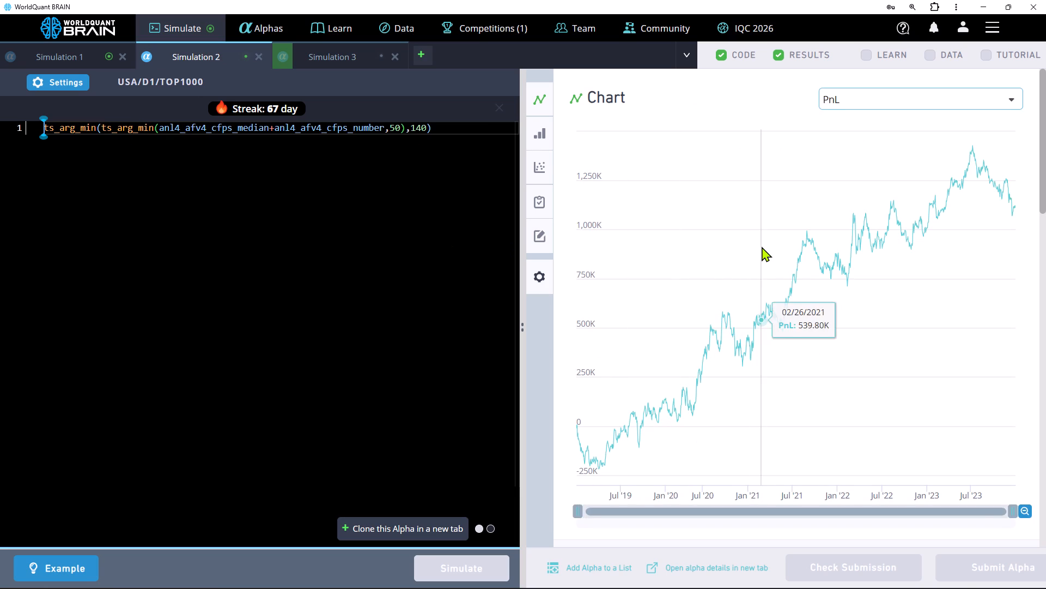
{"action": "scroll", "coordinate": [762, 247], "scroll_direction": "down", "scroll_amount": 5}
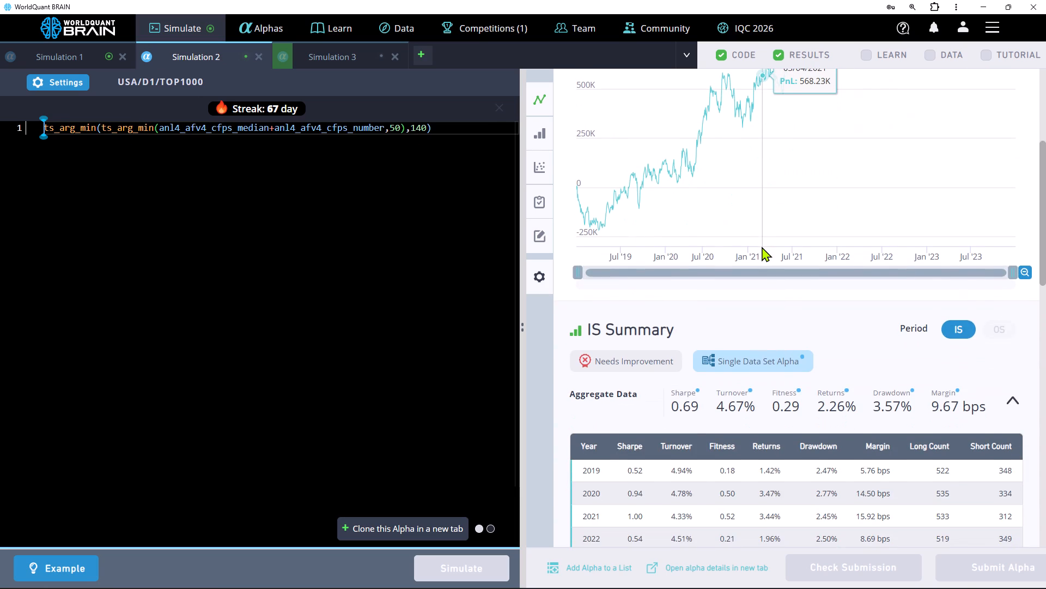
{"action": "left_click", "coordinate": [36, 84]}
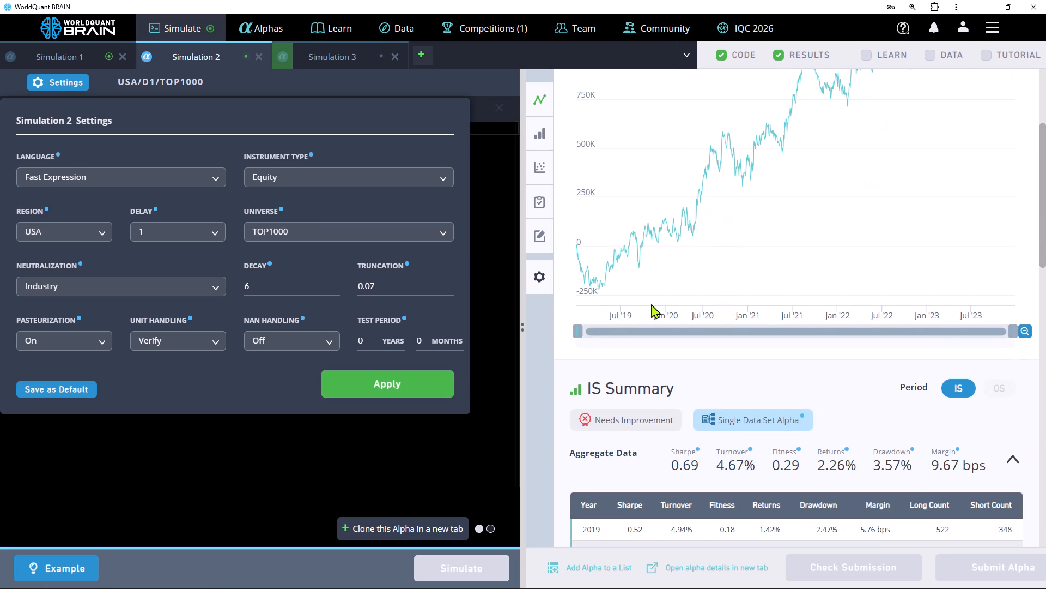
{"action": "left_click", "coordinate": [151, 289]}
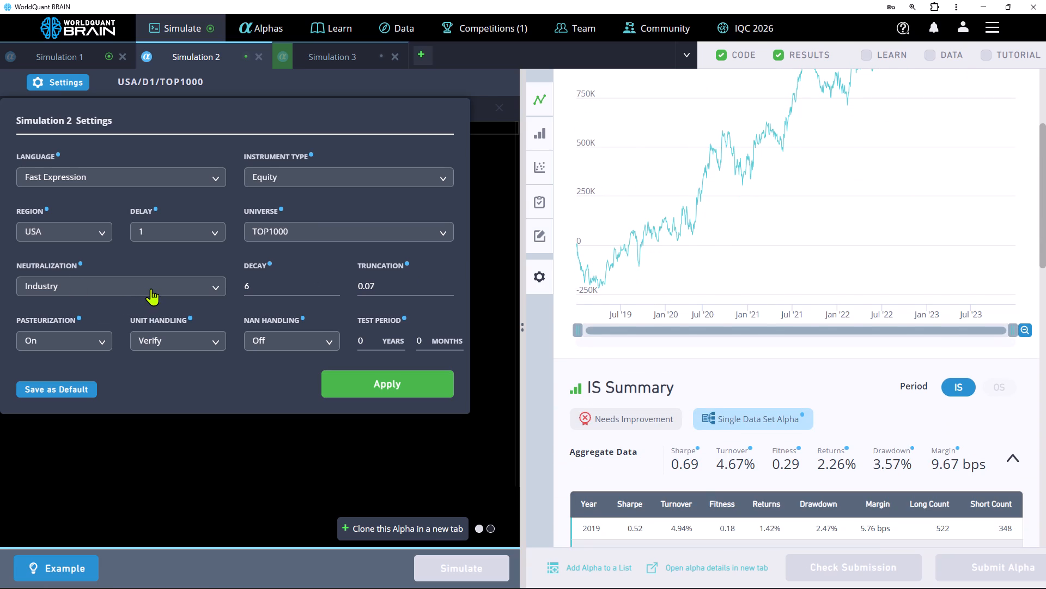
{"action": "left_click", "coordinate": [127, 351]}
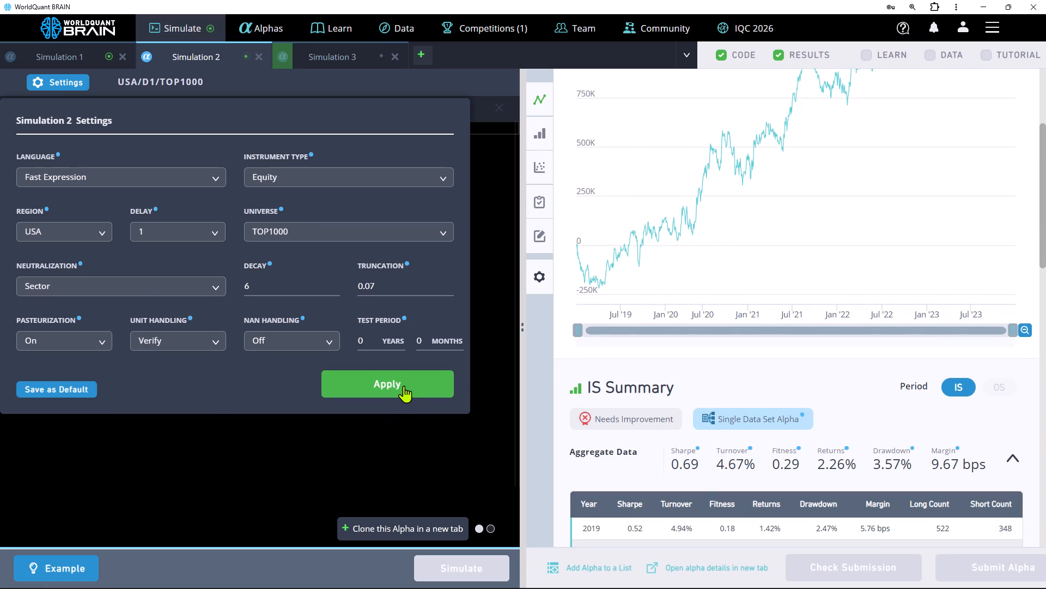
{"action": "left_click", "coordinate": [404, 386]}
{"action": "left_click", "coordinate": [498, 582]}
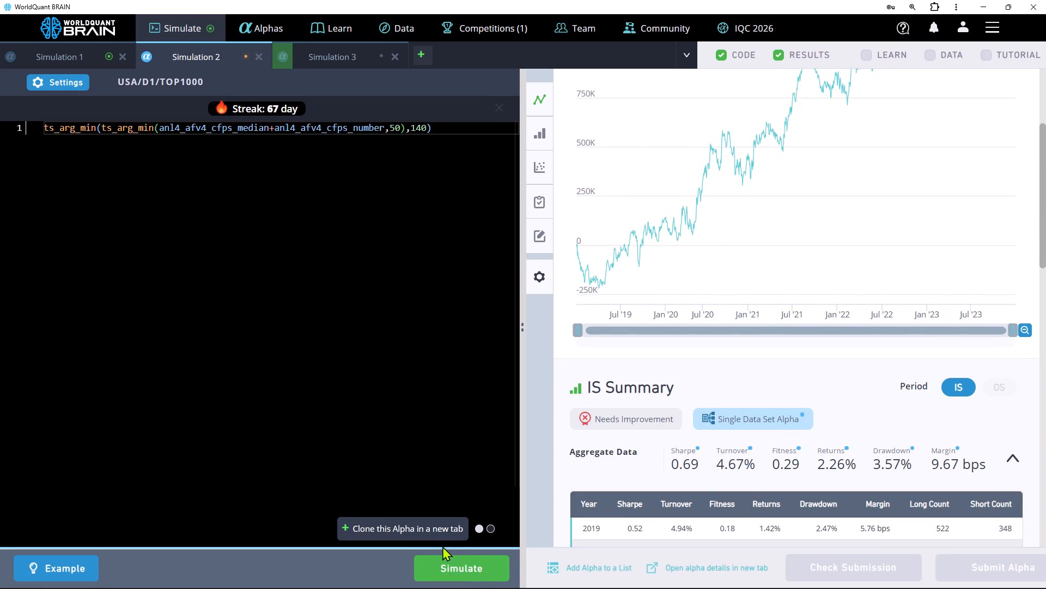
{"action": "left_click", "coordinate": [471, 574]}
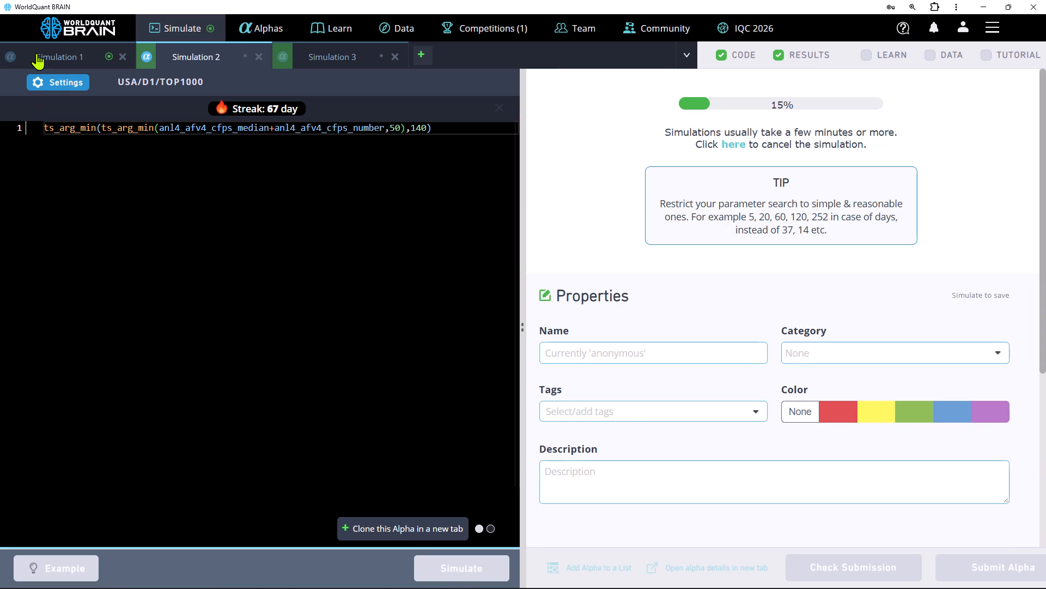
In Simulation 1, replace the ts_rank operator with ts_scale, run the simulation, and dismiss the battery notice.
{"action": "left_click", "coordinate": [78, 56]}
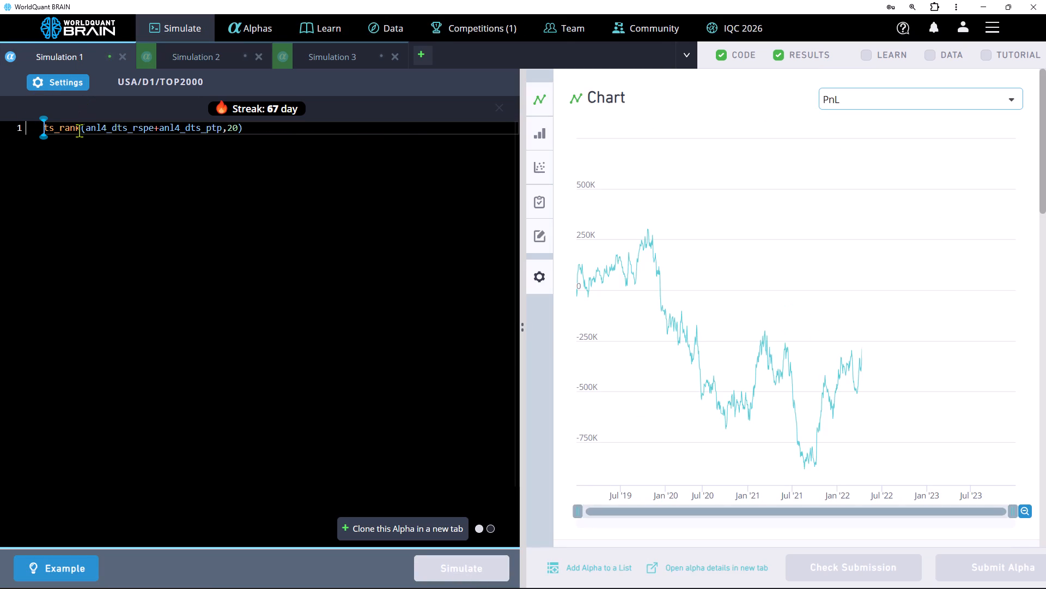
{"action": "left_click", "coordinate": [87, 132]}
{"action": "key", "text": "BackSpace"}
{"action": "key", "text": "BackSpace"}
{"action": "key", "text": "BackSpace"}
{"action": "key", "text": "BackSpace"}
{"action": "key", "text": "BackSpace"}
{"action": "key", "text": "BackSpace"}
{"action": "key", "text": "BackSpace"}
{"action": "key", "text": "BackSpace"}
{"action": "key", "text": "BackSpace"}
{"action": "key", "text": "BackSpace"}
{"action": "key", "text": "BackSpace"}
{"action": "key", "text": "BackSpace"}
{"action": "key", "text": "BackSpace"}
{"action": "key", "text": "BackSpace"}
{"action": "key", "text": "BackSpace"}
{"action": "key", "text": "BackSpace"}
{"action": "key", "text": "BackSpace"}
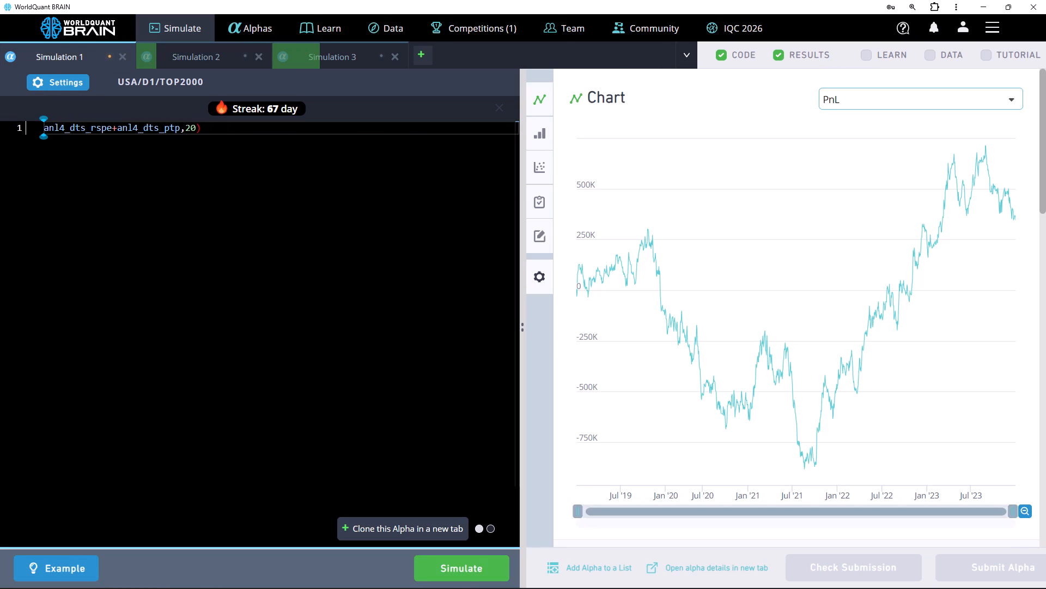
{"action": "key", "text": "shift+parenleft"}
{"action": "key", "text": "Left"}
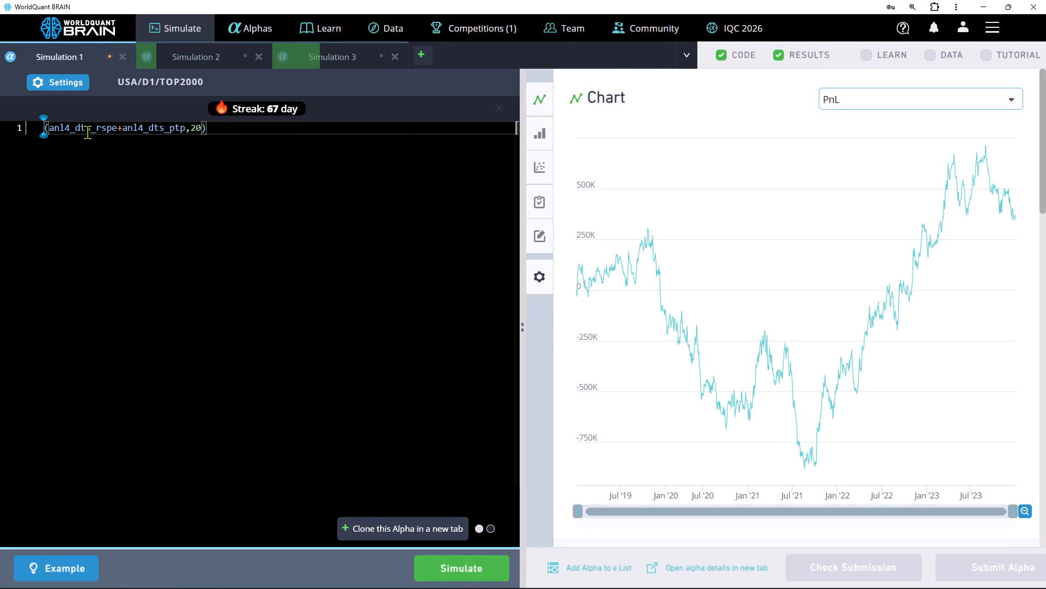
{"action": "type", "text": "ts"}
{"action": "scroll", "coordinate": [141, 226], "scroll_direction": "down", "scroll_amount": 3}
{"action": "left_click", "coordinate": [117, 240]}
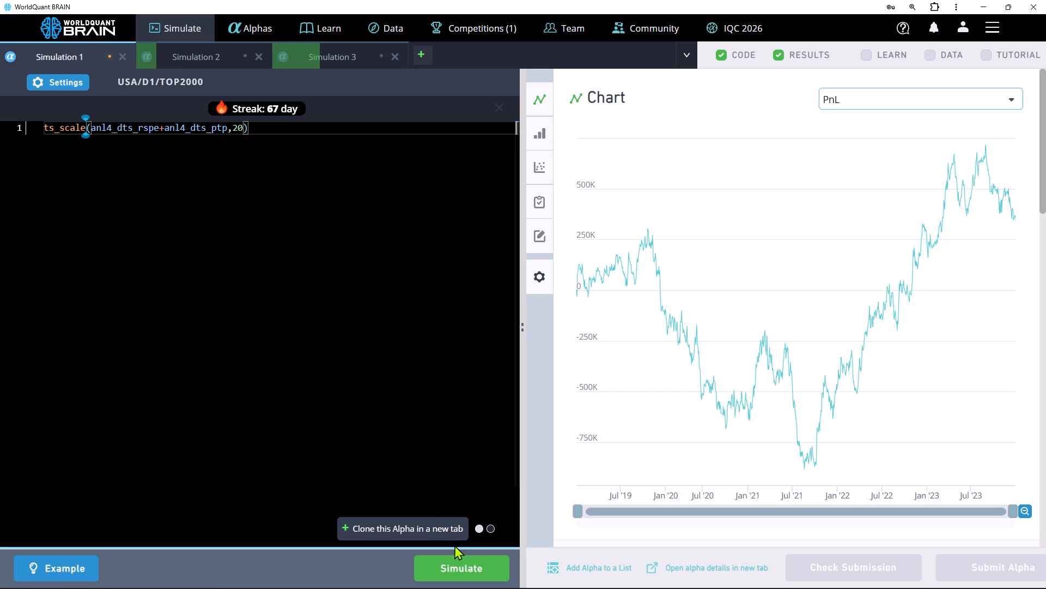
{"action": "left_click", "coordinate": [470, 562]}
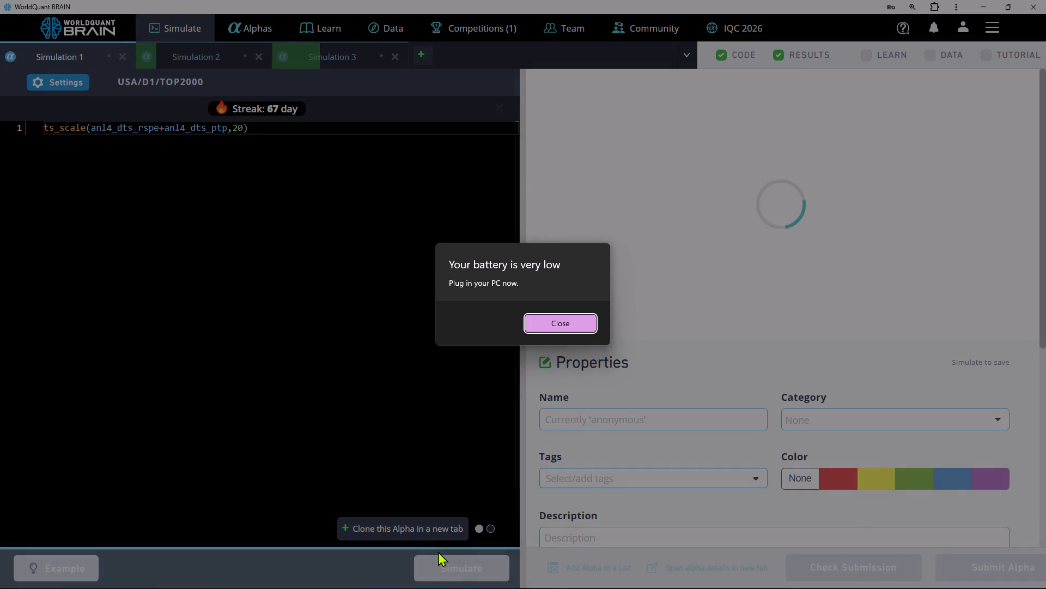
{"action": "key", "text": "space"}
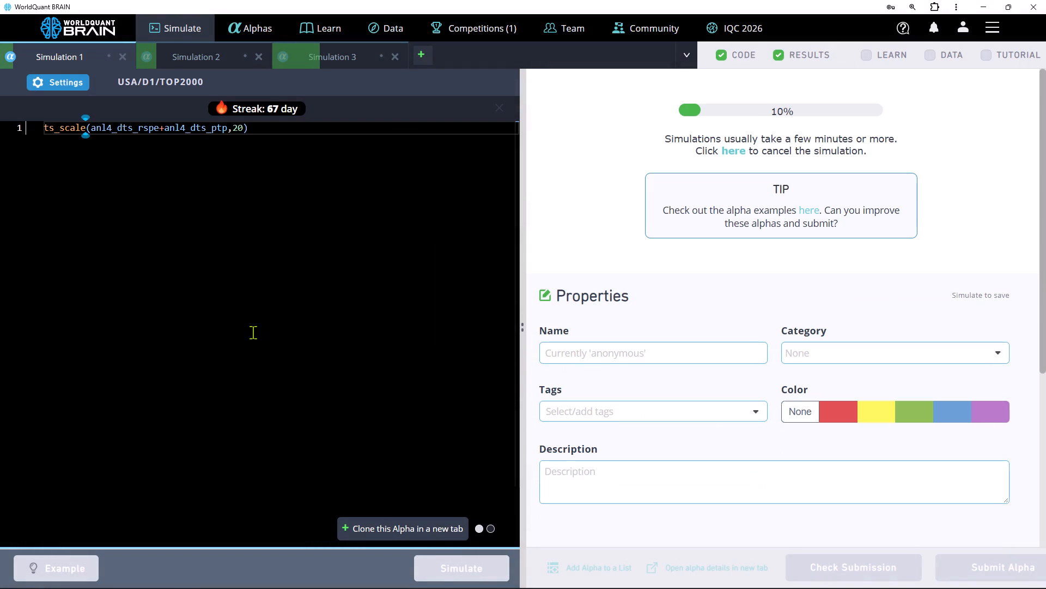
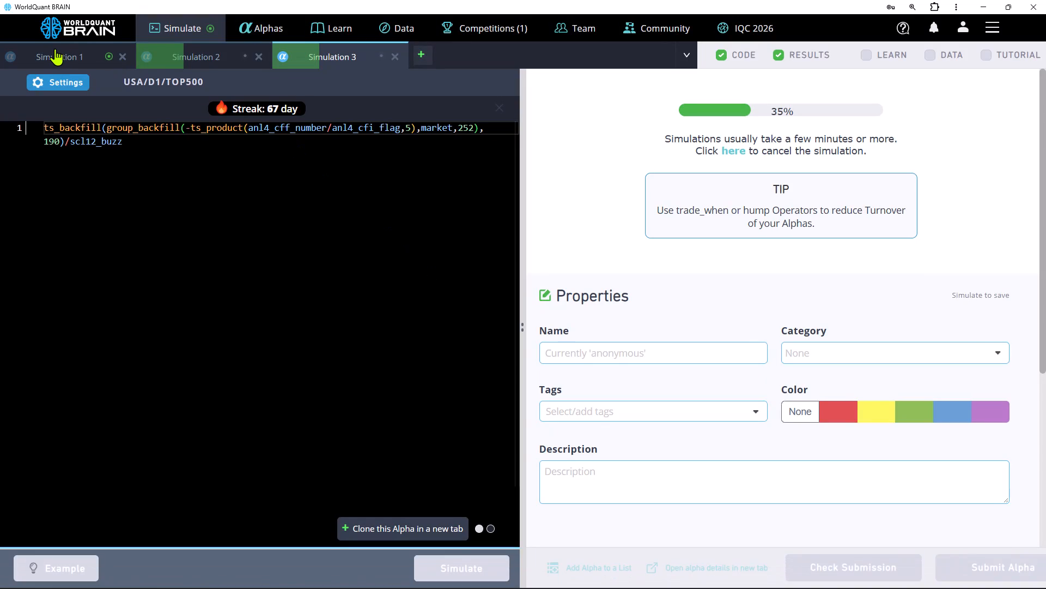
In the Simulation 1 expression, replace the ts_step operator with ts_sum.
{"action": "left_click", "coordinate": [55, 49]}
{"action": "left_click", "coordinate": [81, 124]}
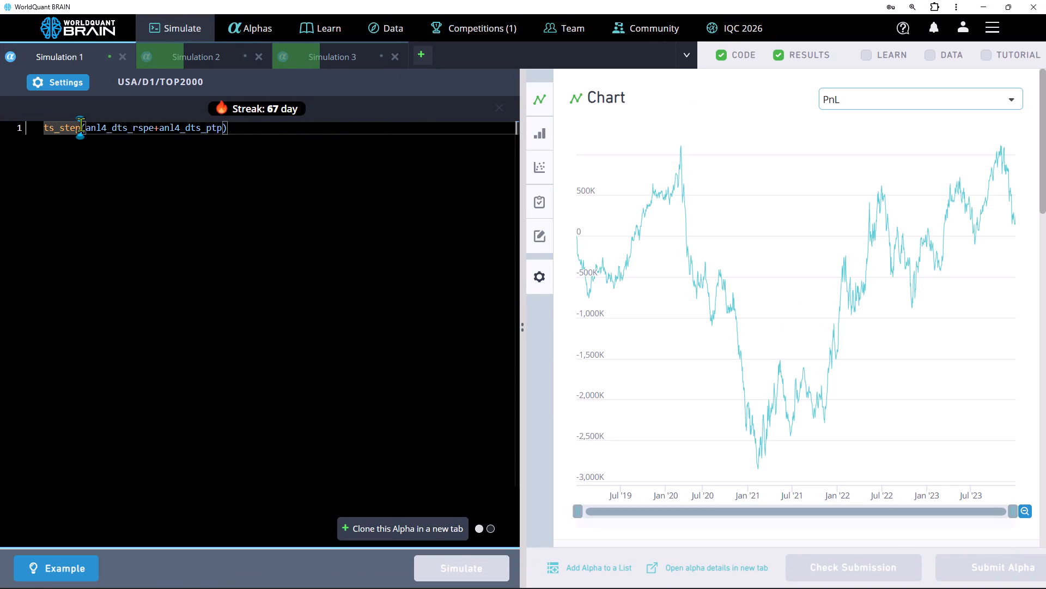
{"action": "key", "text": "BackSpace"}
{"action": "key", "text": "BackSpace"}
{"action": "key", "text": "BackSpace"}
{"action": "key", "text": "BackSpace"}
{"action": "key", "text": "BackSpace"}
{"action": "key", "text": "BackSpace"}
{"action": "key", "text": "BackSpace"}
{"action": "key", "text": "BackSpace"}
{"action": "key", "text": "BackSpace"}
{"action": "key", "text": "BackSpace"}
{"action": "key", "text": "BackSpace"}
{"action": "key", "text": "BackSpace"}
{"action": "key", "text": "BackSpace"}
{"action": "key", "text": "BackSpace"}
{"action": "key", "text": "BackSpace"}
{"action": "key", "text": "BackSpace"}
{"action": "key", "text": "BackSpace"}
{"action": "key", "text": "BackSpace"}
{"action": "key", "text": "BackSpace"}
{"action": "key", "text": "BackSpace"}
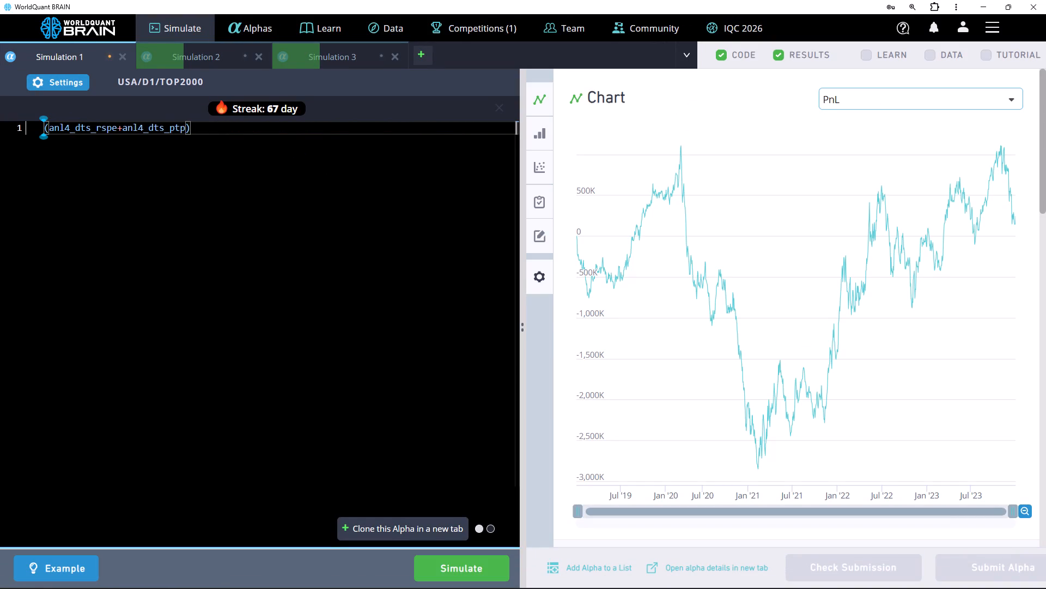
{"action": "type", "text": "ts"}
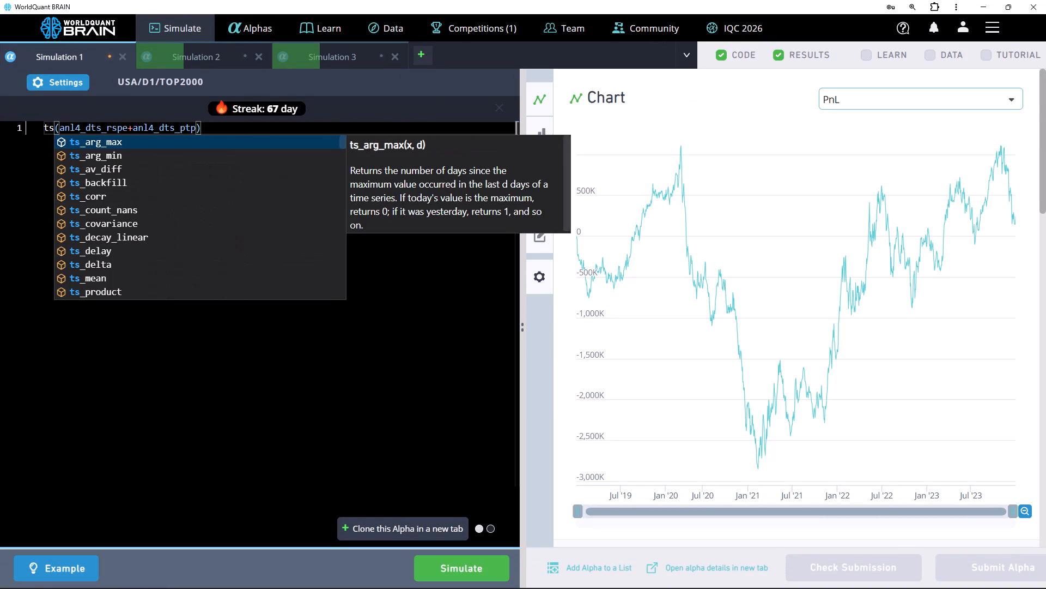
{"action": "scroll", "coordinate": [121, 234], "scroll_direction": "down", "scroll_amount": 3}
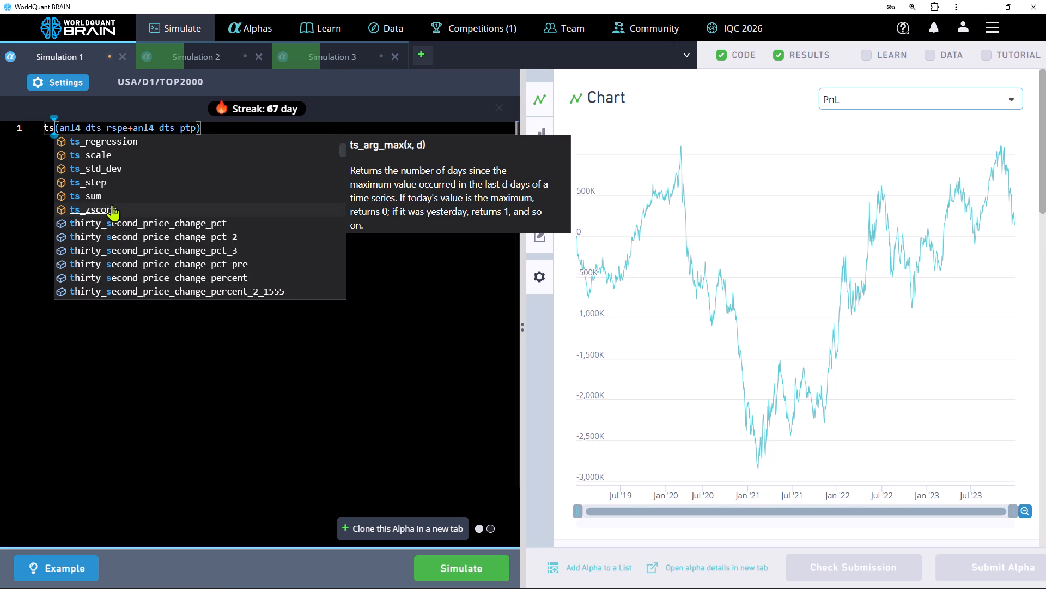
{"action": "left_click", "coordinate": [112, 193]}
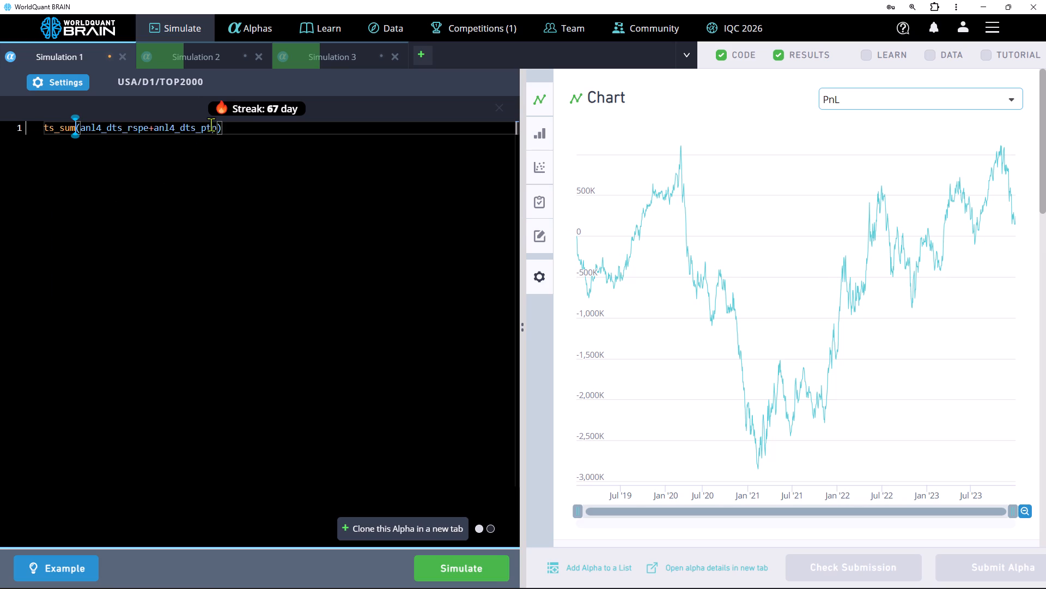
Add 20 as the second argument of ts_sum, after anl4_dts_ptp, and run Simulation 1.
{"action": "left_click", "coordinate": [218, 128]}
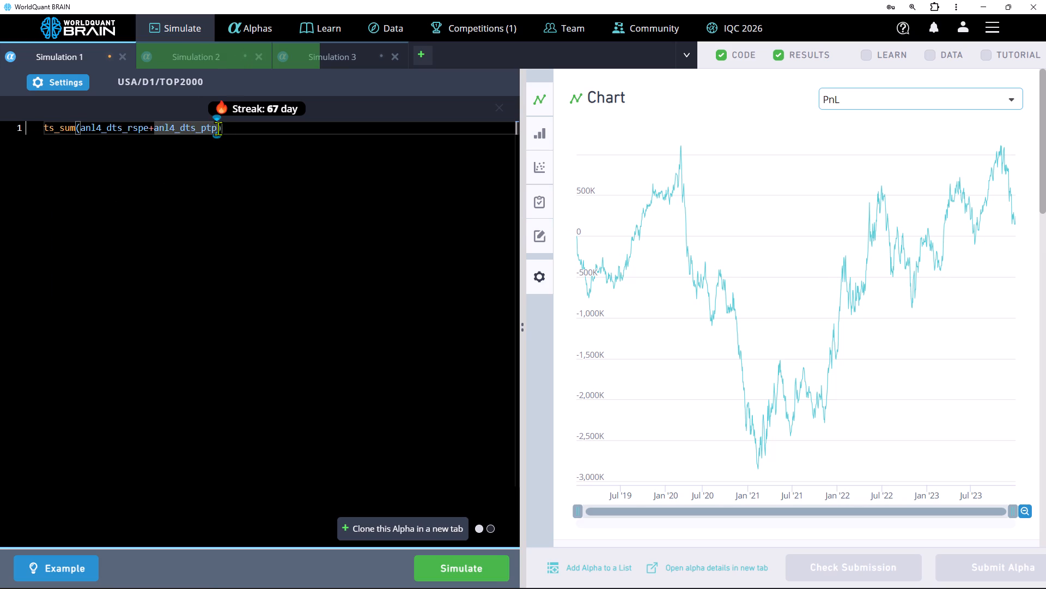
{"action": "type", "text": ",29"}
{"action": "key", "text": "BackSpace"}
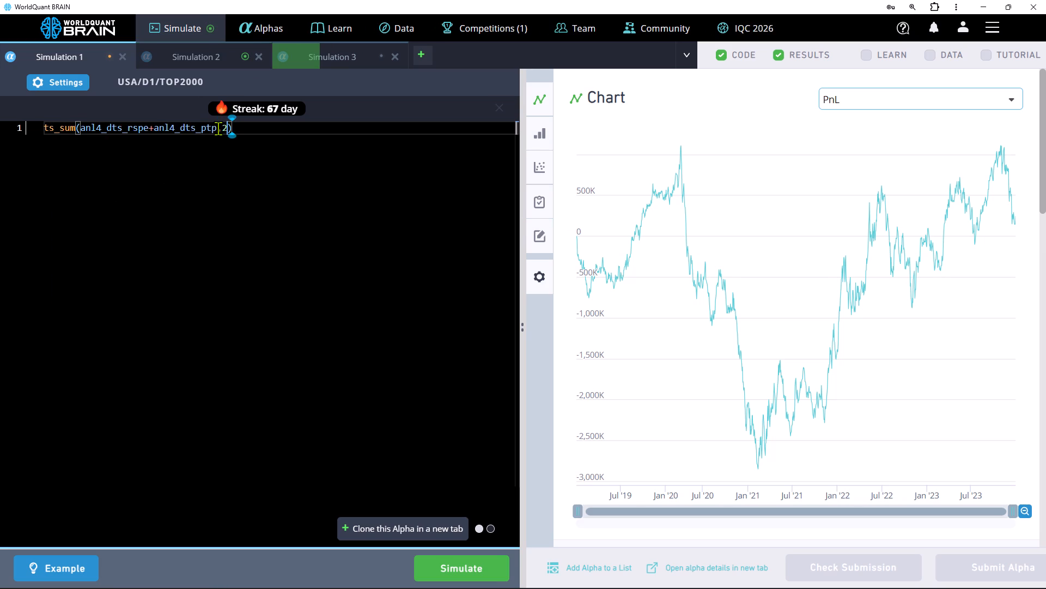
{"action": "key", "text": "0"}
{"action": "left_click", "coordinate": [469, 556]}
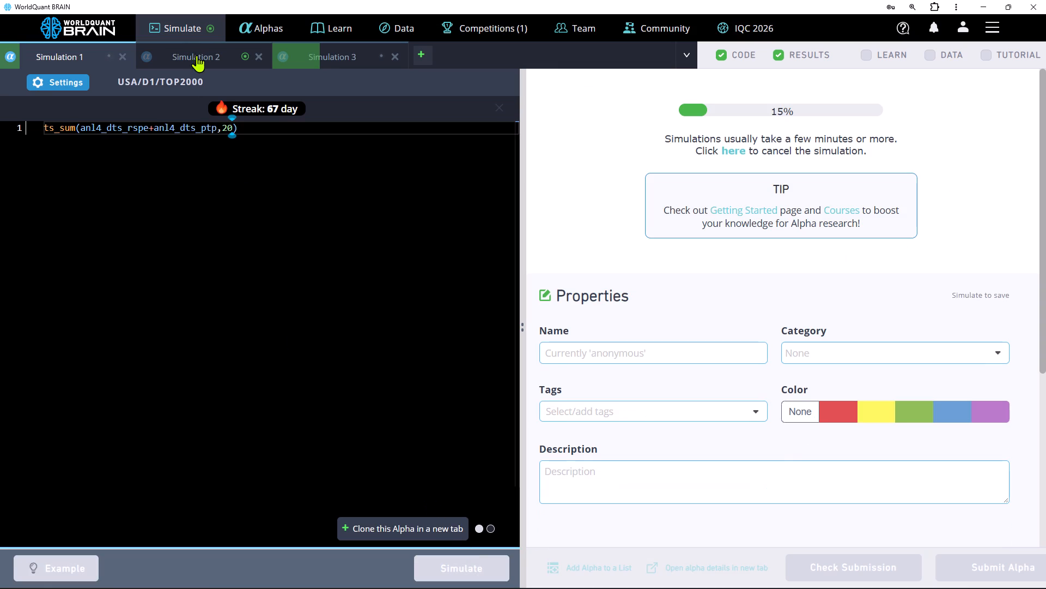
Examine the Simulation 2 PnL chart, IS Summary and IS Testing Status, including its failed tests.
{"action": "left_click", "coordinate": [195, 57]}
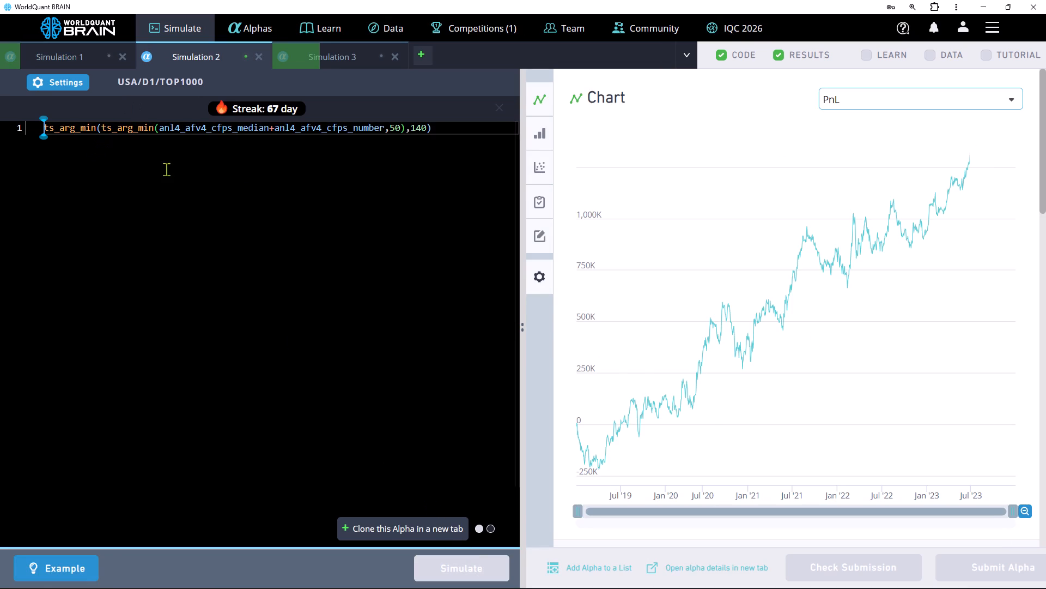
{"action": "scroll", "coordinate": [746, 245], "scroll_direction": "down", "scroll_amount": 2}
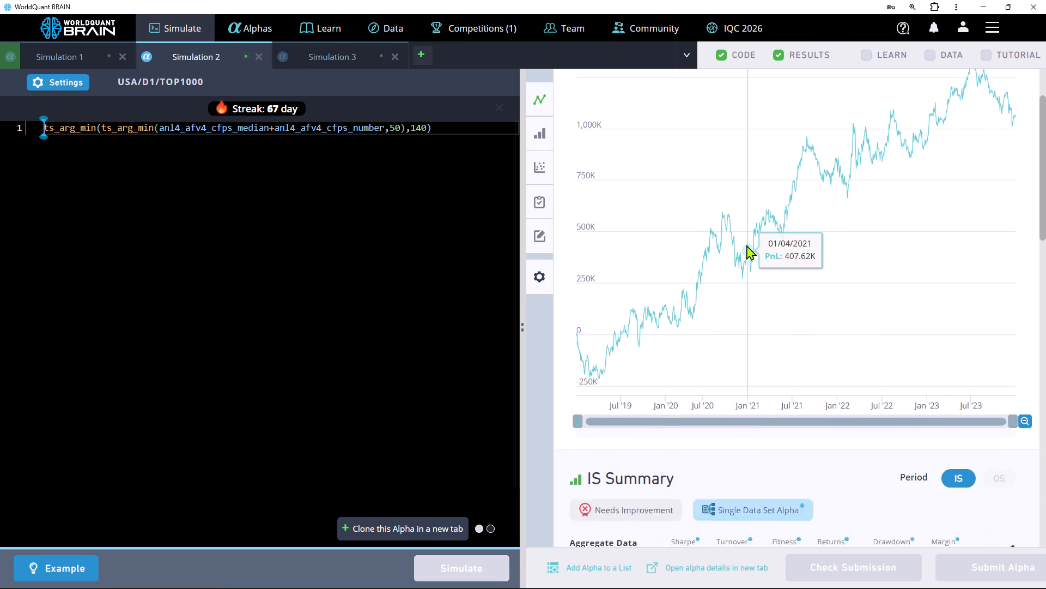
{"action": "scroll", "coordinate": [746, 245], "scroll_direction": "down", "scroll_amount": 1}
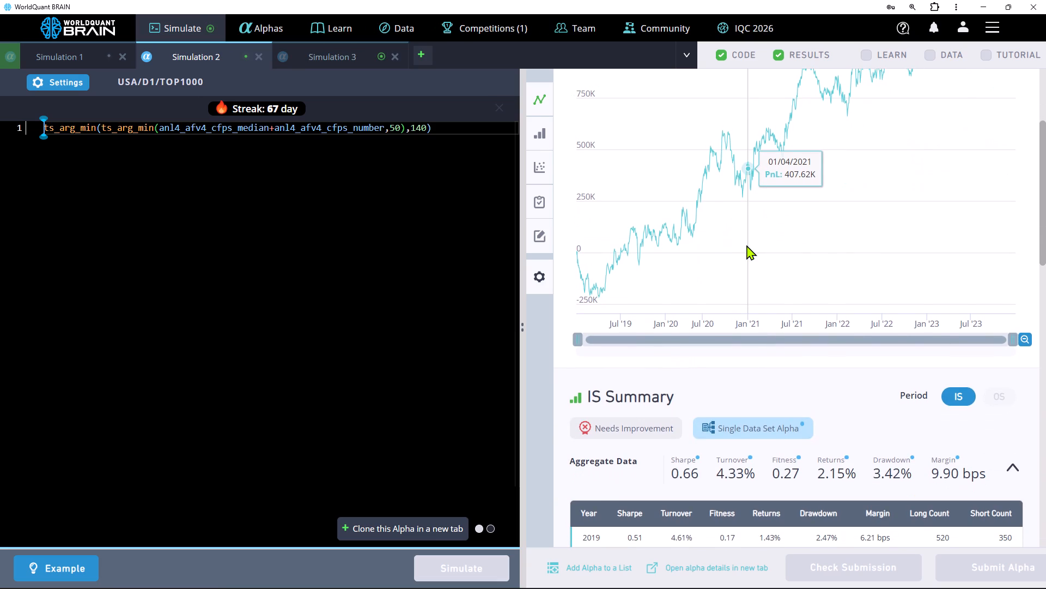
{"action": "scroll", "coordinate": [746, 245], "scroll_direction": "down", "scroll_amount": 3}
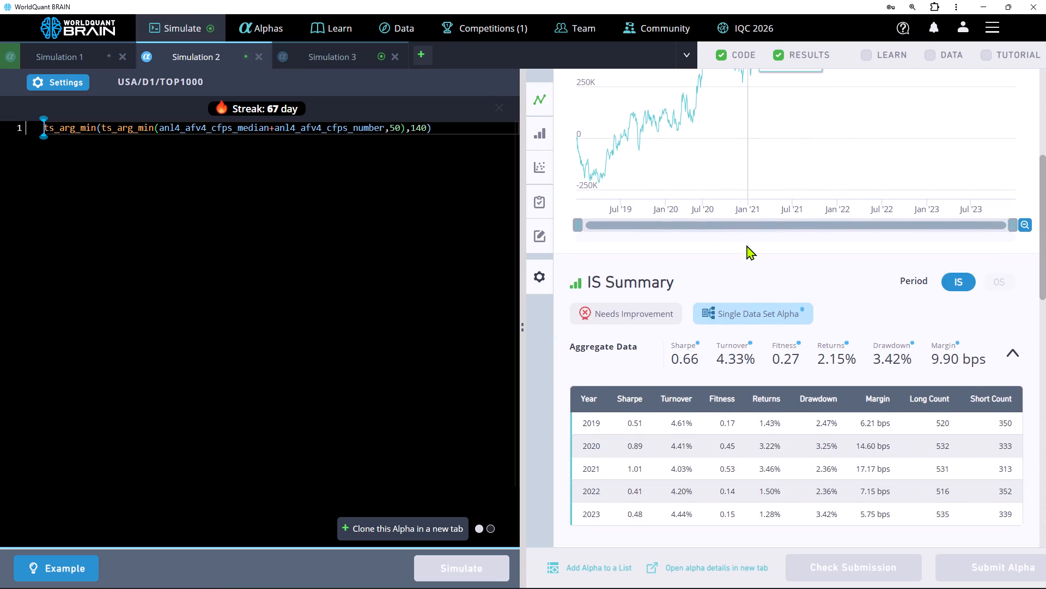
{"action": "scroll", "coordinate": [746, 245], "scroll_direction": "down", "scroll_amount": 4}
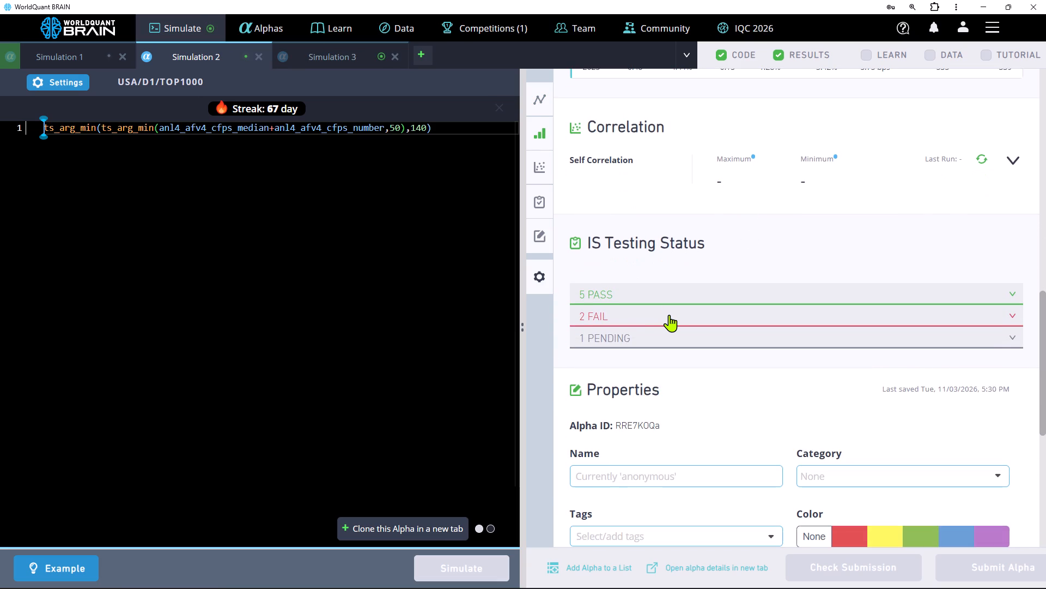
{"action": "left_click", "coordinate": [669, 315]}
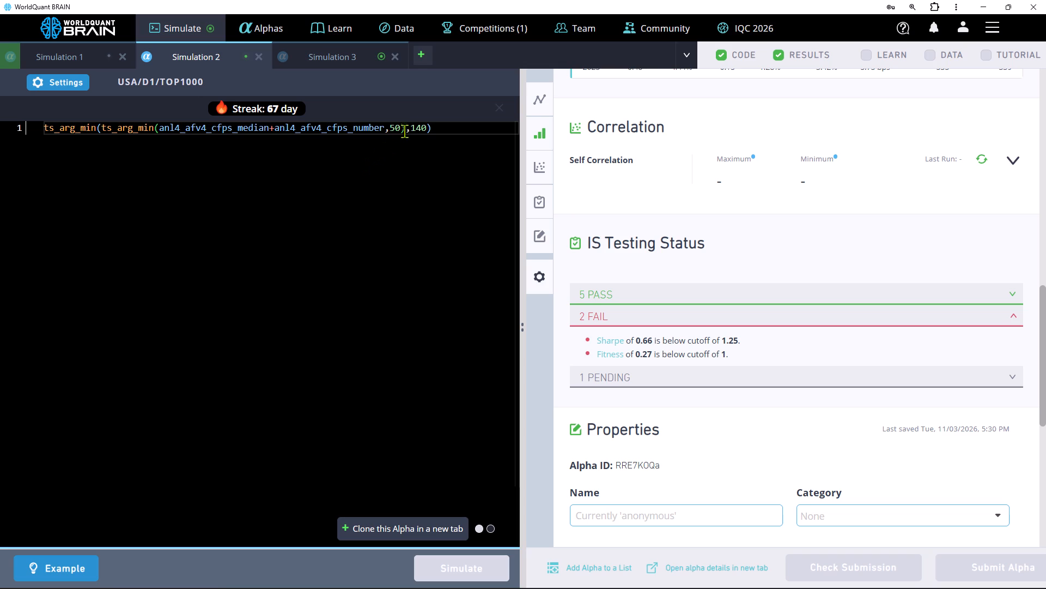
Change the outer ts_arg_min lookback in the Simulation 2 expression to 10 and run the simulation.
{"action": "left_click", "coordinate": [421, 128]}
{"action": "key", "text": "BackSpace"}
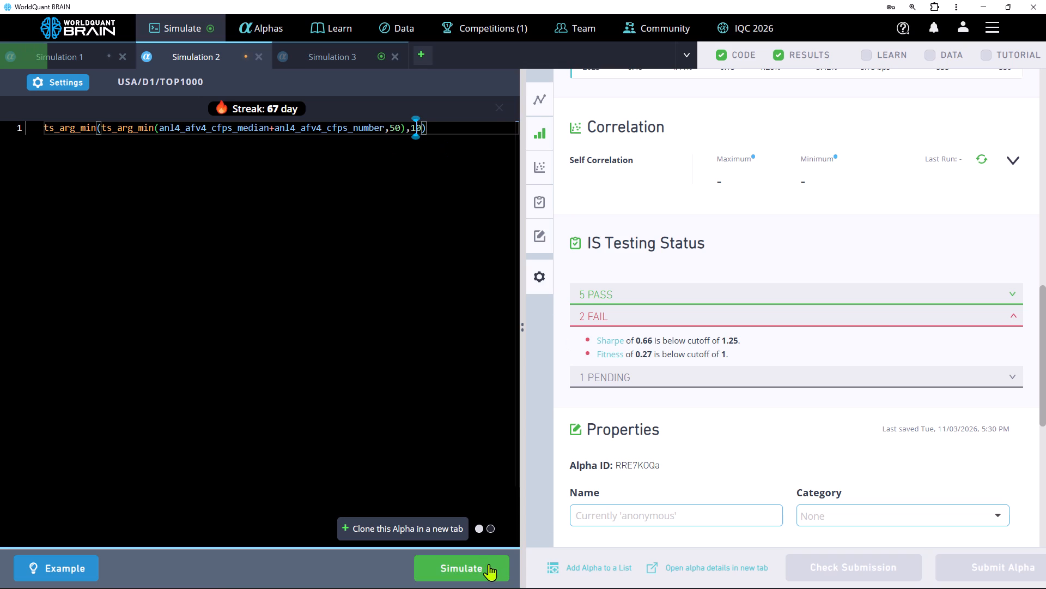
{"action": "left_click", "coordinate": [486, 566]}
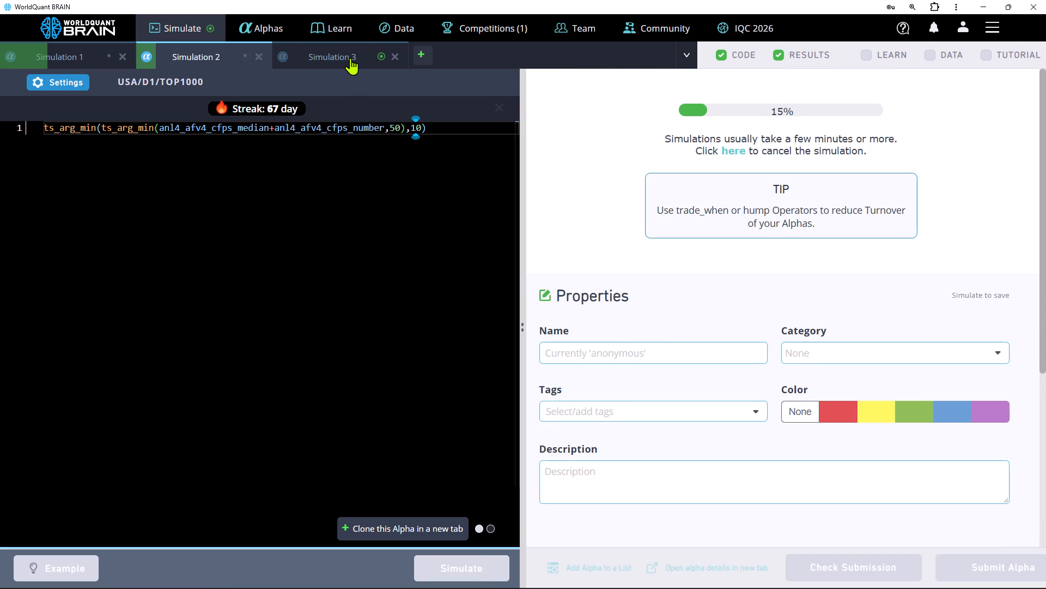
Examine the Simulation 3 PnL chart, IS Summary and IS Testing Status, including its failed tests.
{"action": "left_click", "coordinate": [350, 58]}
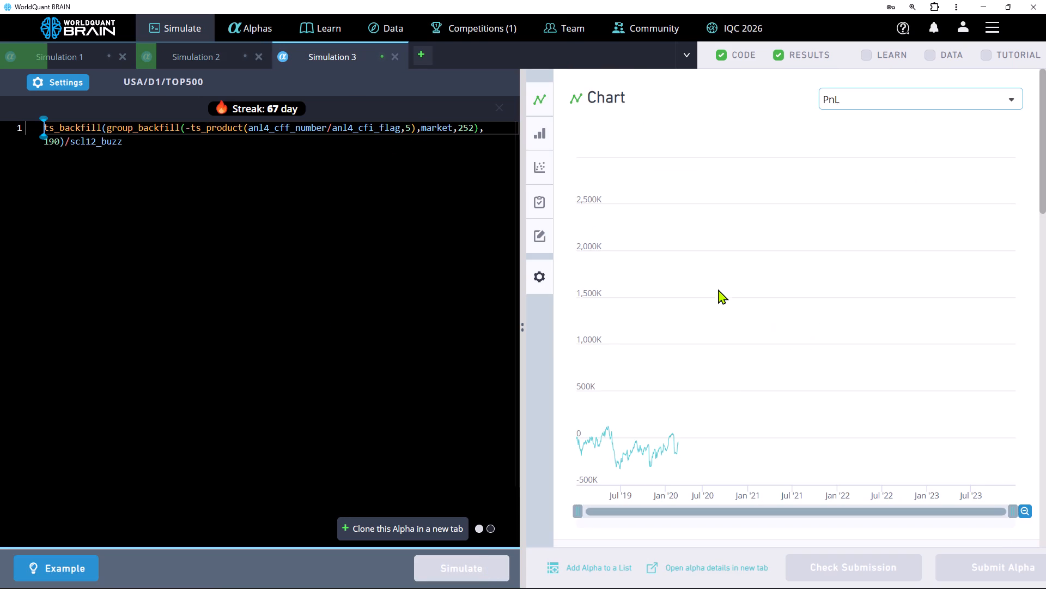
{"action": "scroll", "coordinate": [718, 289], "scroll_direction": "down", "scroll_amount": 3}
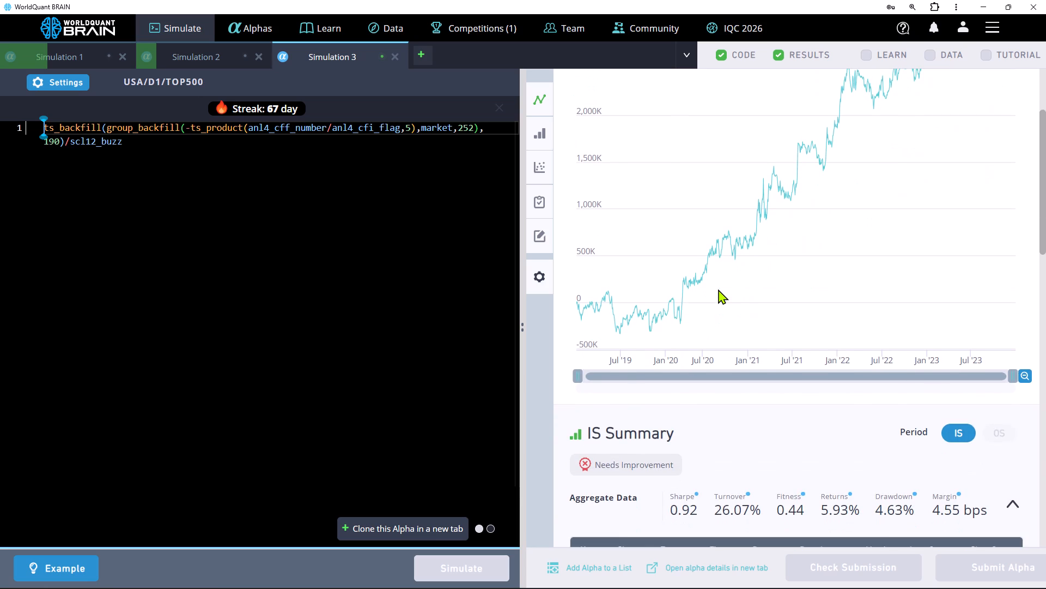
{"action": "scroll", "coordinate": [718, 289], "scroll_direction": "down", "scroll_amount": 5}
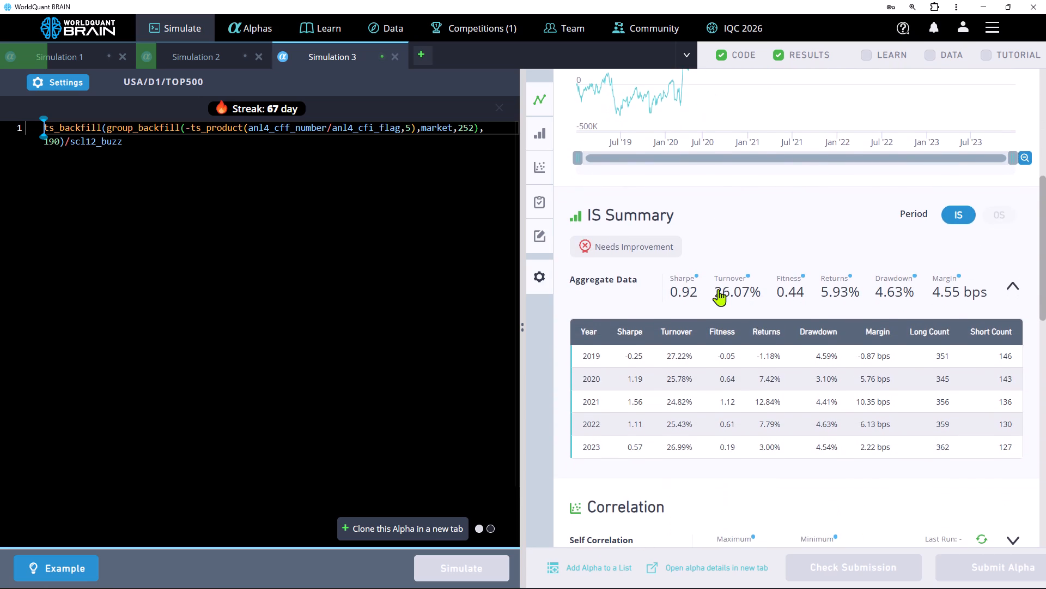
{"action": "scroll", "coordinate": [718, 289], "scroll_direction": "down", "scroll_amount": 5}
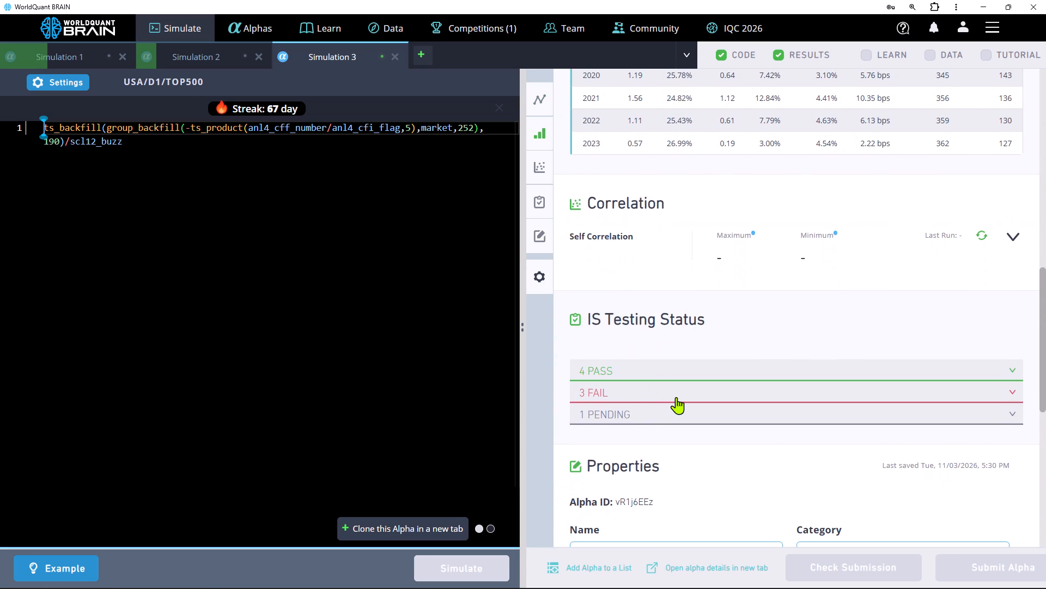
{"action": "left_click", "coordinate": [676, 397]}
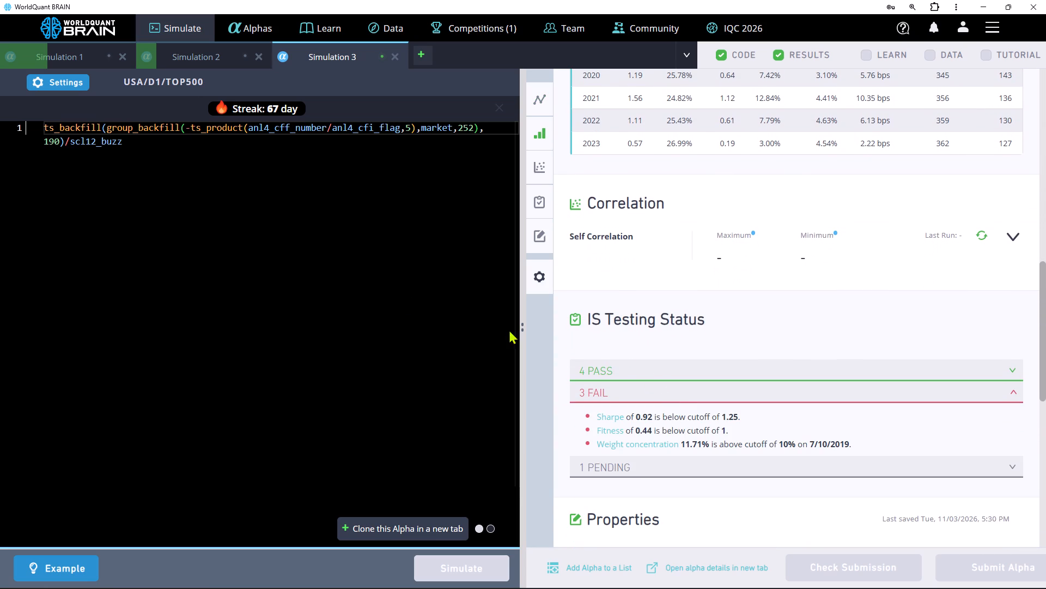
Set the decay in the Simulation 3 settings to 12, apply it, and run the simulation.
{"action": "left_click", "coordinate": [62, 82]}
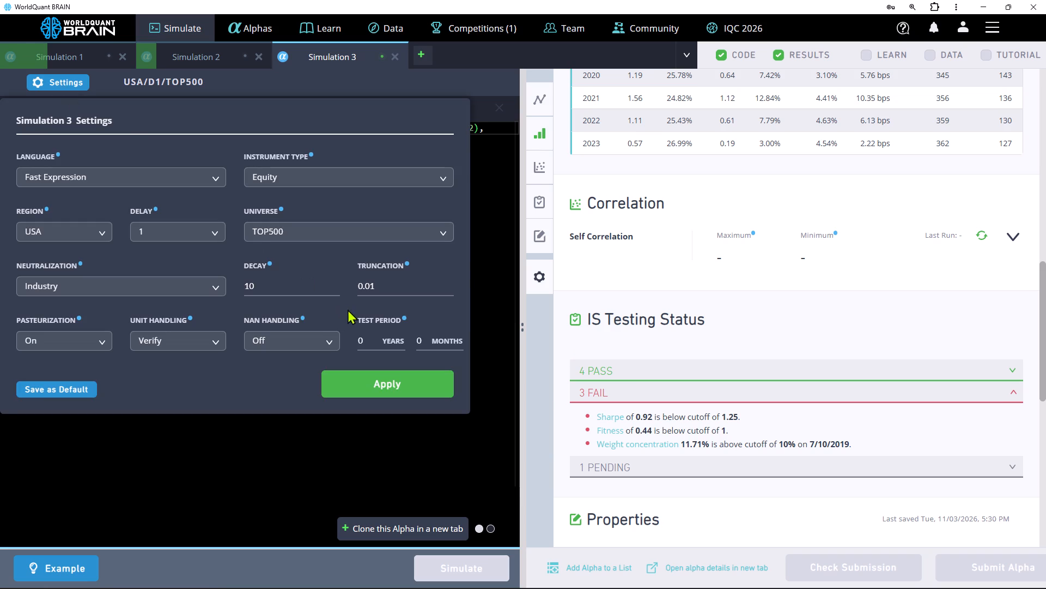
{"action": "triple_click", "coordinate": [333, 283]}
{"action": "left_click", "coordinate": [367, 376]}
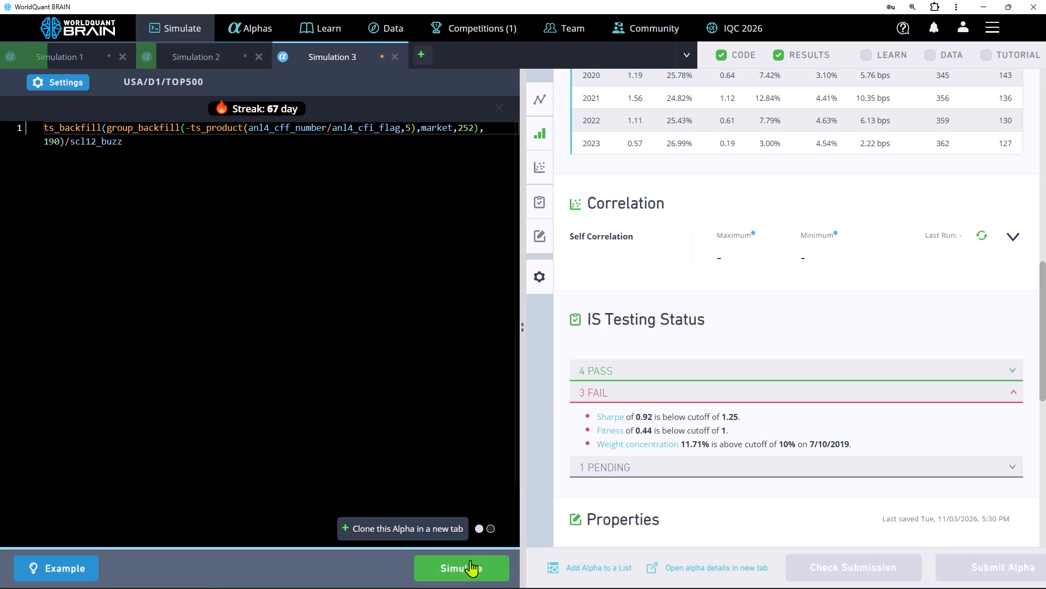
{"action": "left_click", "coordinate": [476, 572]}
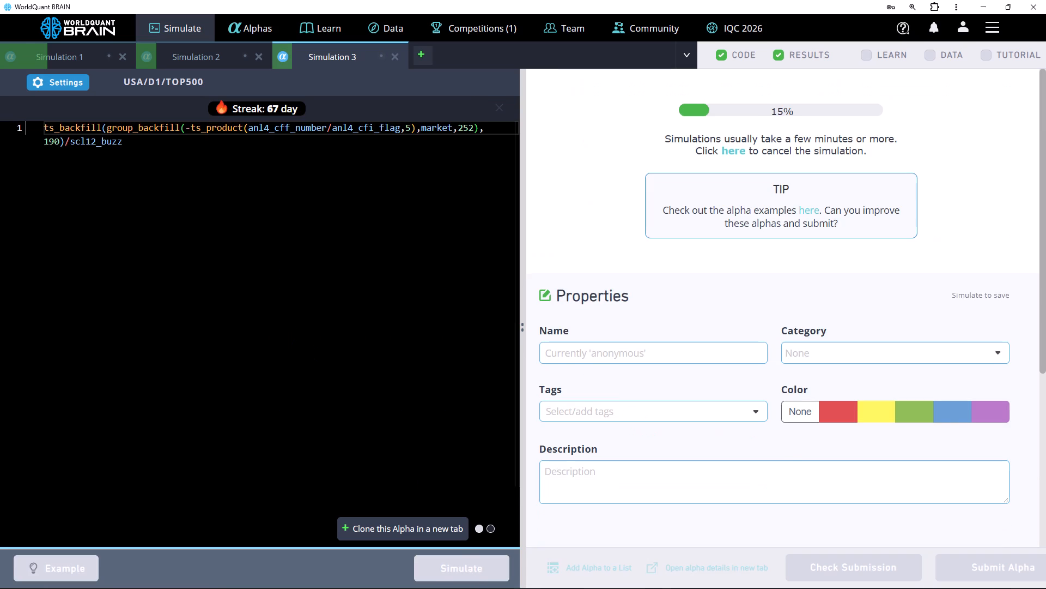
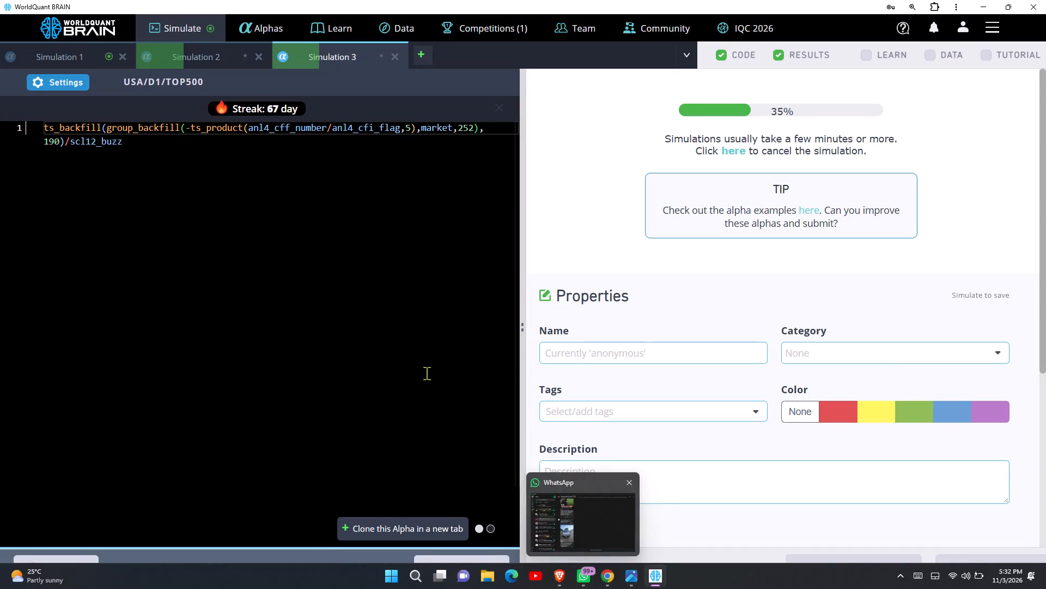
Replace the ts_sum operator in the Simulation 1 expression with ts_zscore and run the simulation.
{"action": "left_click", "coordinate": [53, 49]}
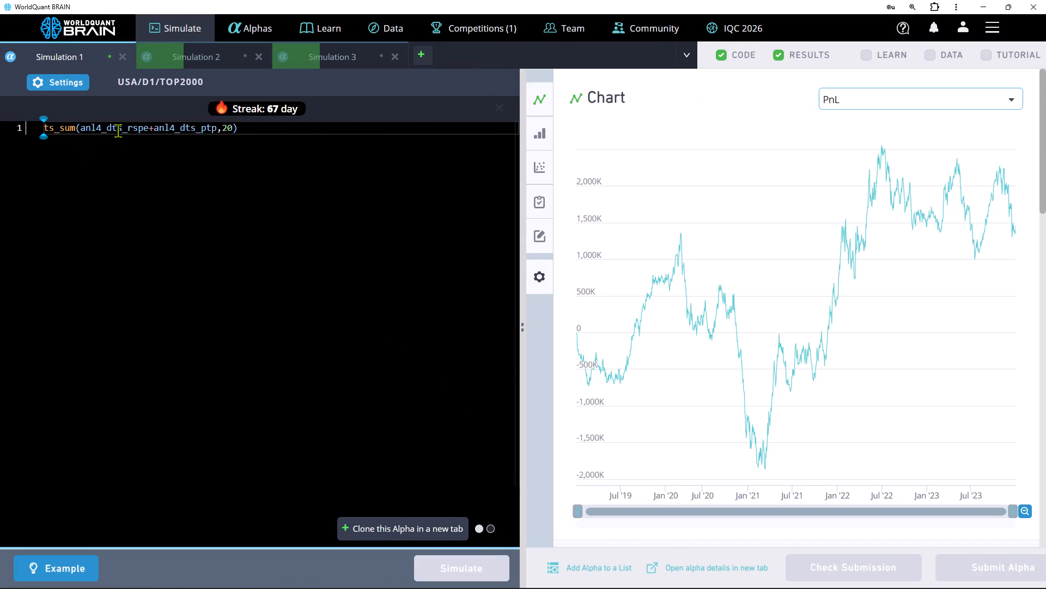
{"action": "left_click", "coordinate": [77, 128]}
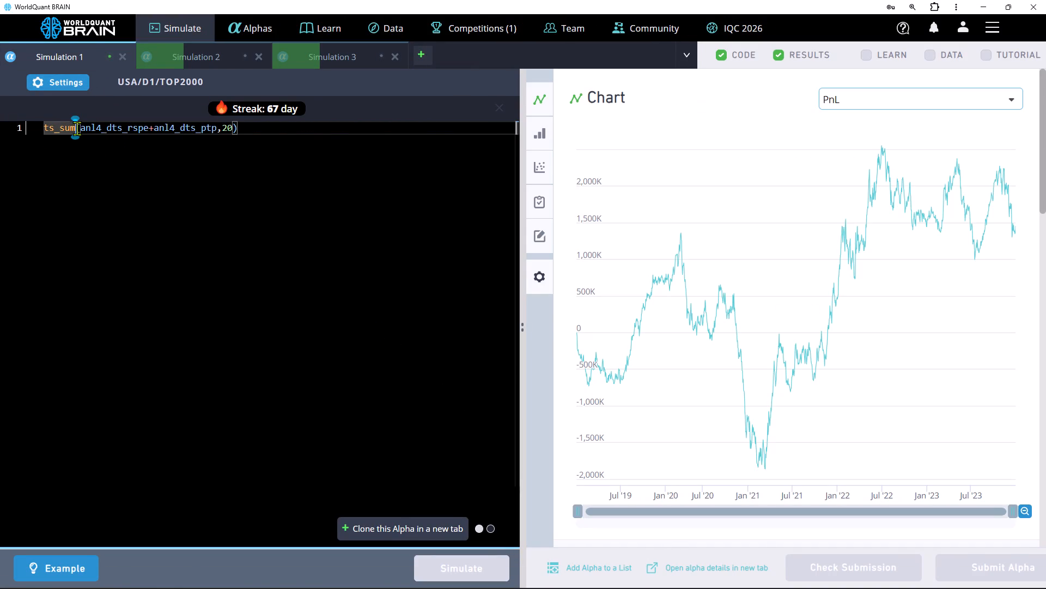
{"action": "key", "text": "BackSpace"}
{"action": "key", "text": "BackSpace"}
{"action": "key", "text": "BackSpace"}
{"action": "key", "text": "BackSpace"}
{"action": "key", "text": "BackSpace"}
{"action": "key", "text": "BackSpace"}
{"action": "key", "text": "BackSpace"}
{"action": "key", "text": "BackSpace"}
{"action": "key", "text": "t"}
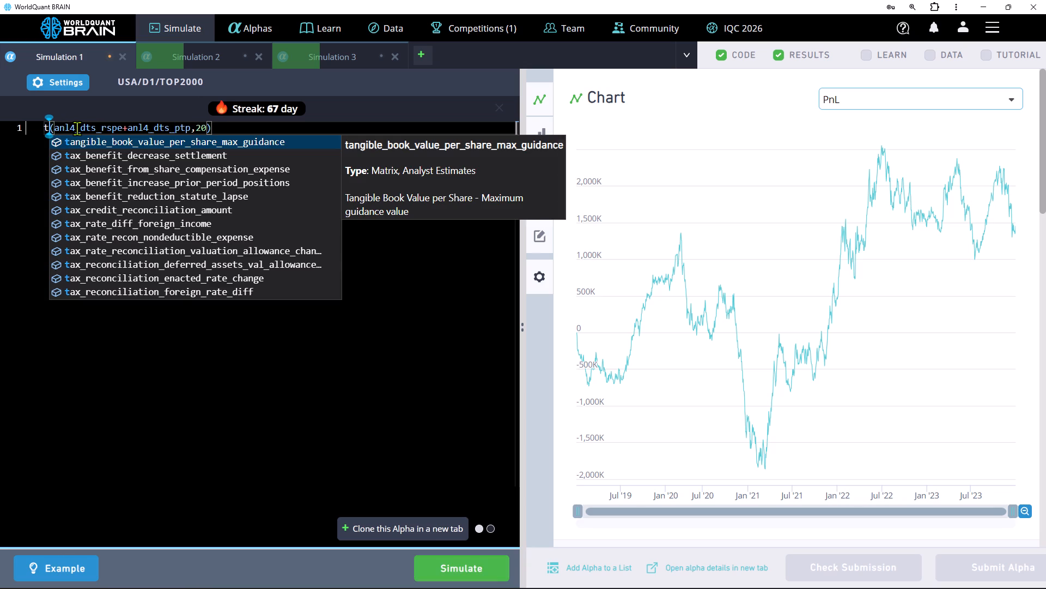
{"action": "key", "text": "s"}
{"action": "scroll", "coordinate": [136, 232], "scroll_direction": "down", "scroll_amount": 1}
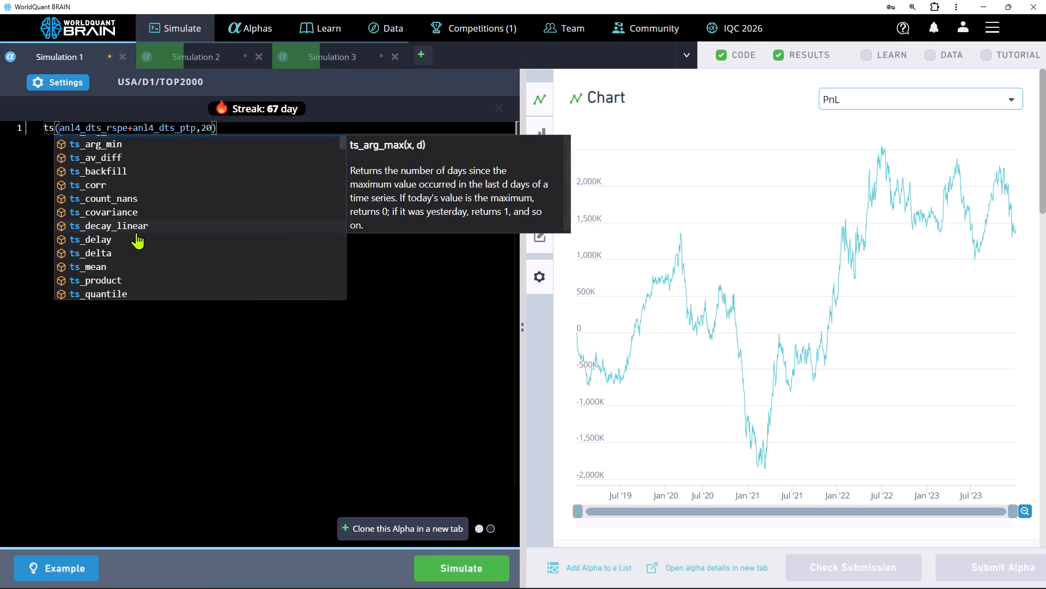
{"action": "scroll", "coordinate": [136, 232], "scroll_direction": "down", "scroll_amount": 4}
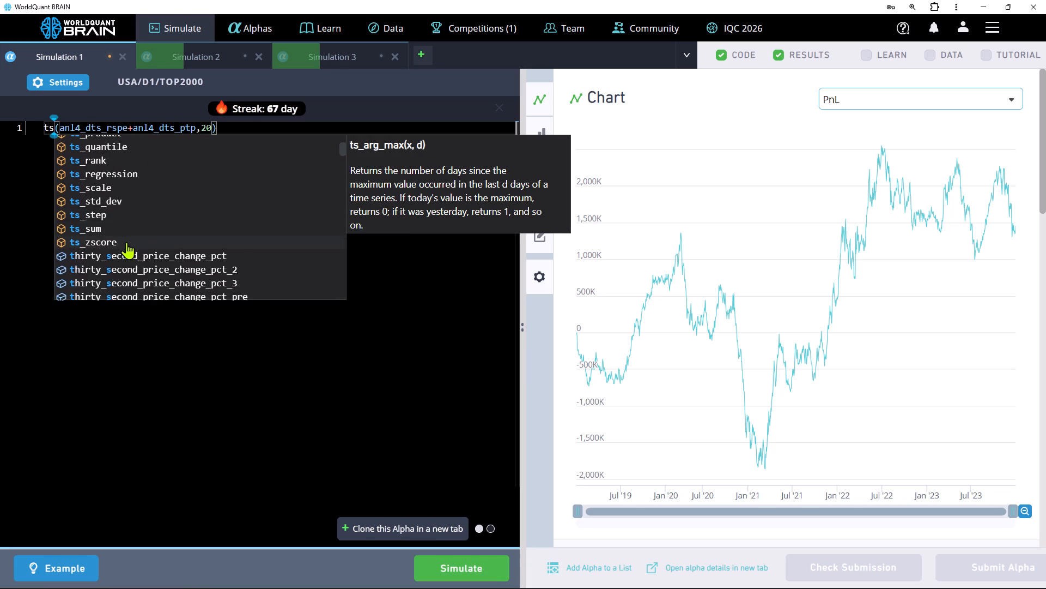
{"action": "left_click", "coordinate": [126, 242]}
{"action": "left_click", "coordinate": [457, 570]}
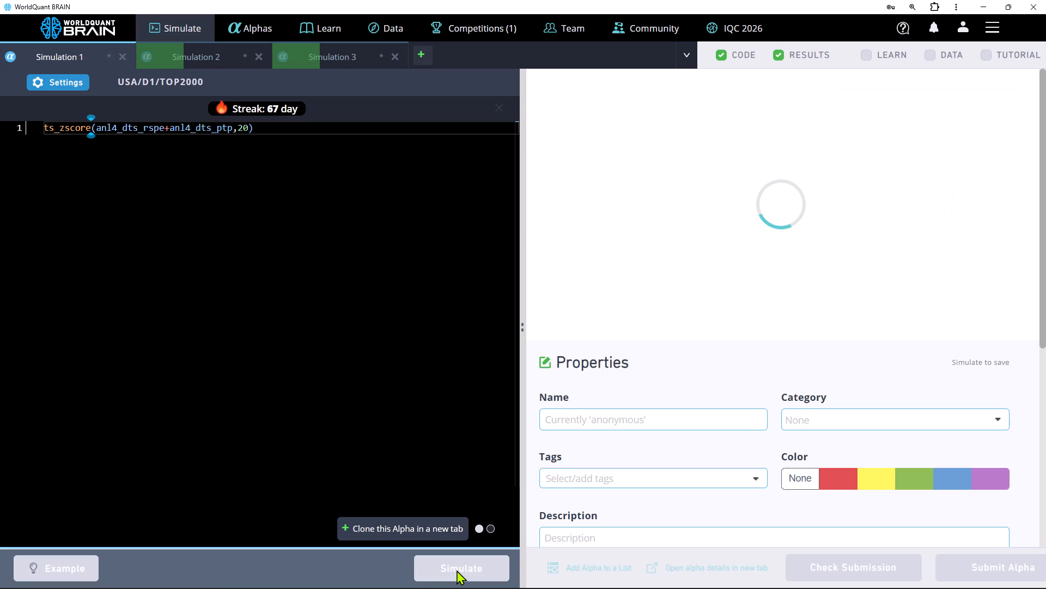
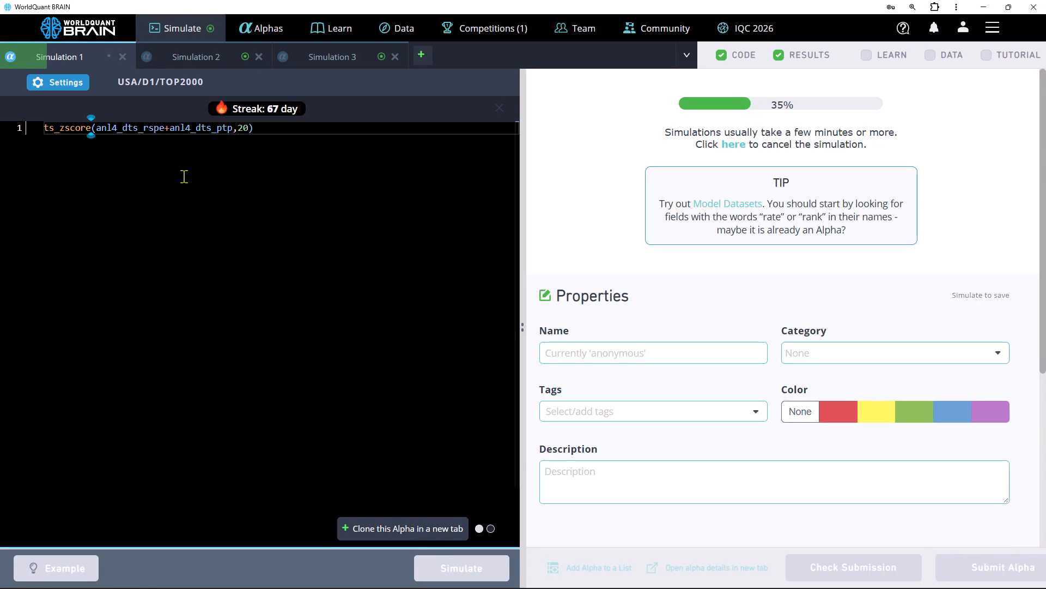
Review the Simulation 2 chart and summary, and the Simulation 3 results including the failed IS tests.
{"action": "left_click", "coordinate": [186, 60]}
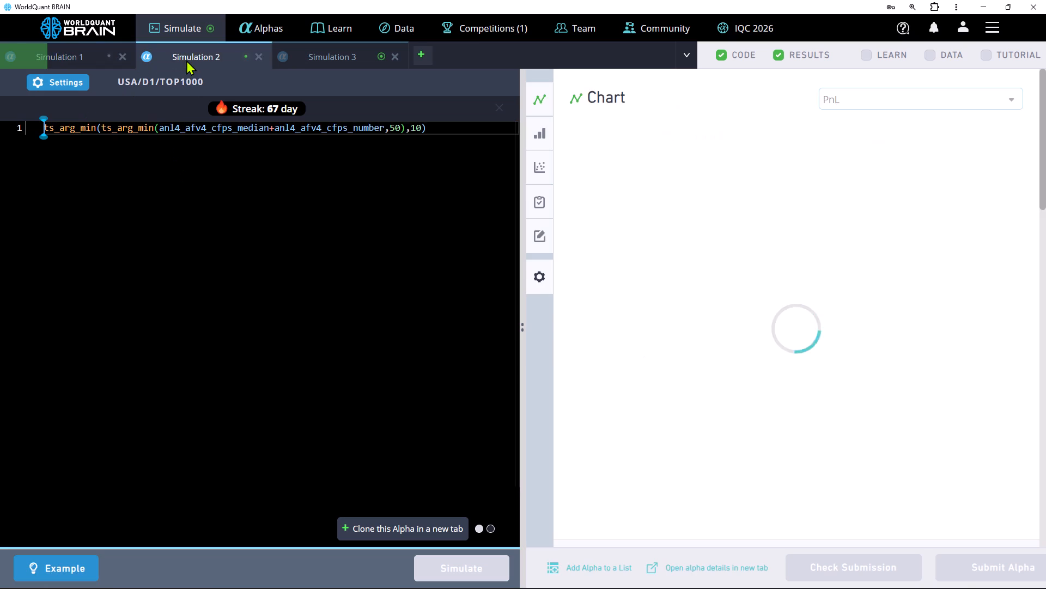
{"action": "scroll", "coordinate": [744, 300], "scroll_direction": "down", "scroll_amount": 2}
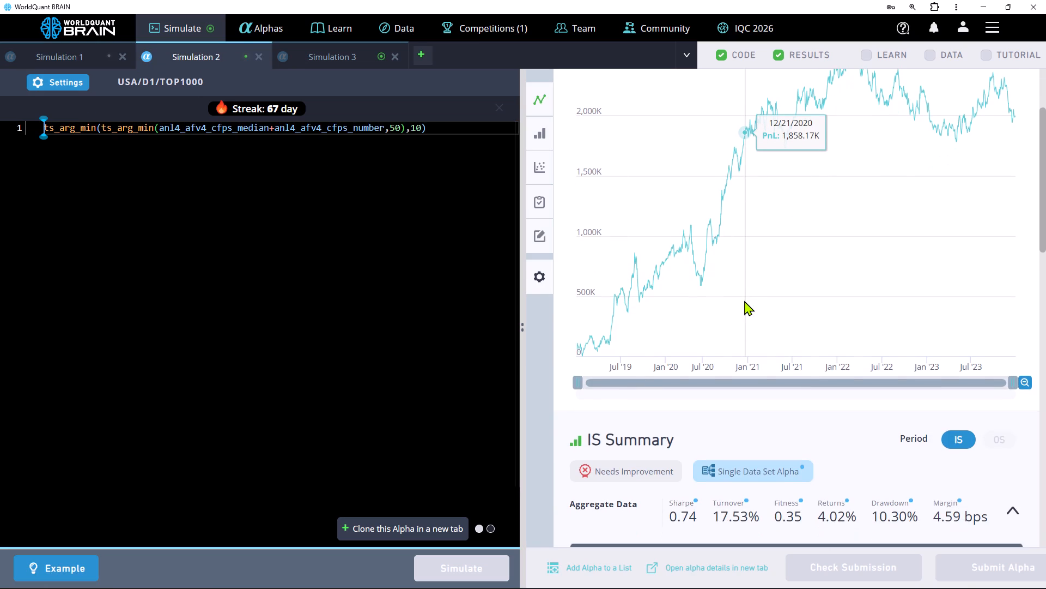
{"action": "scroll", "coordinate": [744, 300], "scroll_direction": "up", "scroll_amount": 1}
{"action": "left_click", "coordinate": [343, 53]}
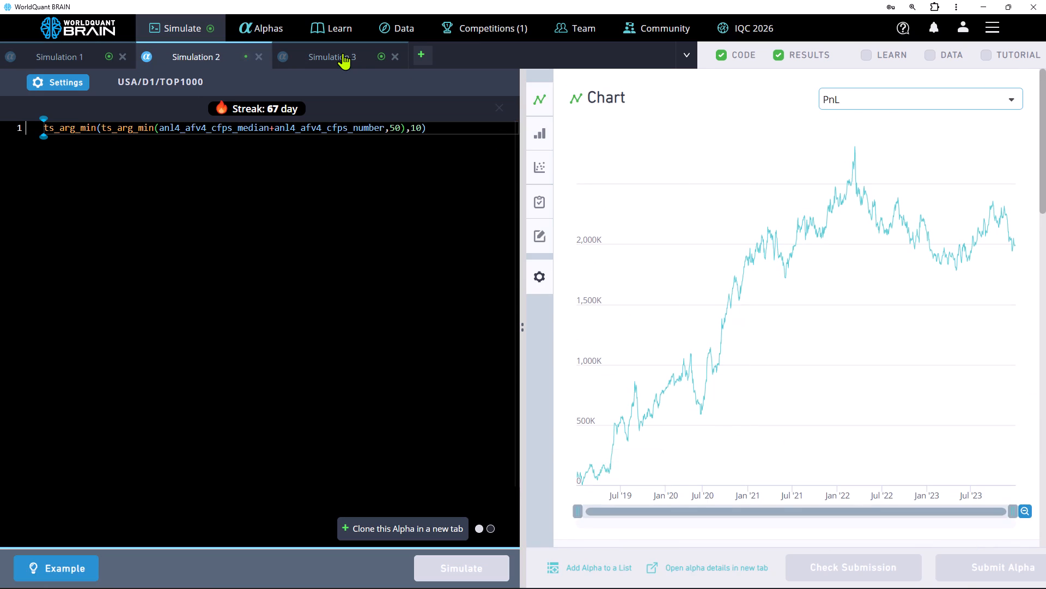
{"action": "scroll", "coordinate": [784, 329], "scroll_direction": "down", "scroll_amount": 3}
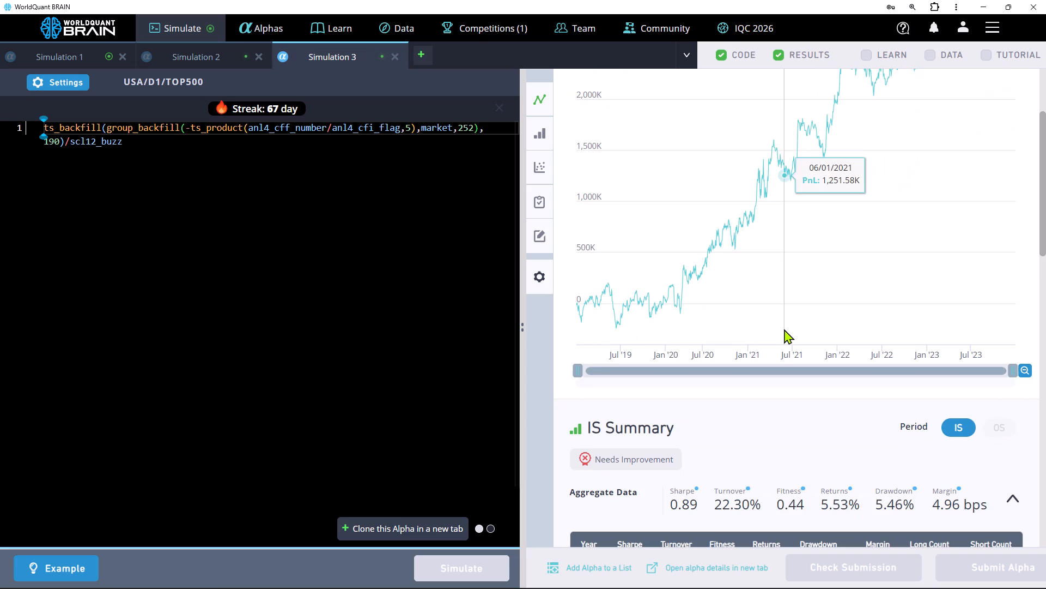
{"action": "scroll", "coordinate": [784, 329], "scroll_direction": "down", "scroll_amount": 7}
{"action": "scroll", "coordinate": [714, 494], "scroll_direction": "down", "scroll_amount": 1}
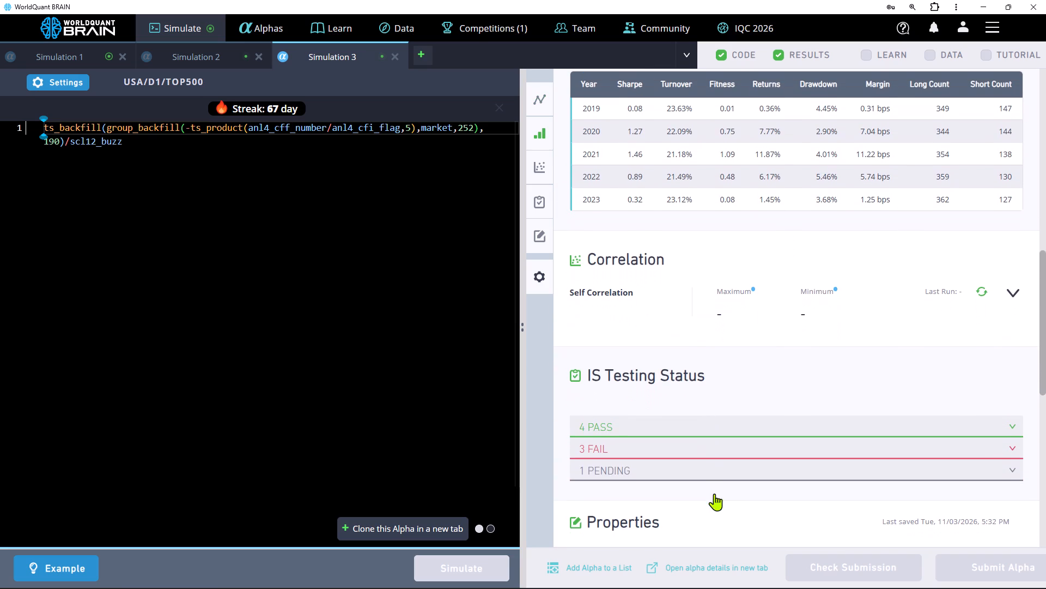
{"action": "left_click", "coordinate": [646, 445]}
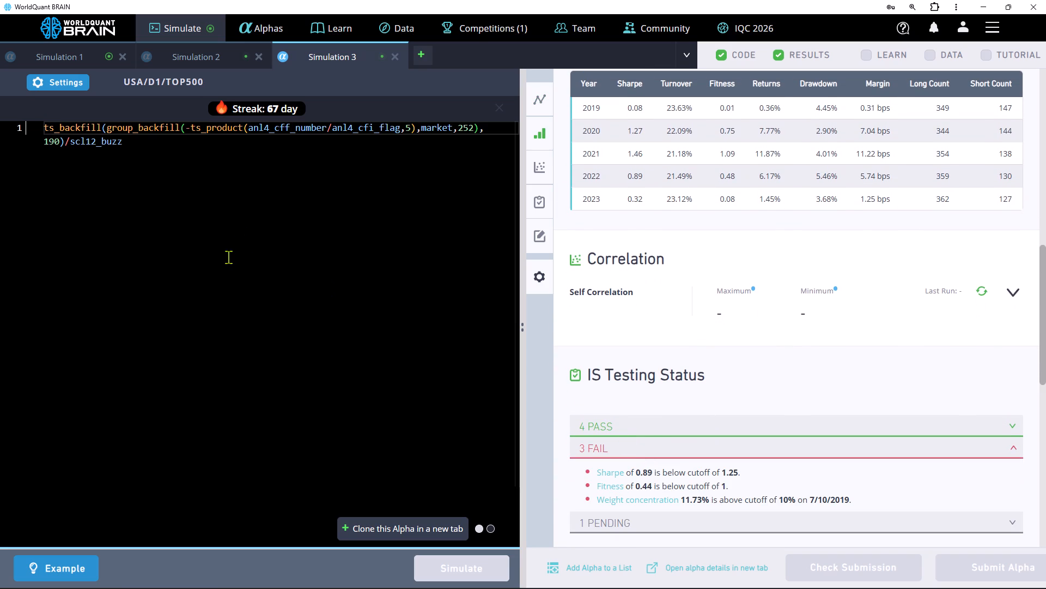
Set the outer ts_backfill lookback in the Simulation 3 expression to 20 and run the simulation.
{"action": "left_click", "coordinate": [58, 140]}
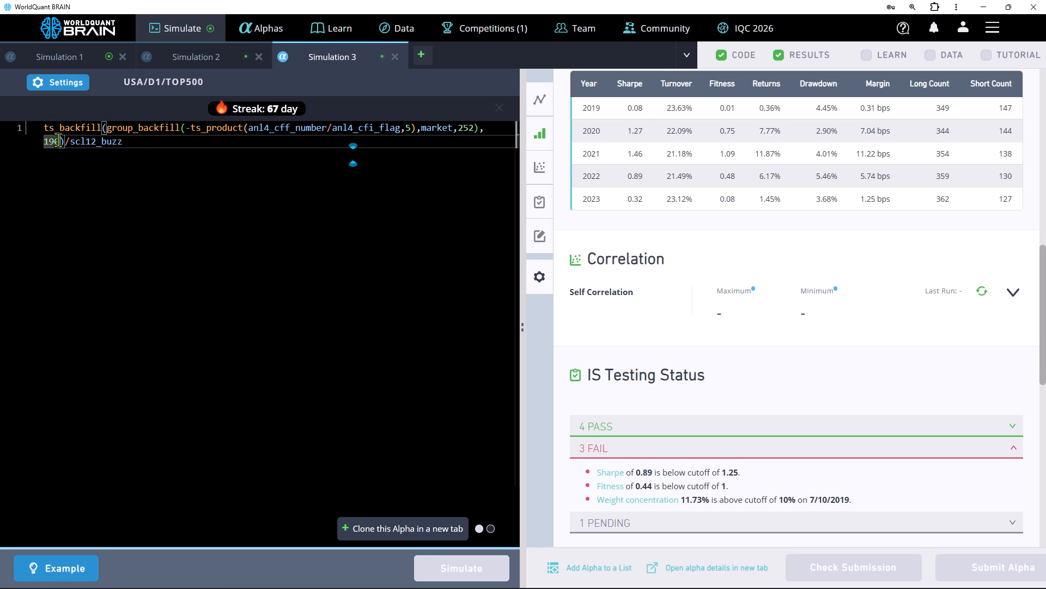
{"action": "key", "text": "BackSpace"}
{"action": "key", "text": "BackSpace"}
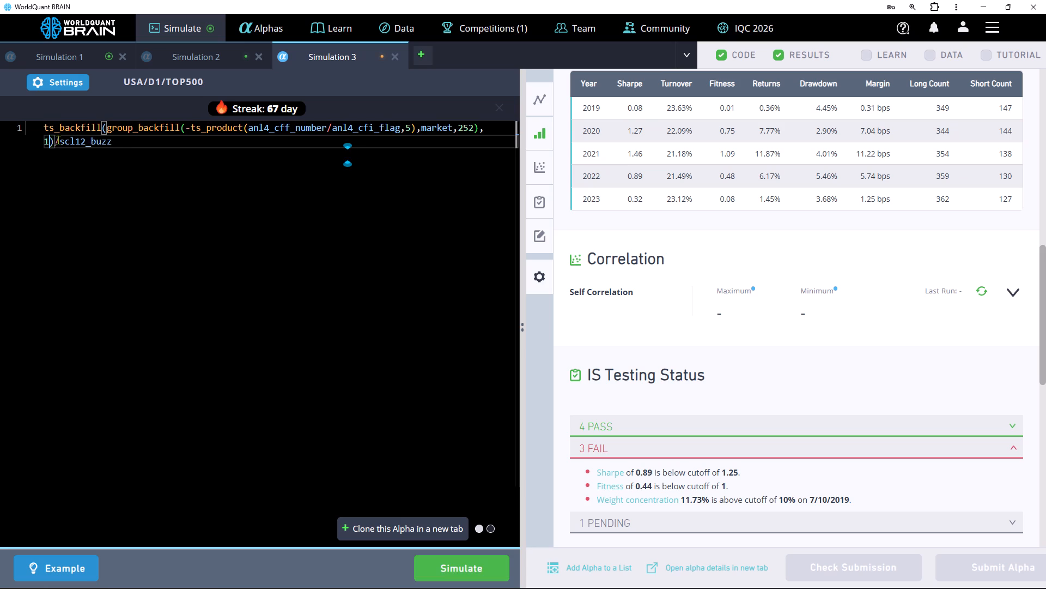
{"action": "key", "text": "BackSpace"}
{"action": "type", "text": "20"}
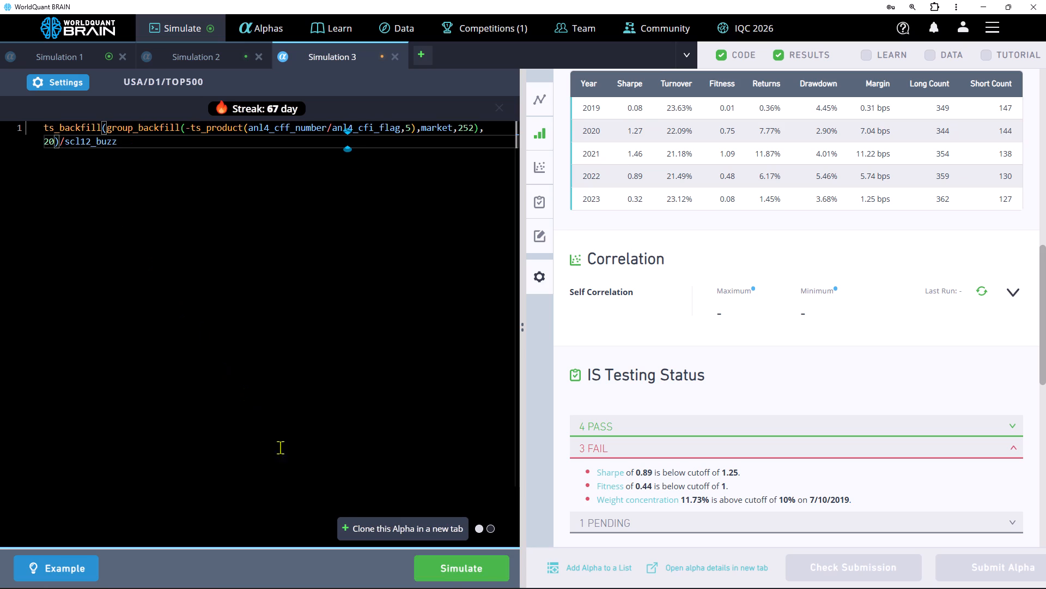
{"action": "left_click", "coordinate": [449, 567]}
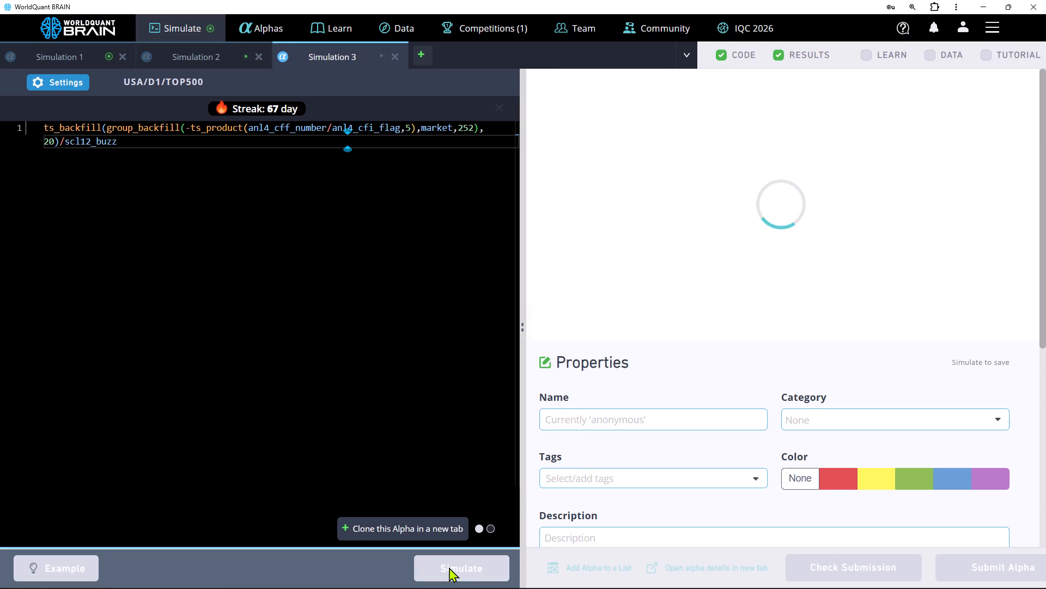
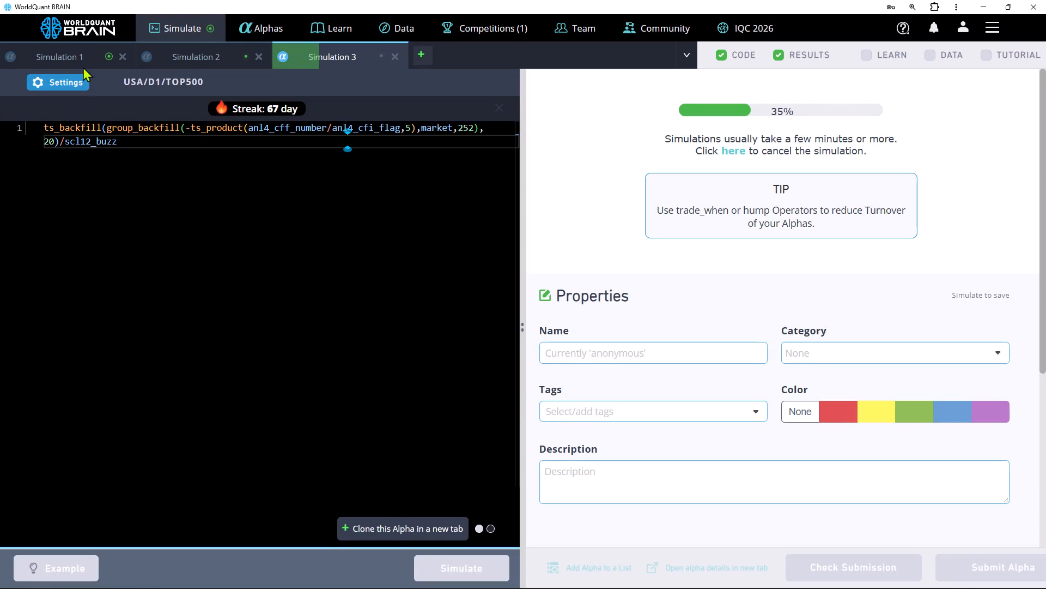
Clear the existing alpha expression from Simulation 1.
{"action": "left_click", "coordinate": [79, 53]}
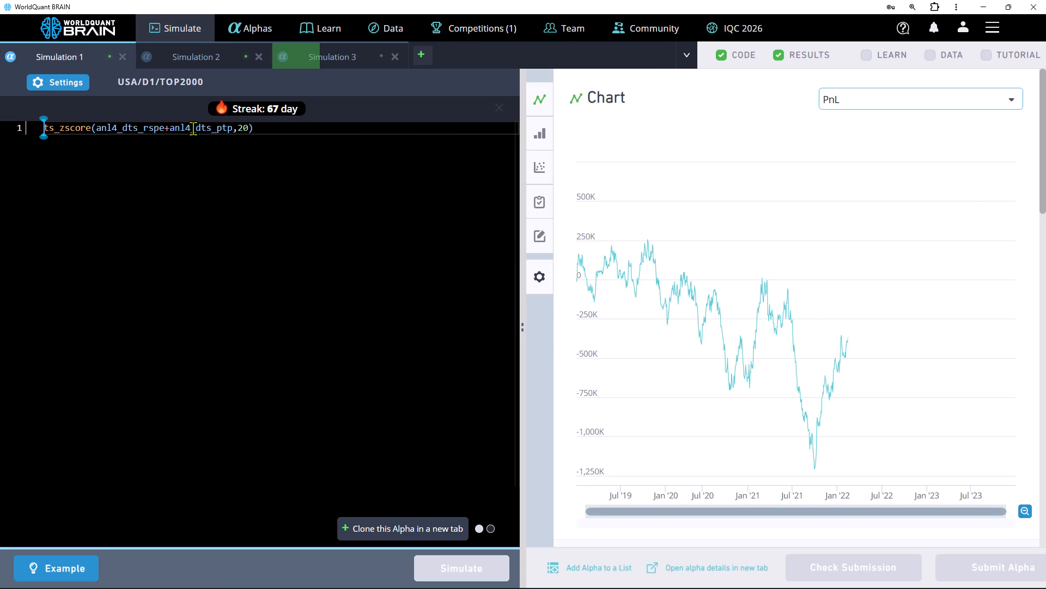
{"action": "left_click", "coordinate": [193, 128]}
{"action": "key", "text": "ctrl+a"}
{"action": "key", "text": "BackSpace"}
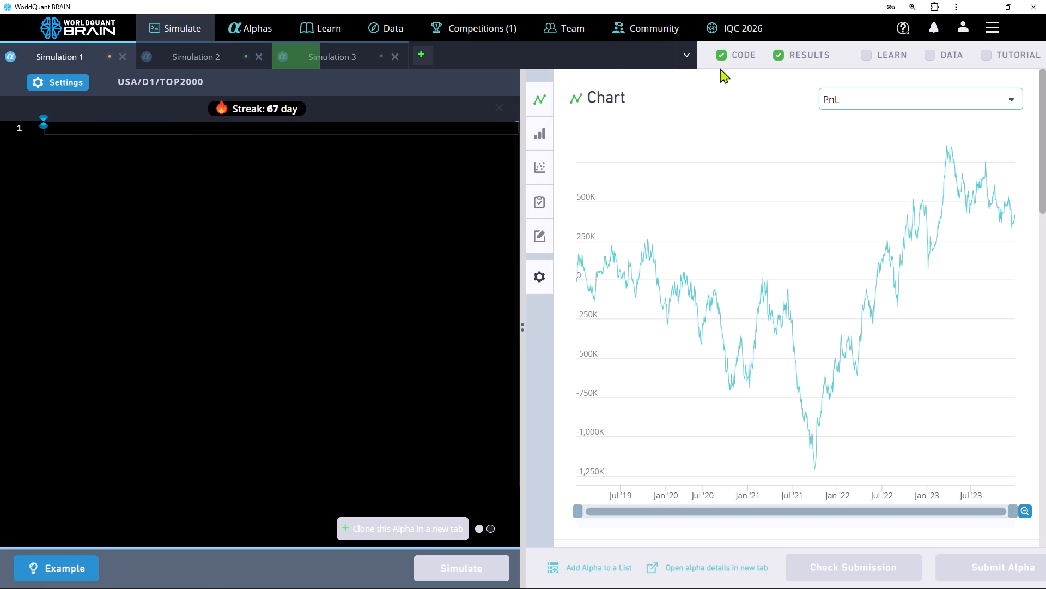
Browse the analyst estimate dataset's fields on pages 9 through 12 for candidates for a new Simulation 1 expression.
{"action": "left_click", "coordinate": [940, 57]}
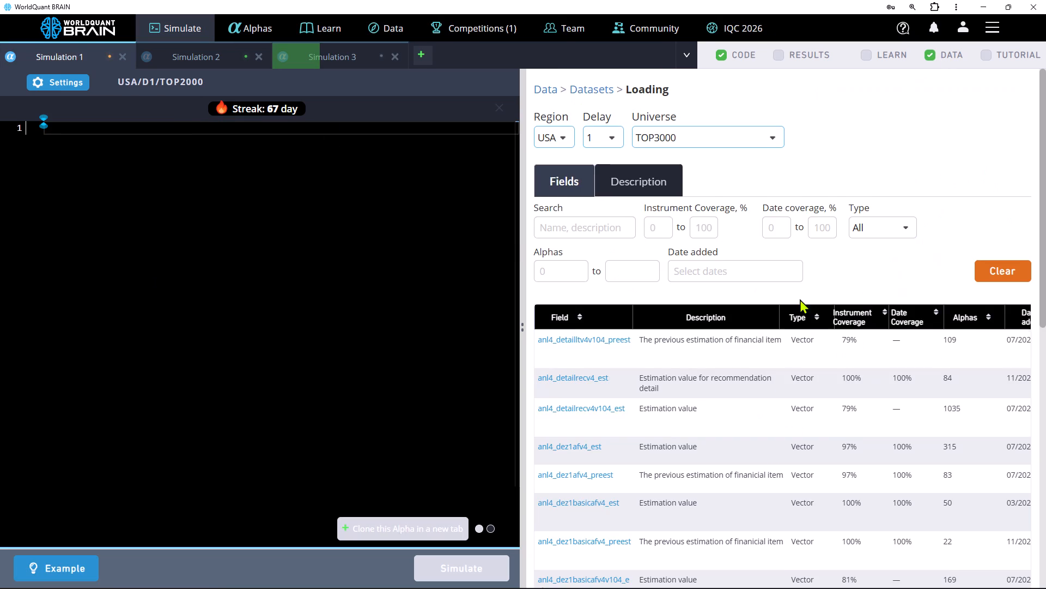
{"action": "scroll", "coordinate": [773, 451], "scroll_direction": "down", "scroll_amount": 8}
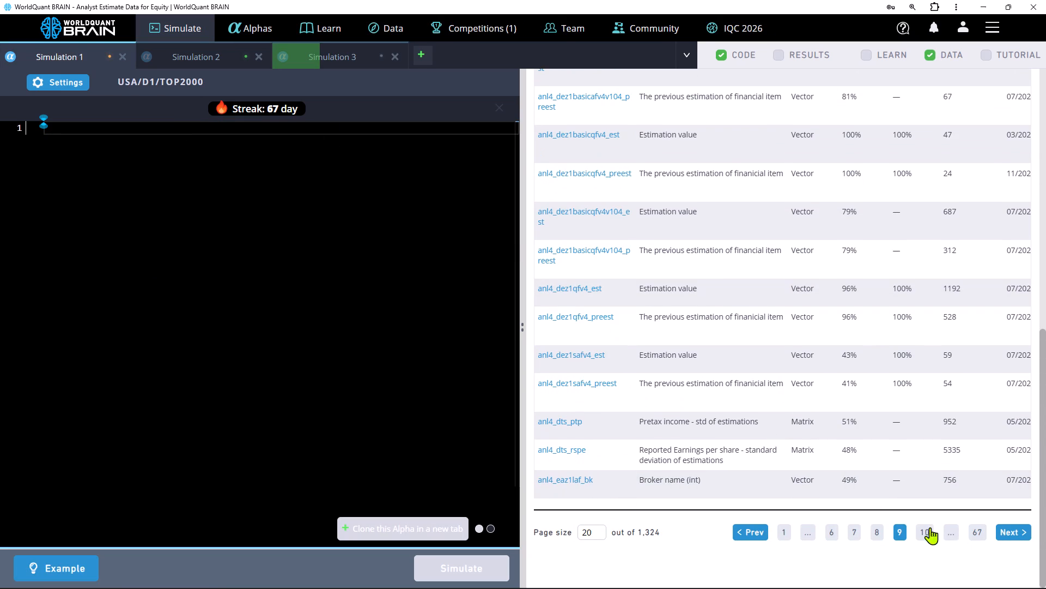
{"action": "left_click", "coordinate": [926, 533]}
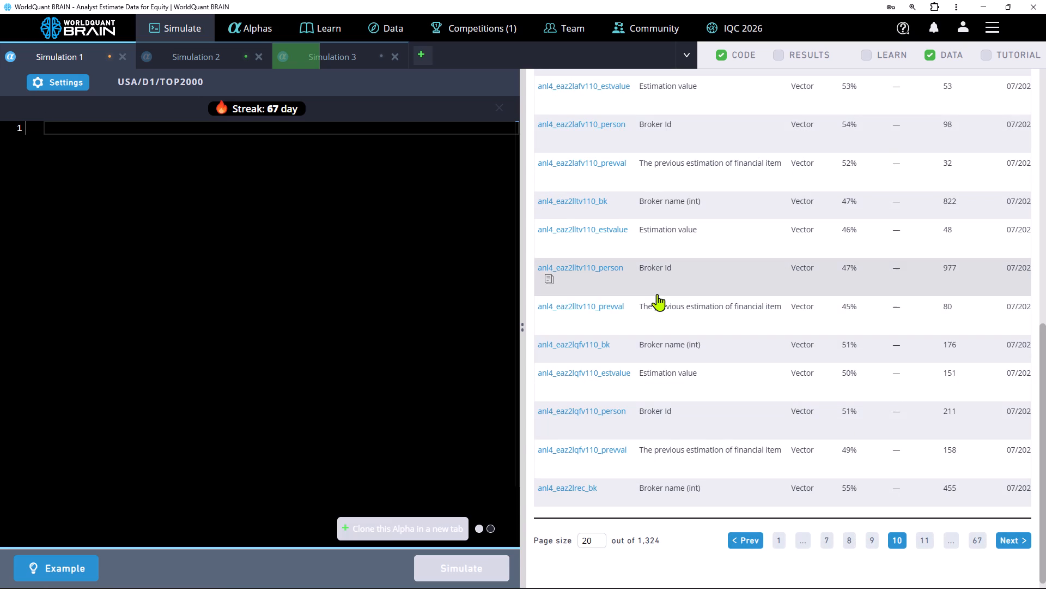
{"action": "scroll", "coordinate": [802, 419], "scroll_direction": "down", "scroll_amount": 2}
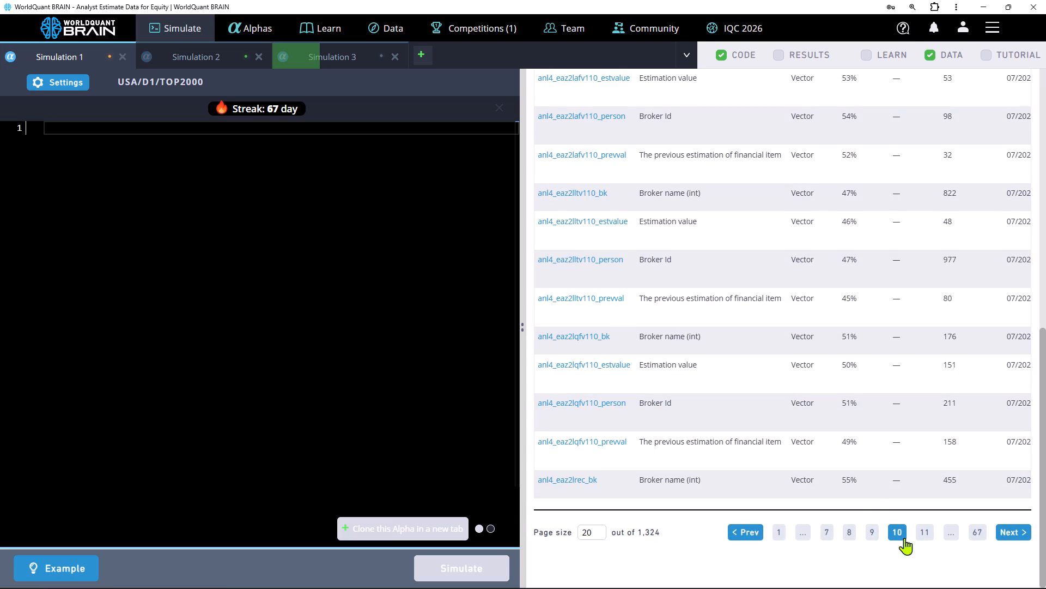
{"action": "left_click", "coordinate": [927, 538]}
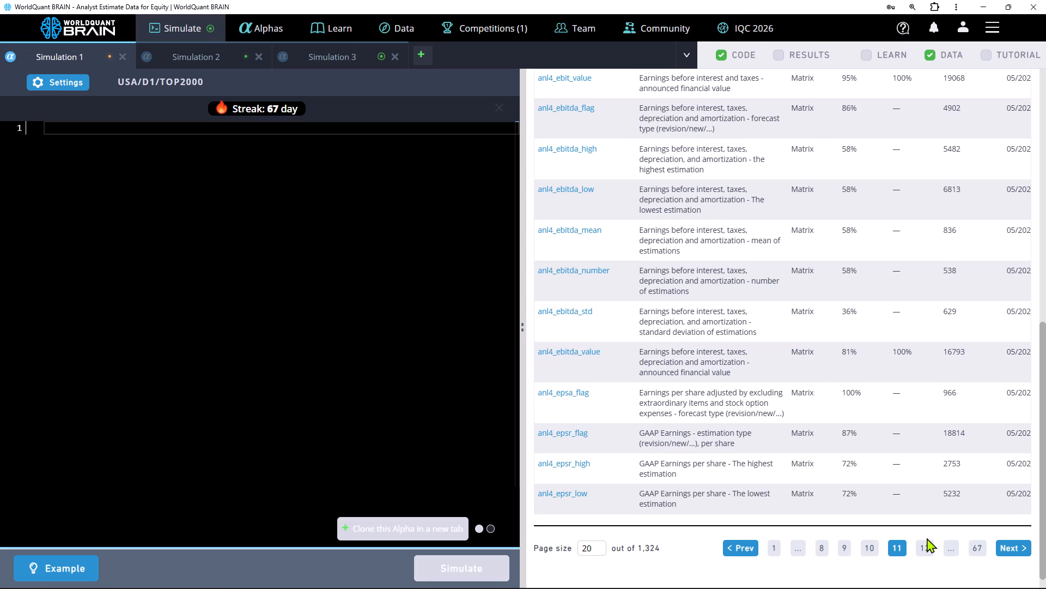
{"action": "scroll", "coordinate": [801, 393], "scroll_direction": "up", "scroll_amount": 5}
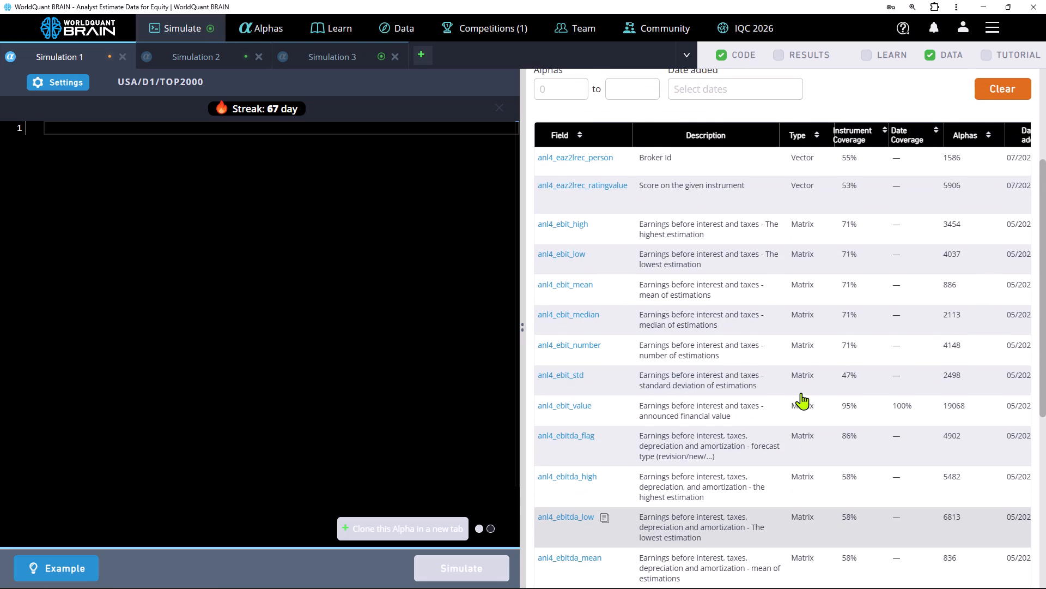
{"action": "scroll", "coordinate": [801, 393], "scroll_direction": "down", "scroll_amount": 2}
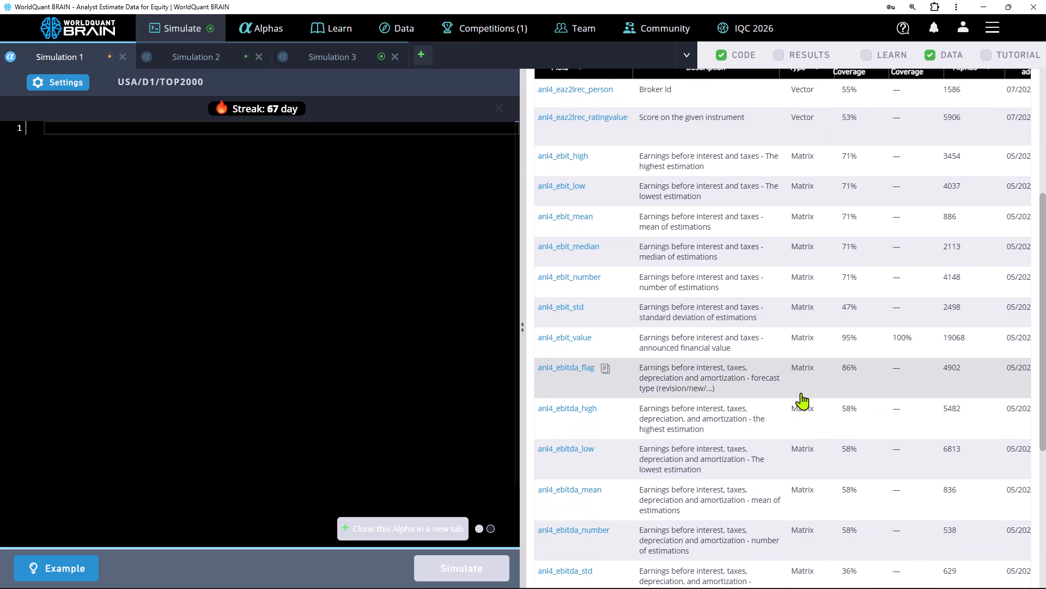
{"action": "scroll", "coordinate": [801, 393], "scroll_direction": "down", "scroll_amount": 6}
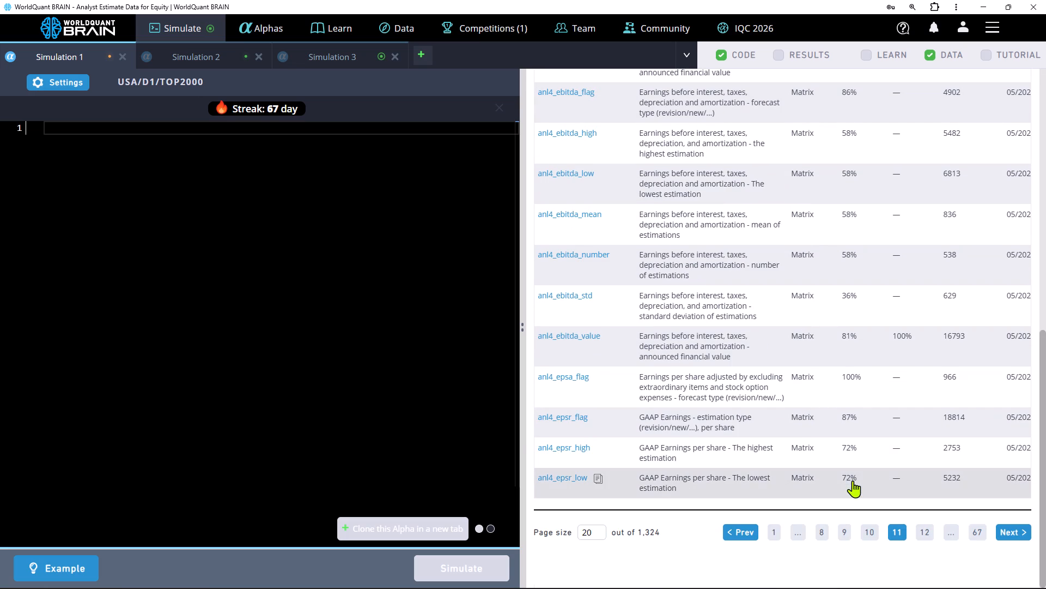
{"action": "left_click", "coordinate": [927, 532]}
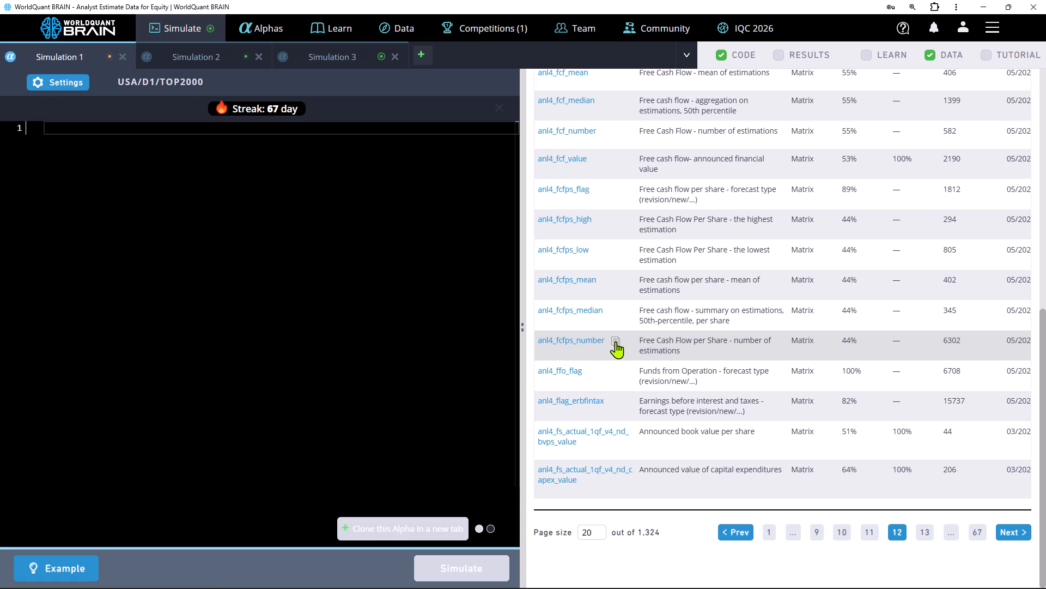
Build the Simulation 1 expression anl4_fcfps_number*anl4_fcfps_low from the listed free cash flow per share fields.
{"action": "left_click", "coordinate": [616, 341]}
{"action": "left_click", "coordinate": [129, 121]}
{"action": "left_click", "coordinate": [133, 137]}
{"action": "key", "text": "ctrl+v"}
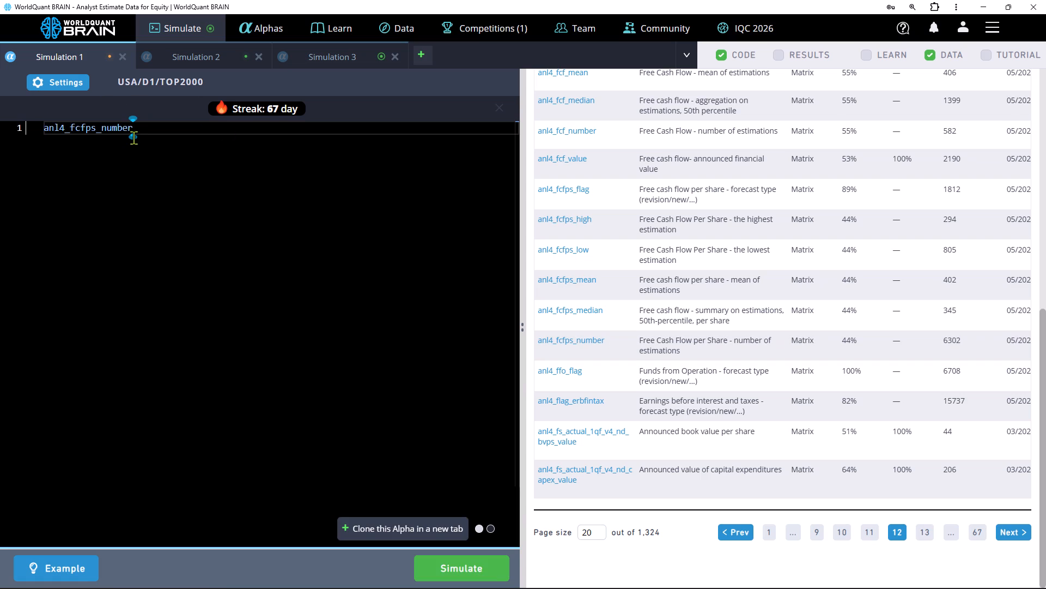
{"action": "key", "text": "shift+asterisk"}
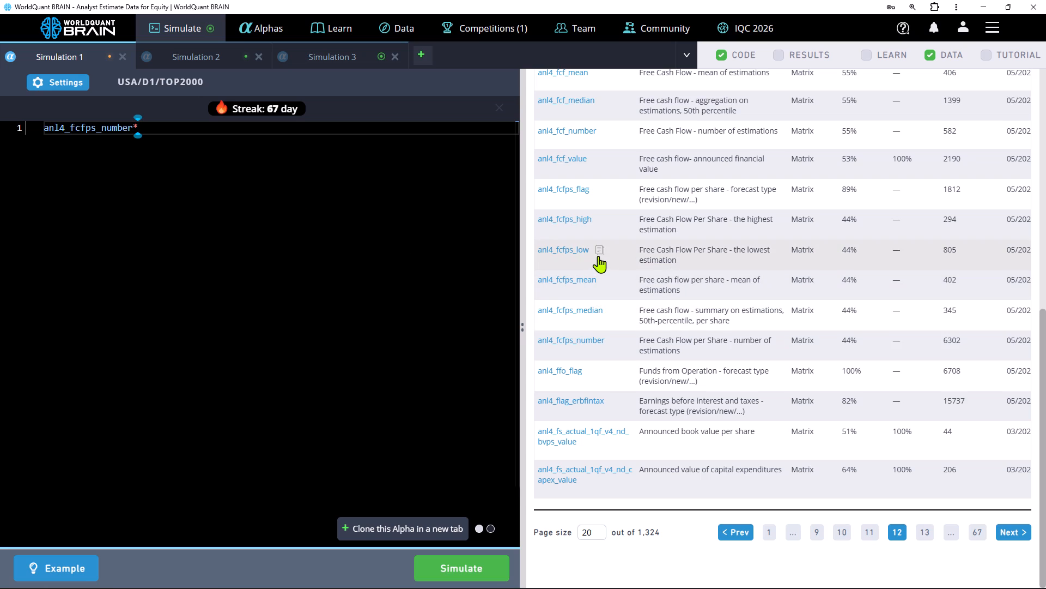
{"action": "left_click", "coordinate": [598, 256]}
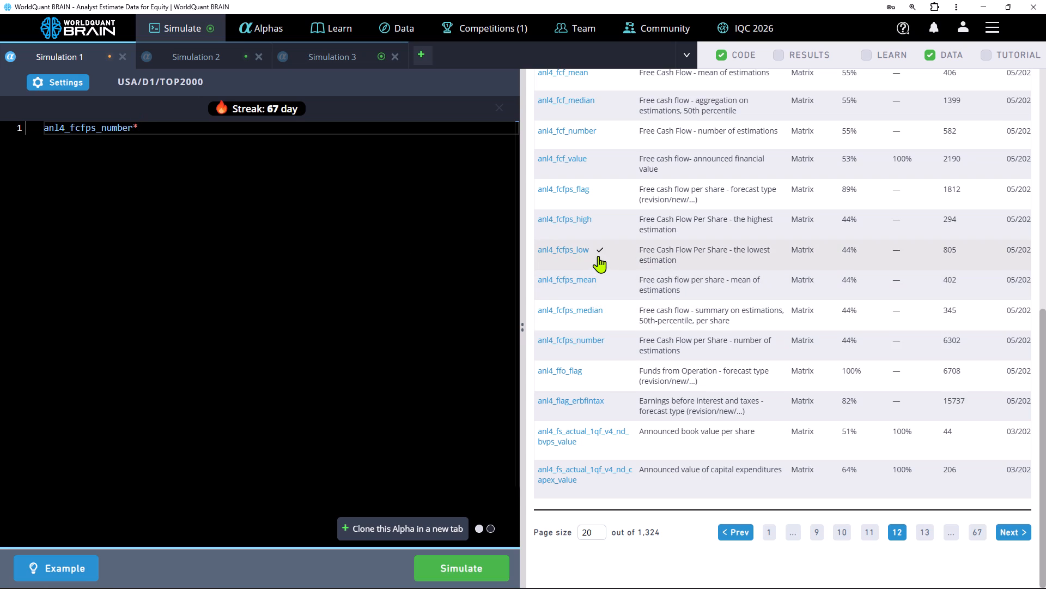
{"action": "left_click", "coordinate": [192, 129]}
{"action": "key", "text": "ctrl+v"}
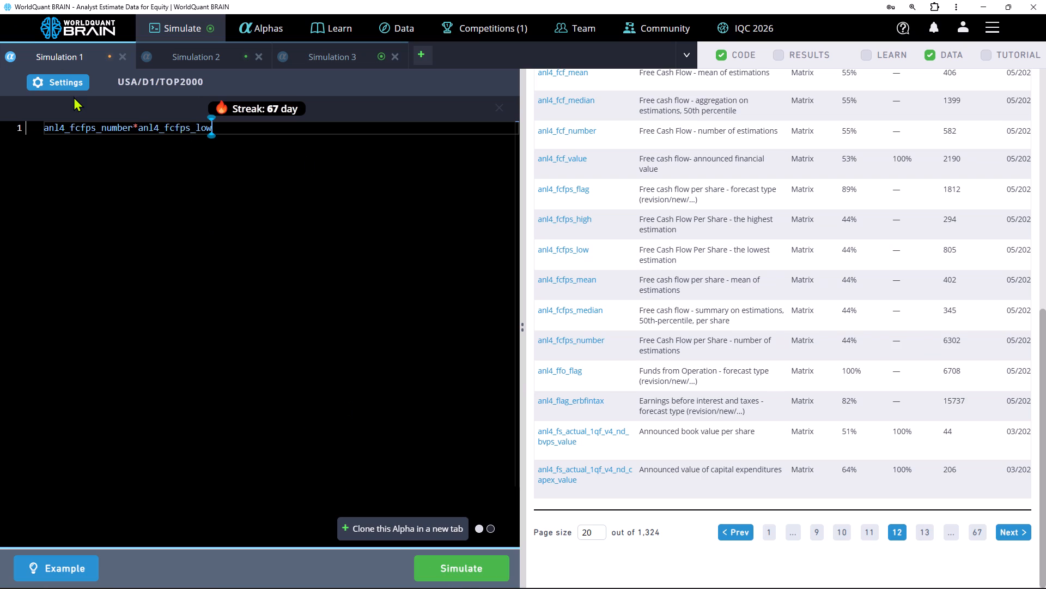
Set the Simulation 1 universe to TOP1000 and run the simulation.
{"action": "left_click", "coordinate": [55, 79]}
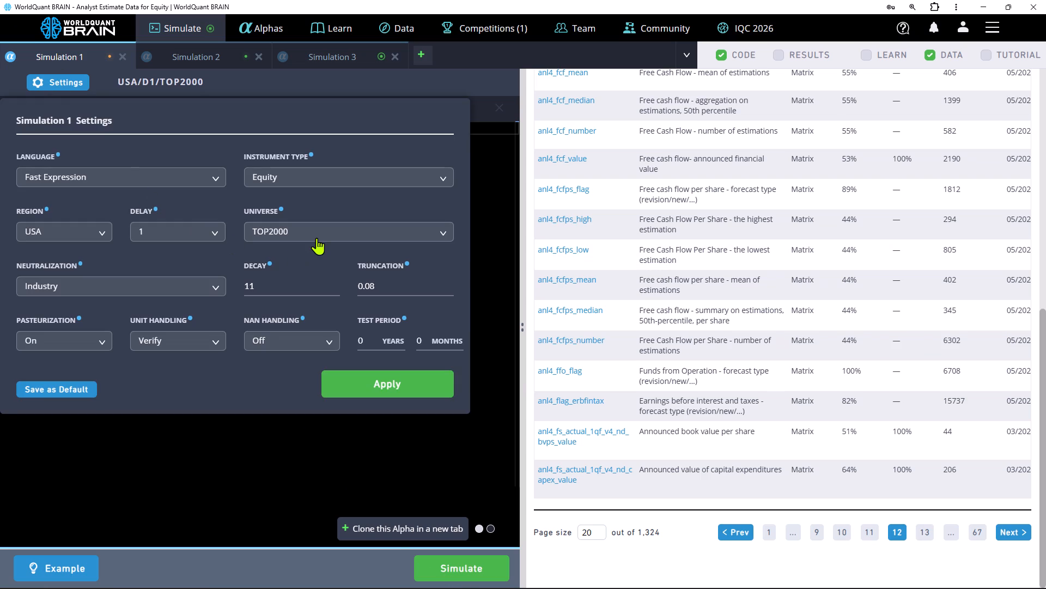
{"action": "left_click", "coordinate": [317, 238]}
{"action": "left_click", "coordinate": [318, 295]}
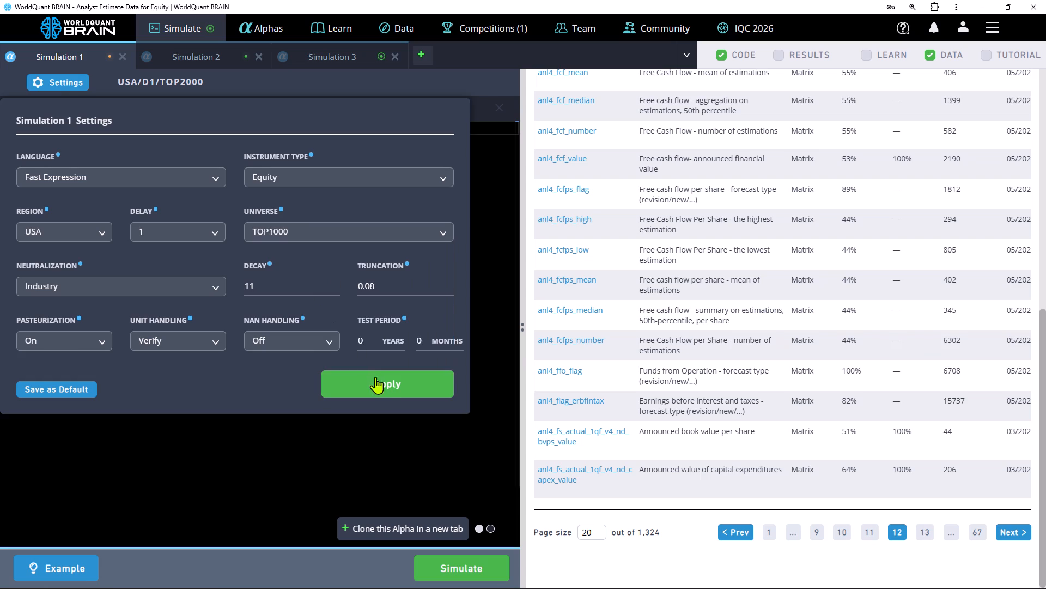
{"action": "left_click", "coordinate": [384, 386]}
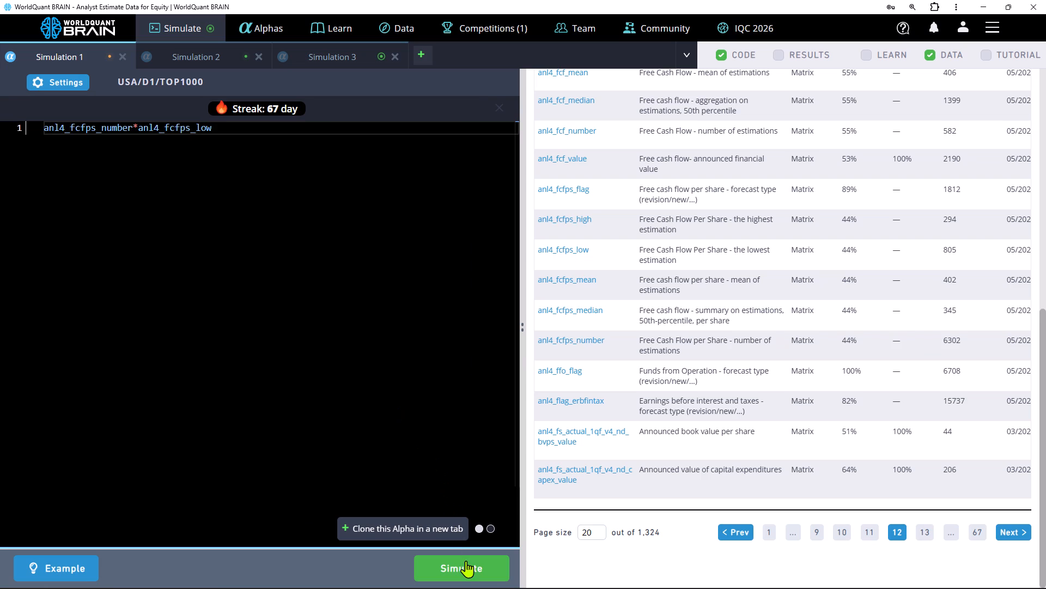
{"action": "left_click", "coordinate": [466, 561]}
Check the Simulation 3 chart and IS Summary, set its truncation to 0.06 and rerun the simulation.
{"action": "left_click", "coordinate": [337, 52]}
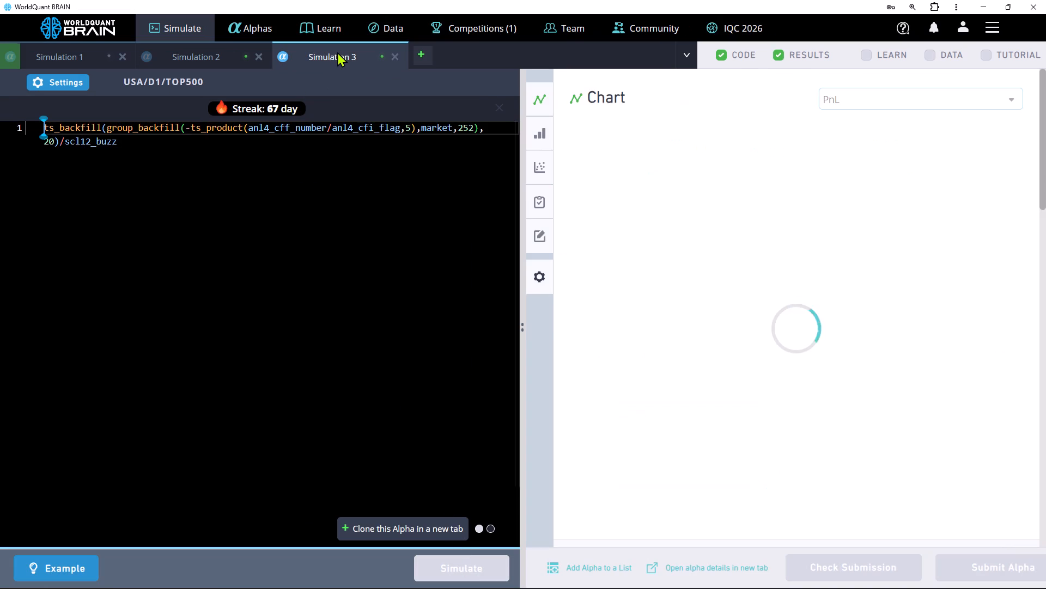
{"action": "scroll", "coordinate": [771, 275], "scroll_direction": "down", "scroll_amount": 3}
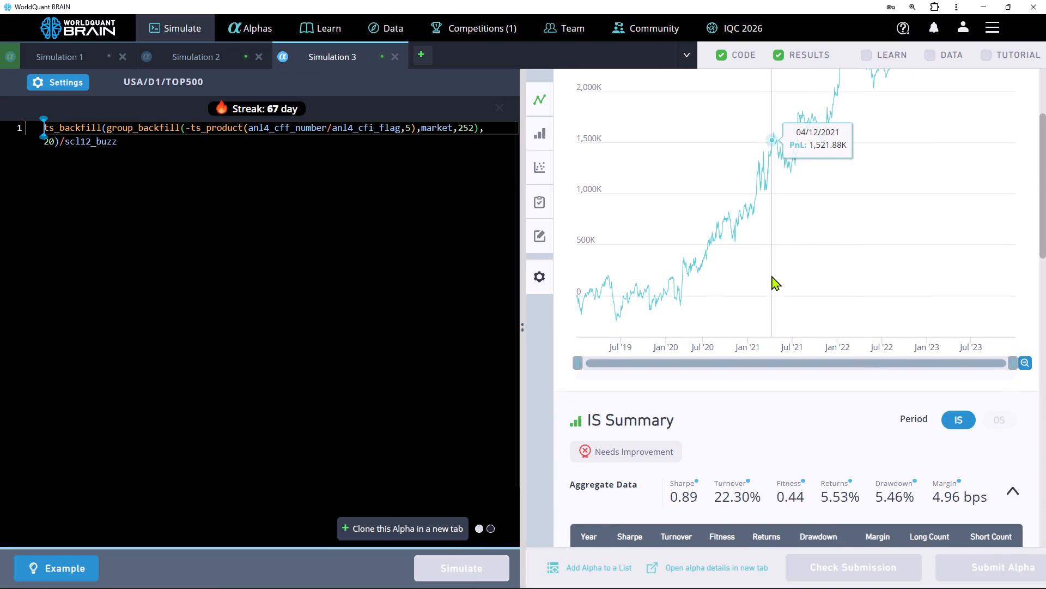
{"action": "scroll", "coordinate": [771, 275], "scroll_direction": "down", "scroll_amount": 4}
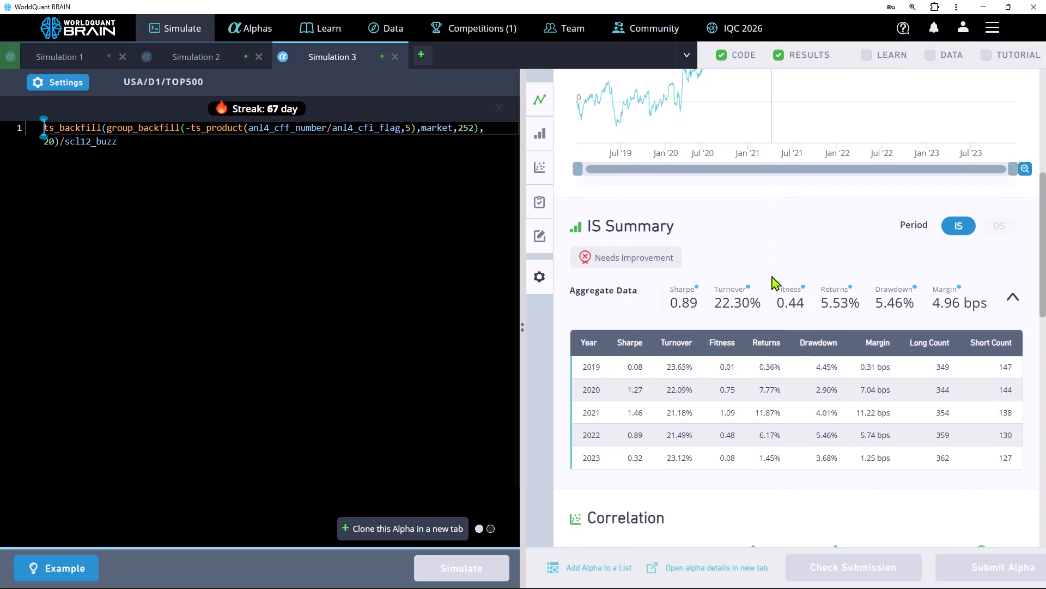
{"action": "scroll", "coordinate": [771, 275], "scroll_direction": "down", "scroll_amount": 1}
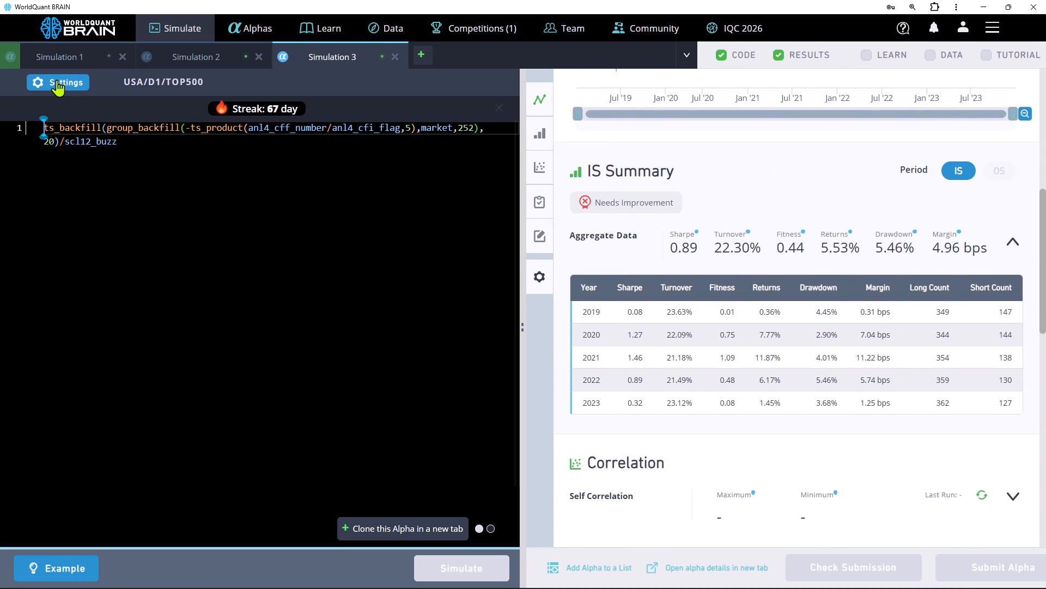
{"action": "left_click", "coordinate": [60, 80]}
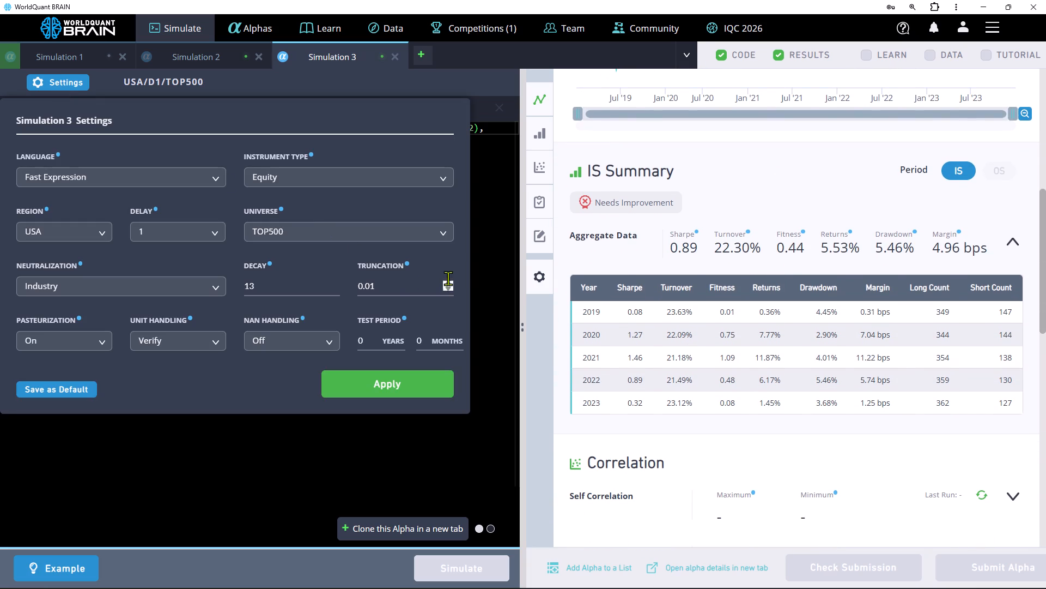
{"action": "triple_click", "coordinate": [448, 283]}
{"action": "double_click", "coordinate": [448, 283]}
{"action": "left_click", "coordinate": [403, 387]}
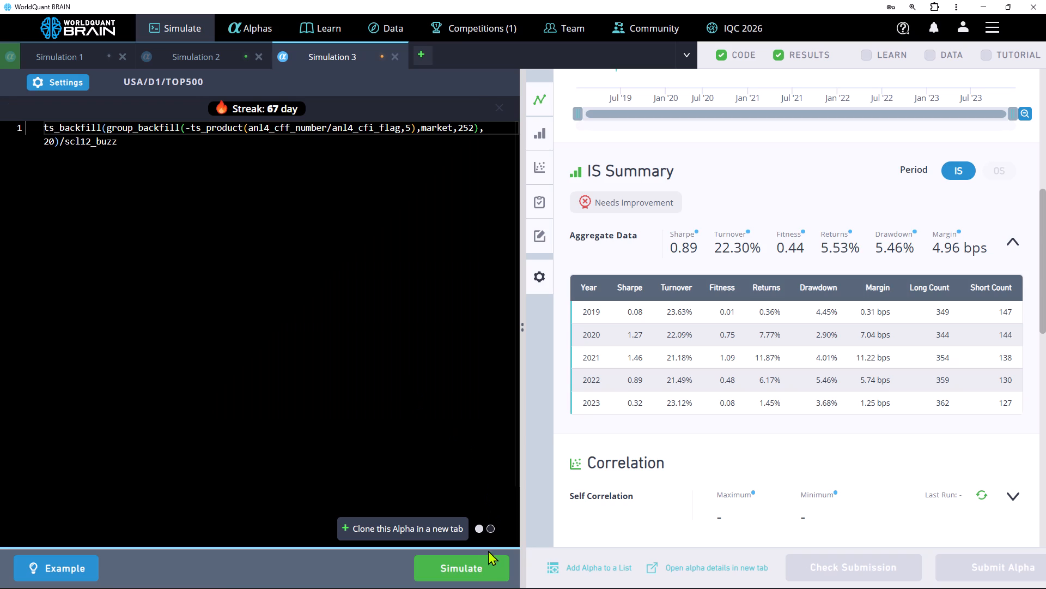
{"action": "left_click", "coordinate": [476, 566]}
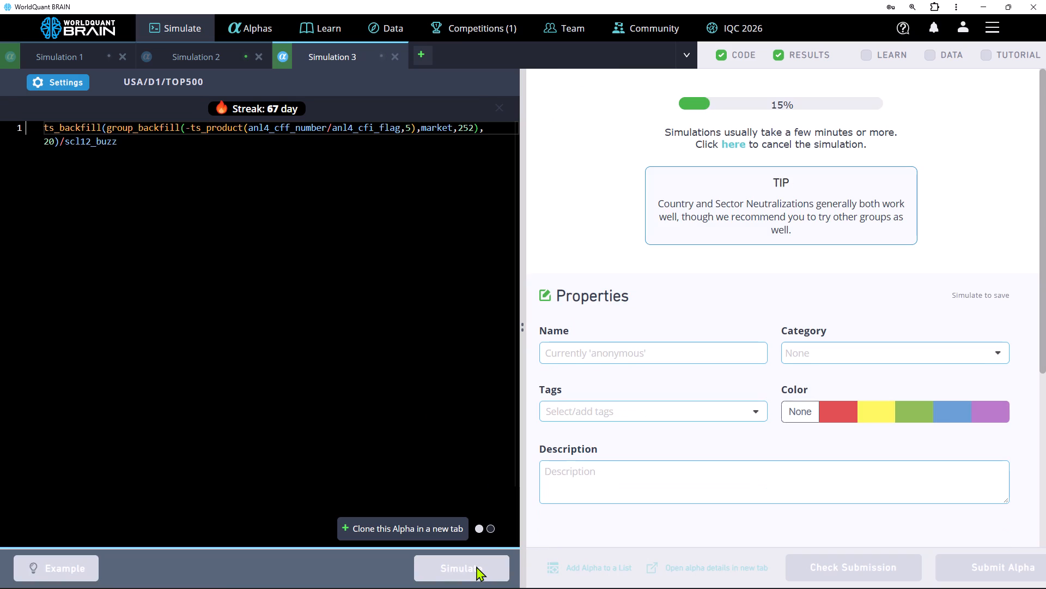
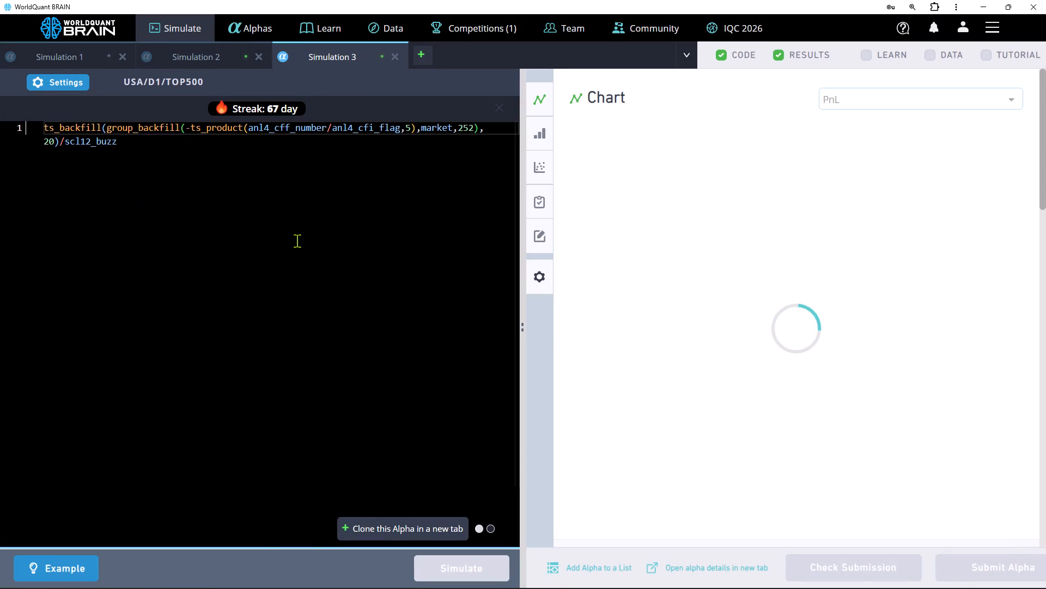
Review the Simulation 3 chart, yearly IS Summary and the failed checks in its IS Testing Status.
{"action": "scroll", "coordinate": [774, 315], "scroll_direction": "down", "scroll_amount": 4}
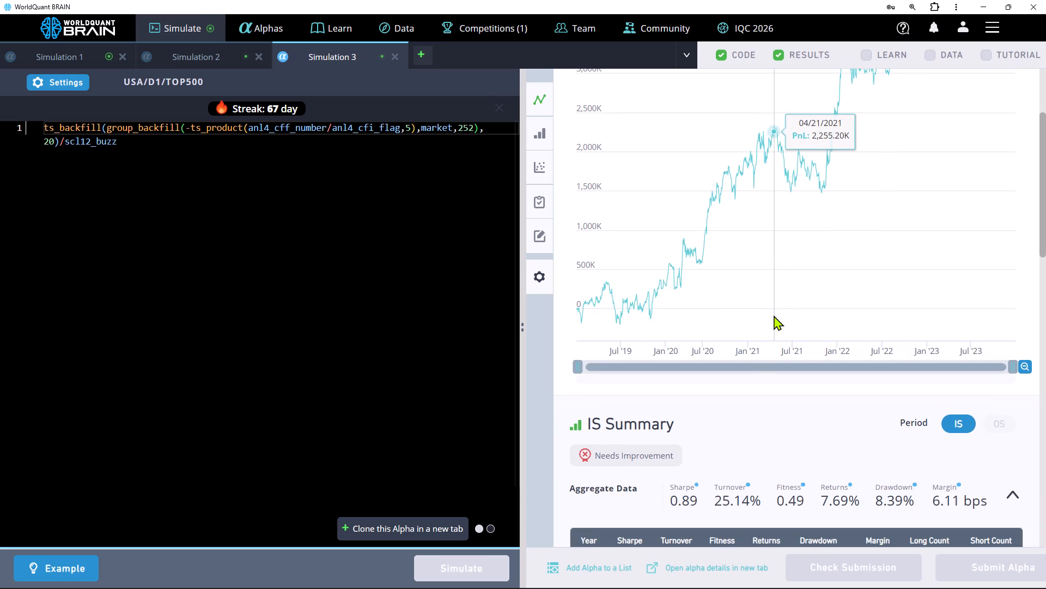
{"action": "scroll", "coordinate": [774, 315], "scroll_direction": "down", "scroll_amount": 6}
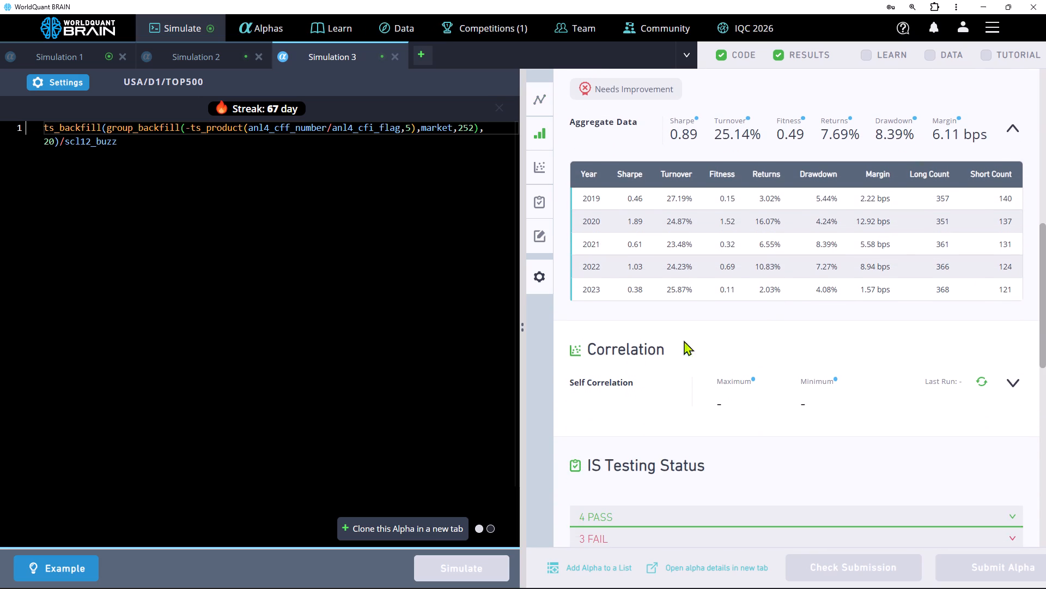
{"action": "scroll", "coordinate": [673, 509], "scroll_direction": "down", "scroll_amount": 2}
{"action": "left_click", "coordinate": [616, 408]}
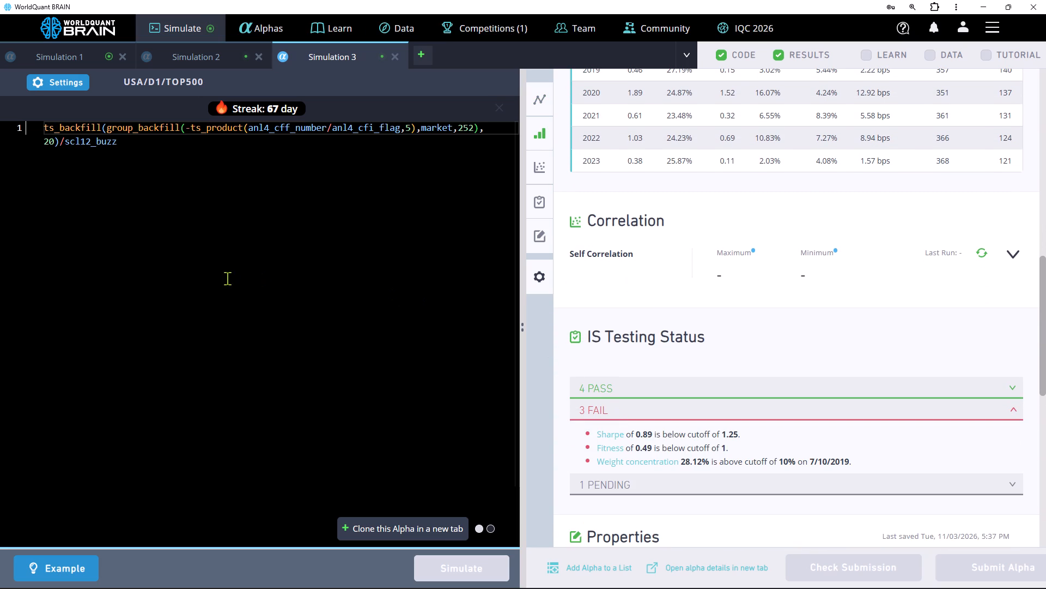
Remove the /scl12_buzz divisor from the end of the Simulation 3 expression.
{"action": "left_click", "coordinate": [131, 143]}
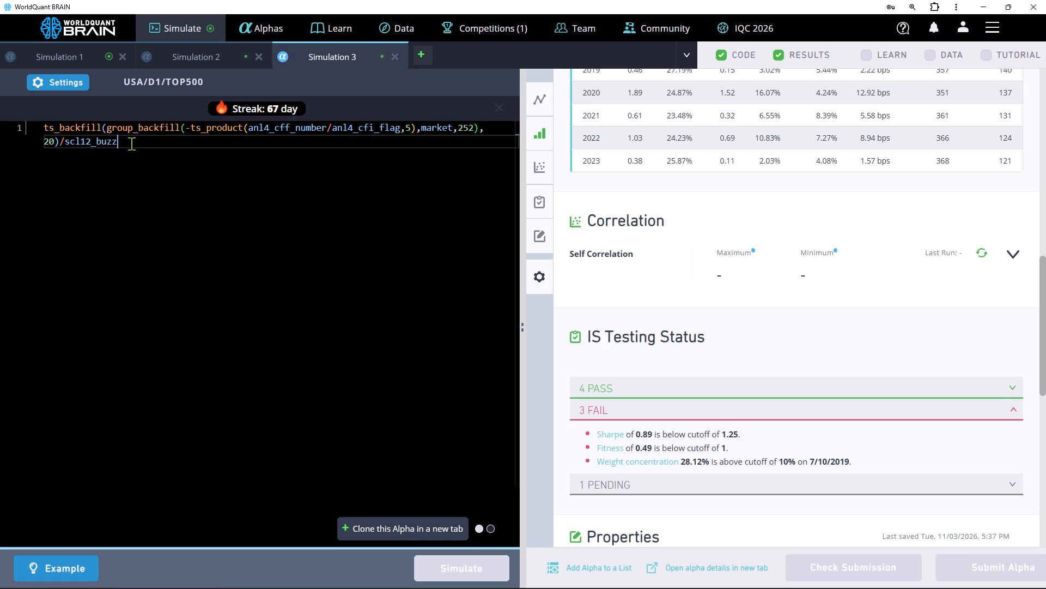
{"action": "key", "text": "BackSpace"}
{"action": "key", "text": "BackSpace"}
{"action": "key", "text": "BackSpace"}
{"action": "key", "text": "BackSpace"}
{"action": "key", "text": "BackSpace"}
{"action": "key", "text": "BackSpace"}
{"action": "key", "text": "BackSpace"}
{"action": "key", "text": "BackSpace"}
{"action": "key", "text": "BackSpace"}
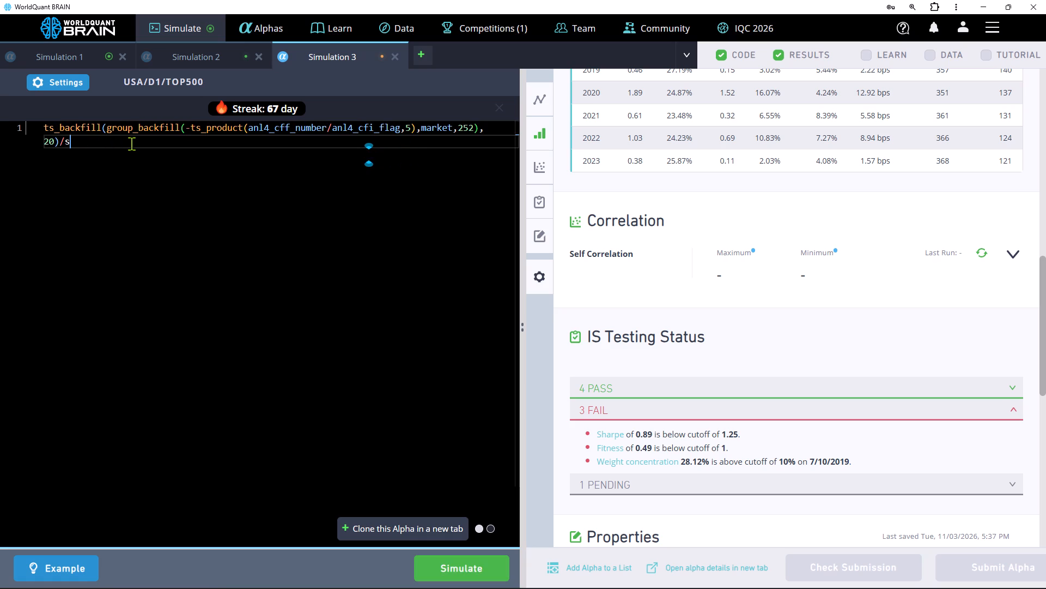
{"action": "key", "text": "BackSpace"}
{"action": "key", "text": "BackSpace"}
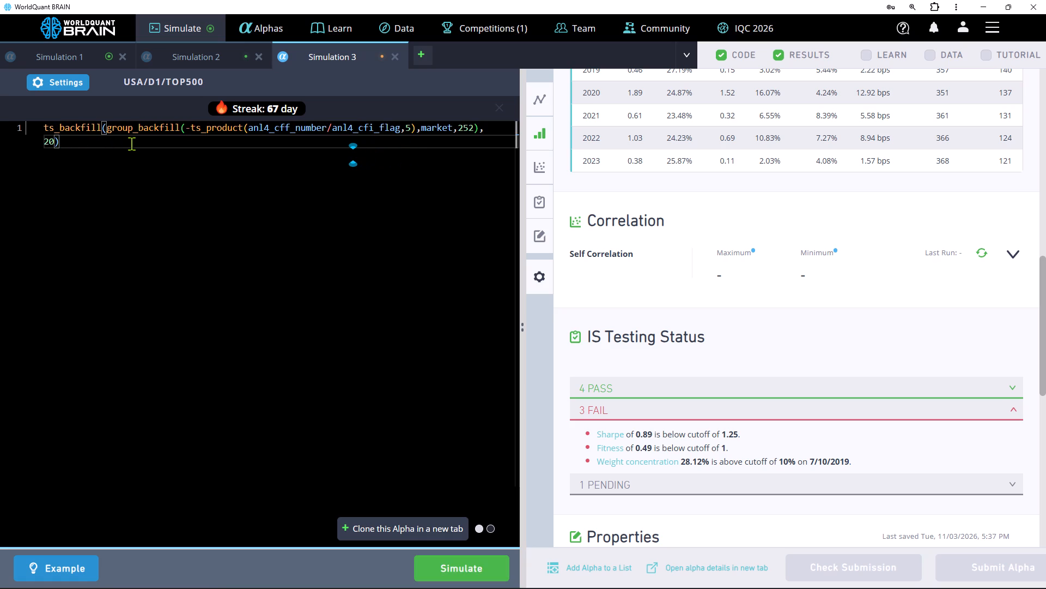
Append a multiplication by the ts_std_dev operator to the end of the Simulation 3 expression.
{"action": "key", "text": "shift+asterisk"}
{"action": "type", "text": "ts"}
{"action": "scroll", "coordinate": [156, 252], "scroll_direction": "down", "scroll_amount": 2}
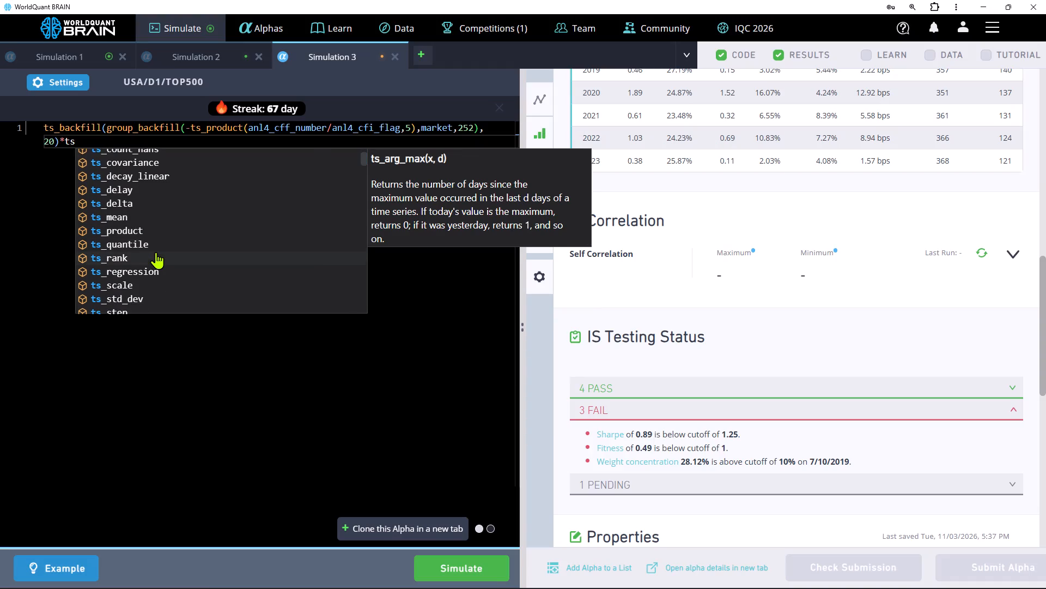
{"action": "scroll", "coordinate": [156, 252], "scroll_direction": "down", "scroll_amount": 2}
{"action": "key", "text": "space"}
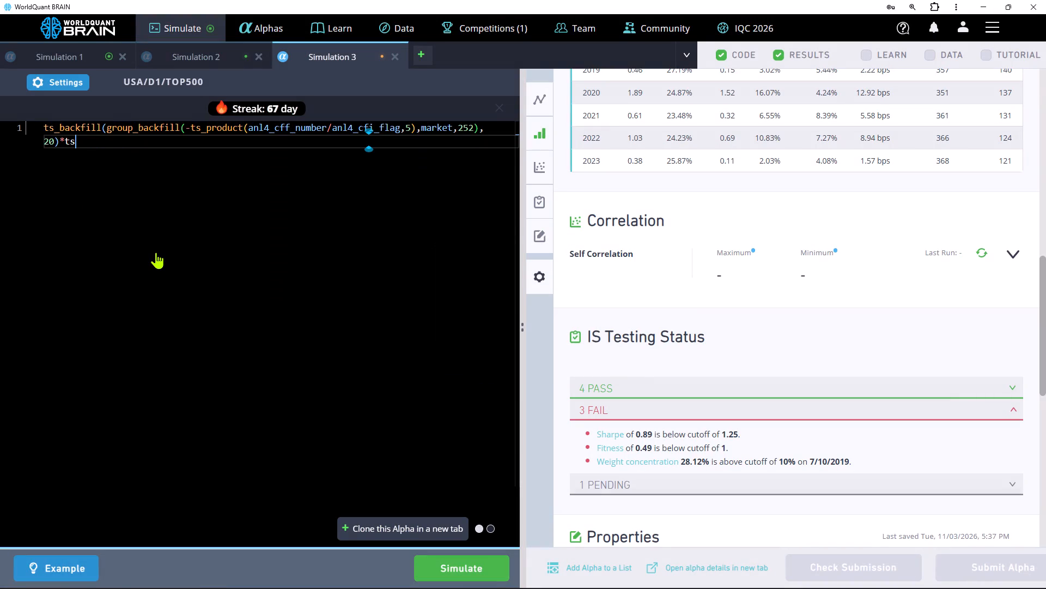
{"action": "key", "text": "BackSpace"}
{"action": "key", "text": "BackSpace"}
{"action": "type", "text": "ts"}
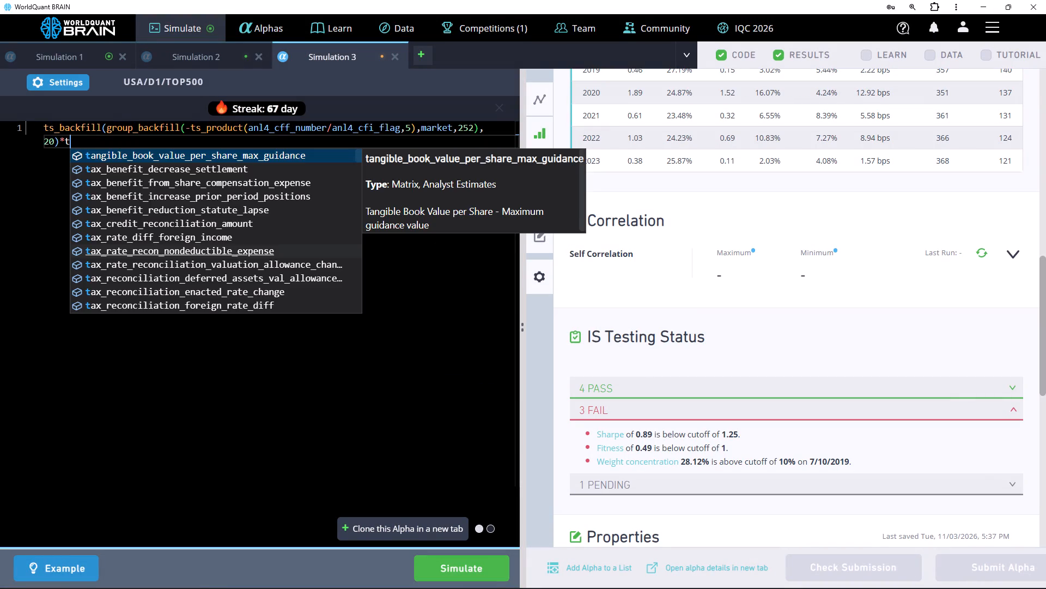
{"action": "scroll", "coordinate": [187, 257], "scroll_direction": "down", "scroll_amount": 4}
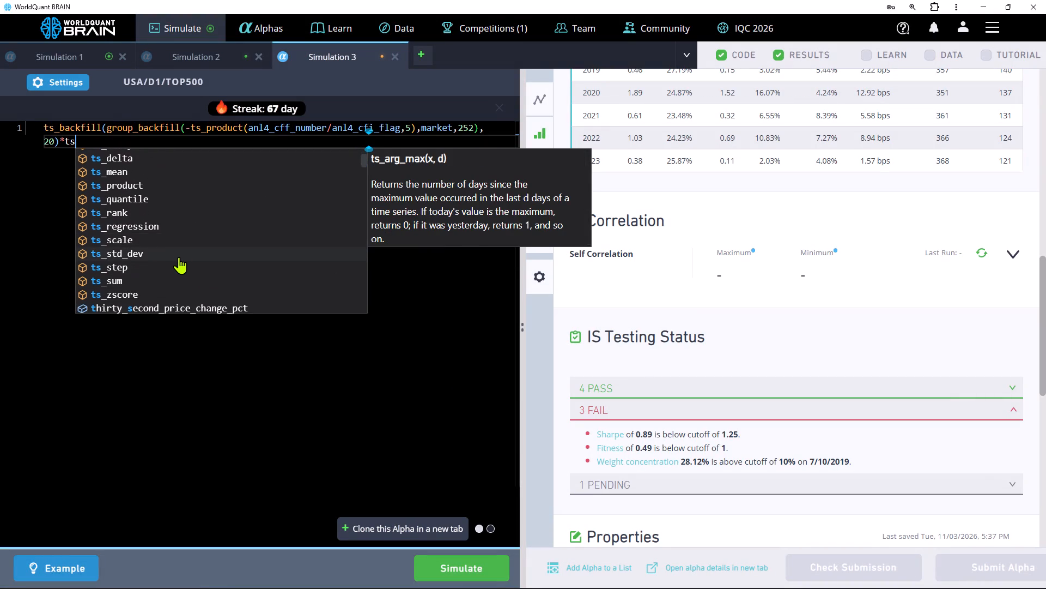
{"action": "left_click", "coordinate": [176, 257]}
{"action": "key", "text": "shift+parenleft"}
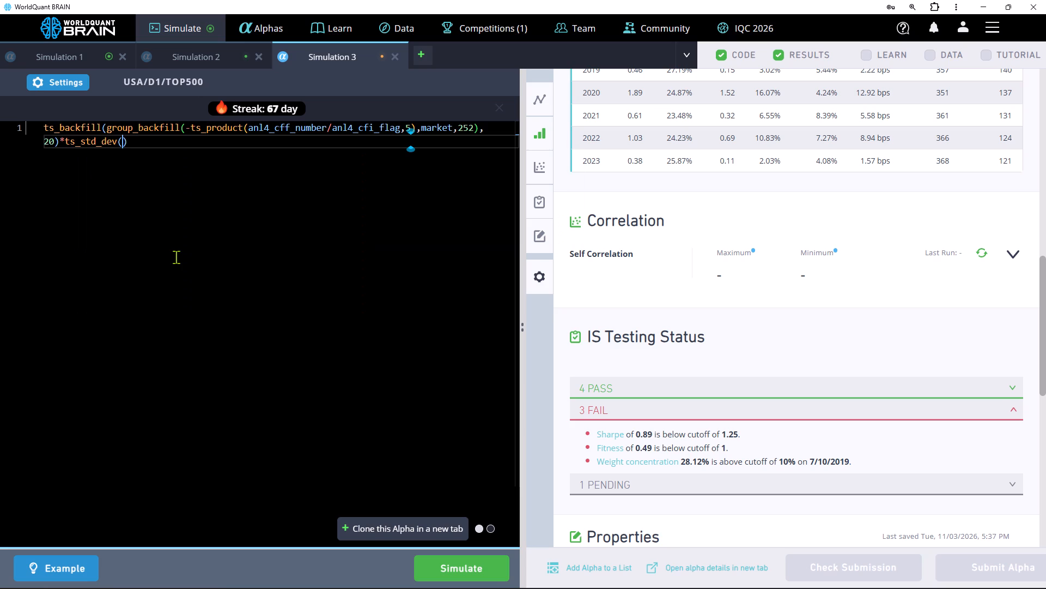
Give ts_std_dev the arguments returns and 10 in the Simulation 3 expression.
{"action": "type", "text": "te"}
{"action": "key", "text": "r"}
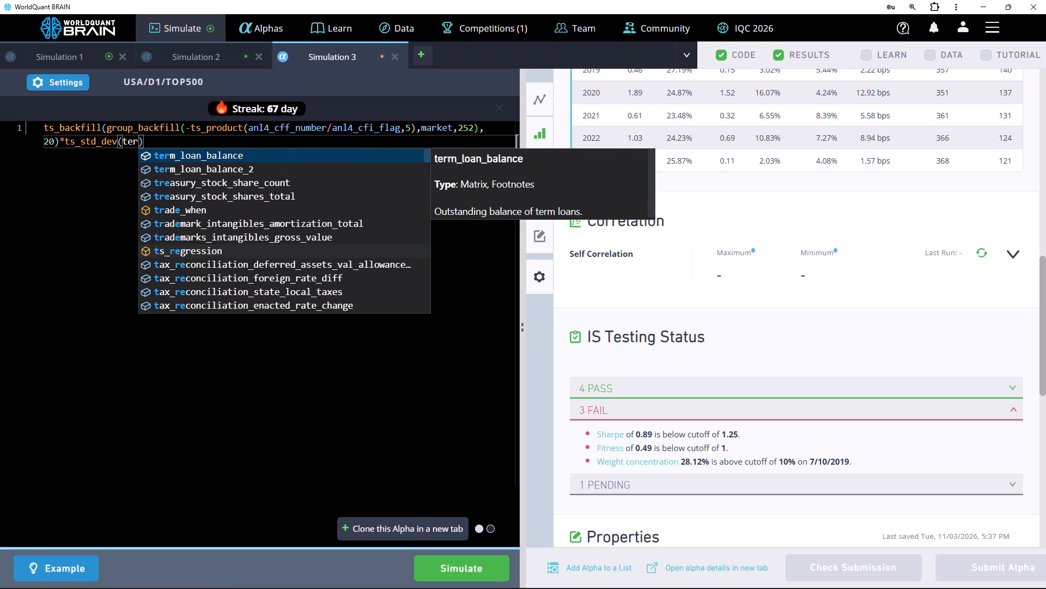
{"action": "key", "text": "BackSpace"}
{"action": "key", "text": "BackSpace"}
{"action": "key", "text": "BackSpace"}
{"action": "type", "text": "retu"}
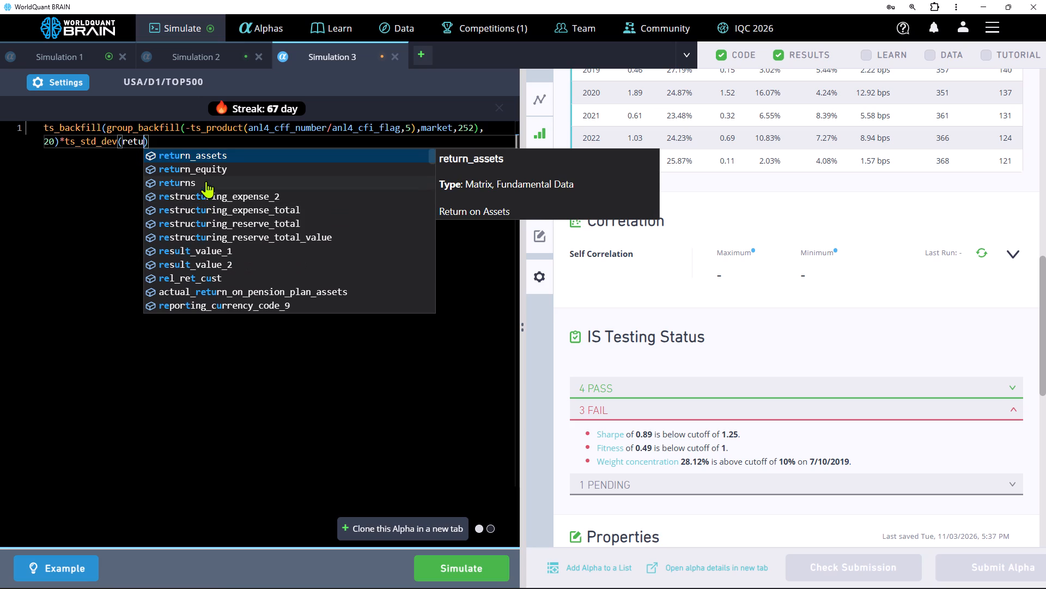
{"action": "left_click", "coordinate": [206, 181]}
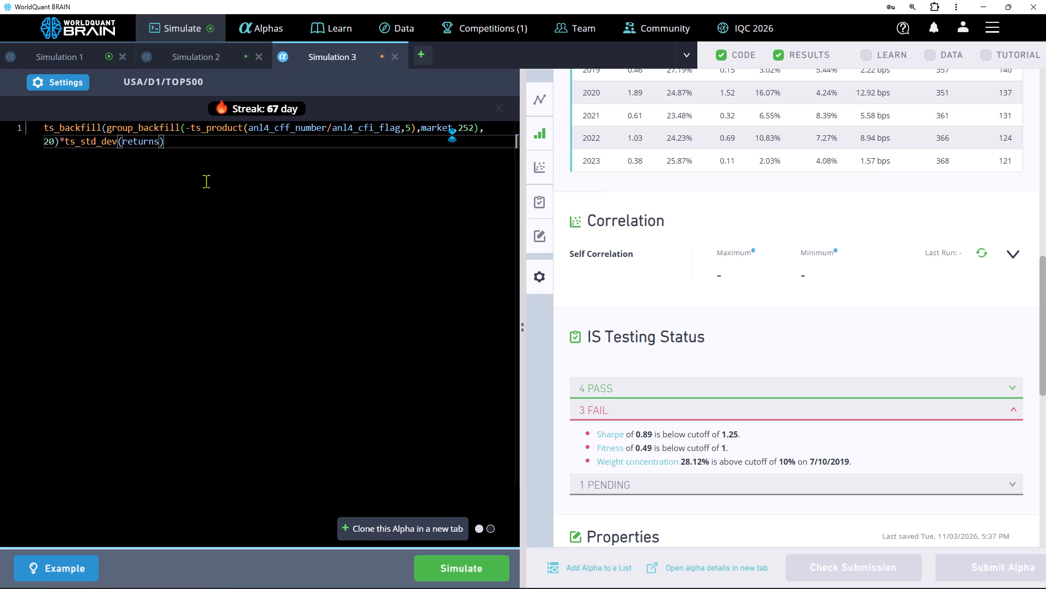
{"action": "key", "text": "comma"}
{"action": "type", "text": "10"}
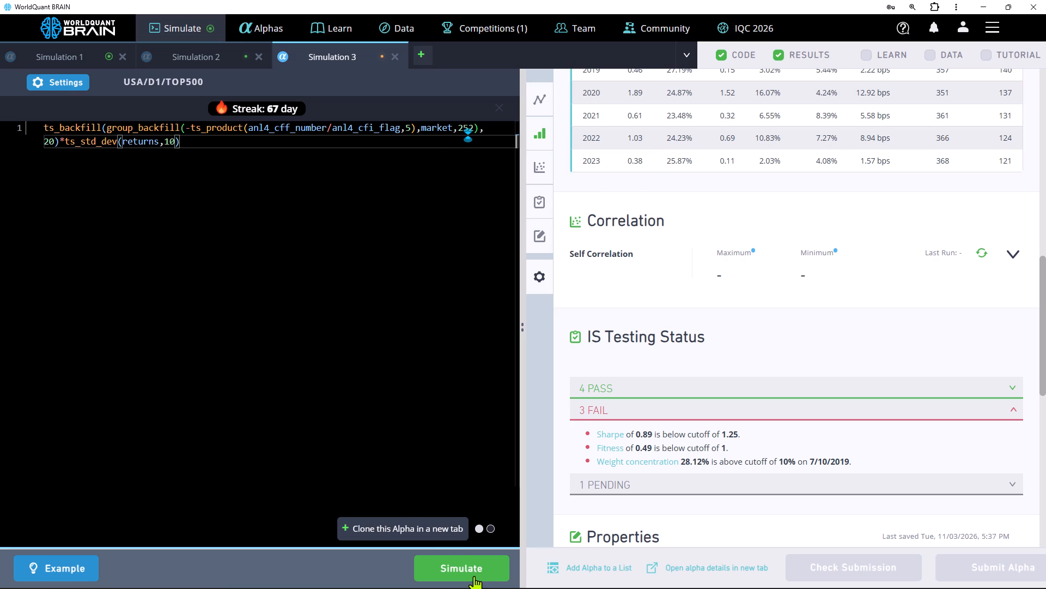
Set the Simulation 3 decay to 9 and truncation to 0.01, apply the settings and run the simulation.
{"action": "left_click", "coordinate": [60, 80]}
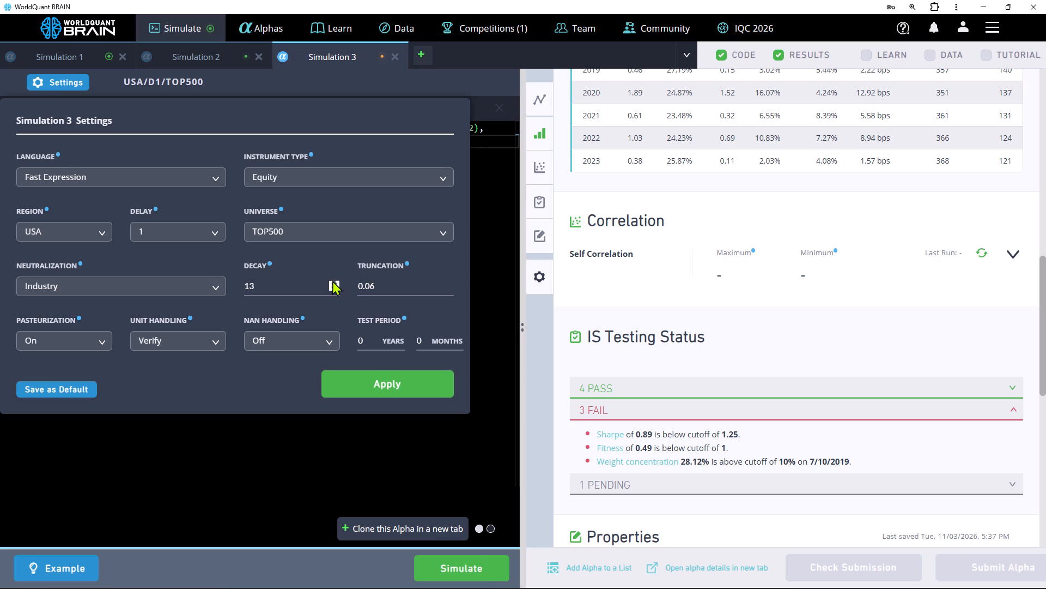
{"action": "triple_click", "coordinate": [332, 288]}
{"action": "left_click", "coordinate": [332, 288]}
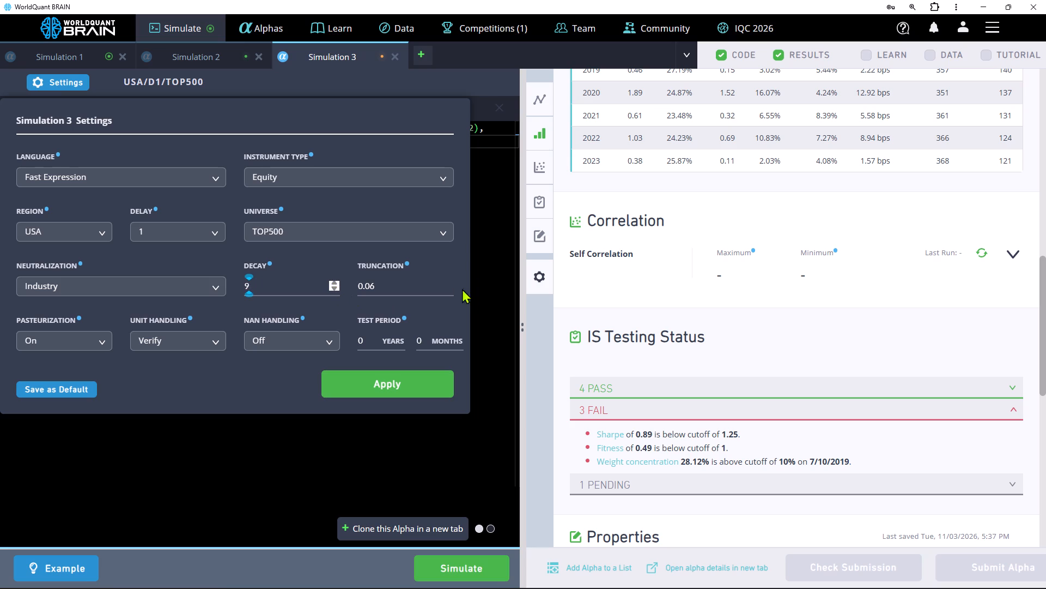
{"action": "triple_click", "coordinate": [452, 287]}
{"action": "left_click", "coordinate": [452, 287]}
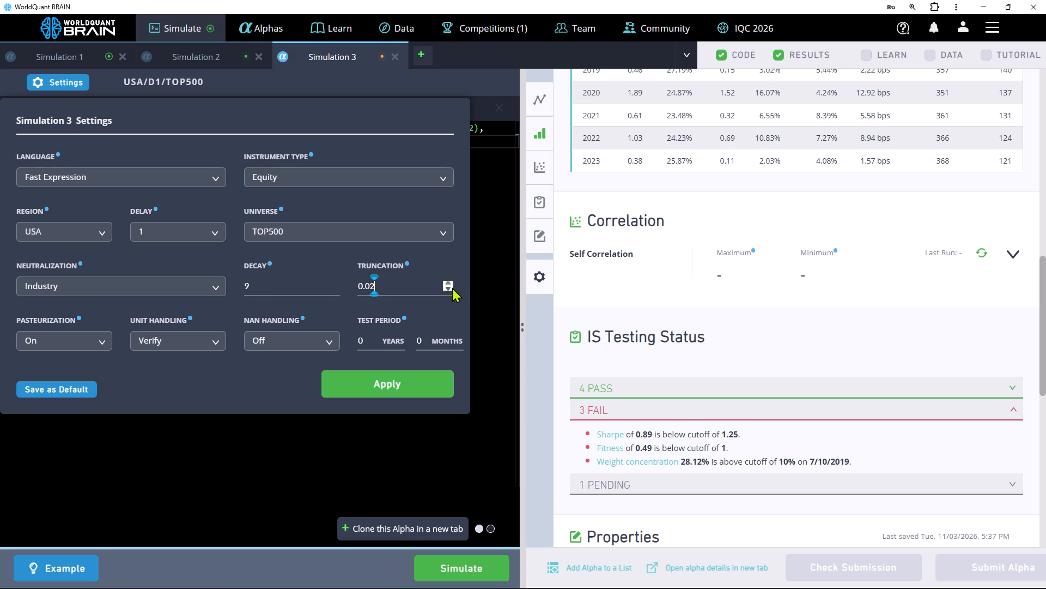
{"action": "left_click", "coordinate": [452, 287]}
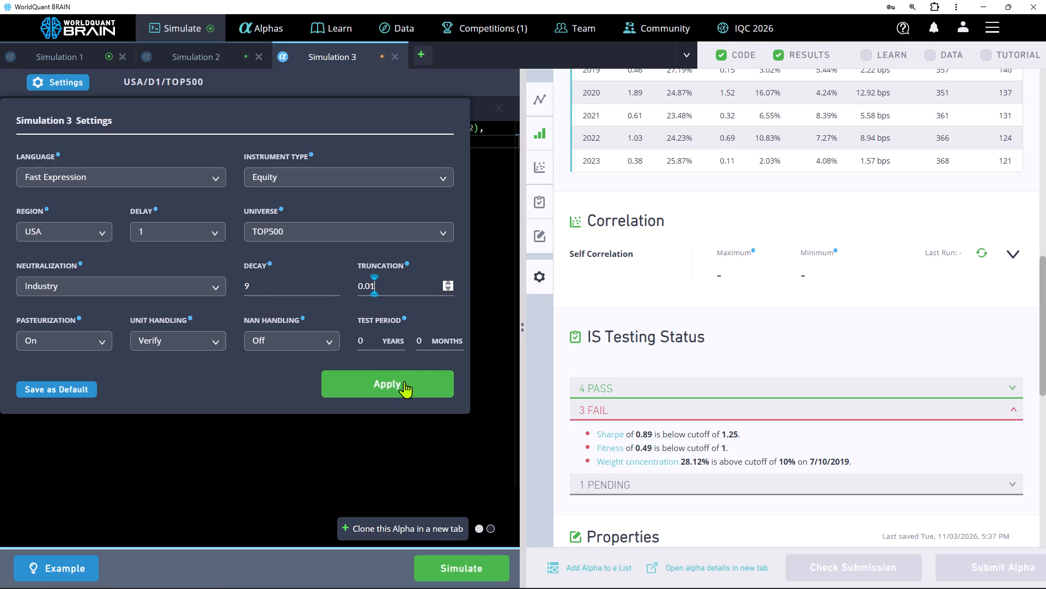
{"action": "left_click", "coordinate": [404, 381]}
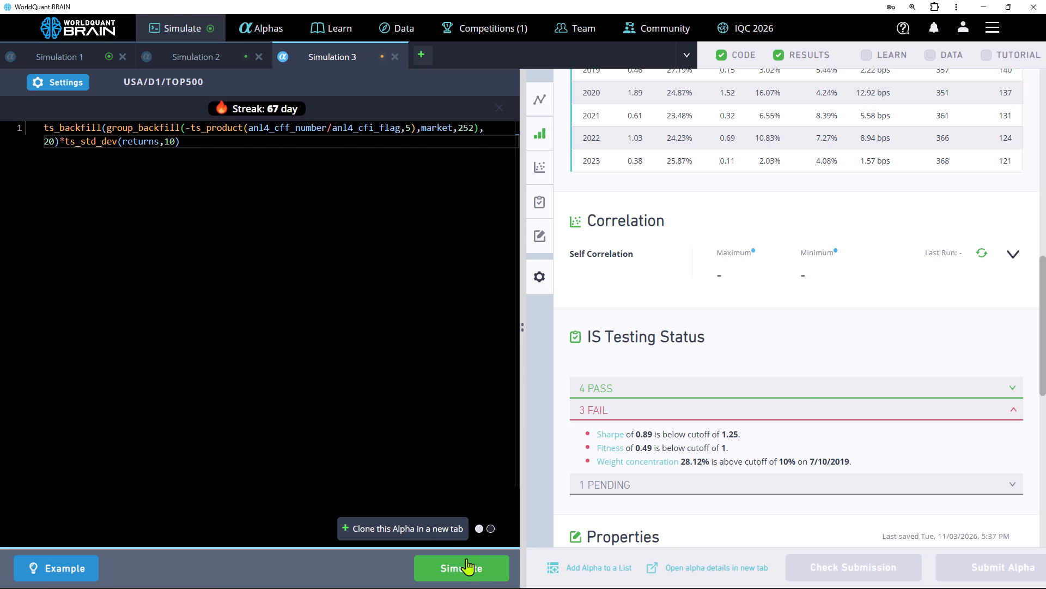
{"action": "left_click", "coordinate": [466, 558]}
Wrap the Simulation 1 expression as ts_arg_max(anl4_fcfps_number*anl4_fcfps_low,20) and run the simulation.
{"action": "left_click", "coordinate": [68, 49]}
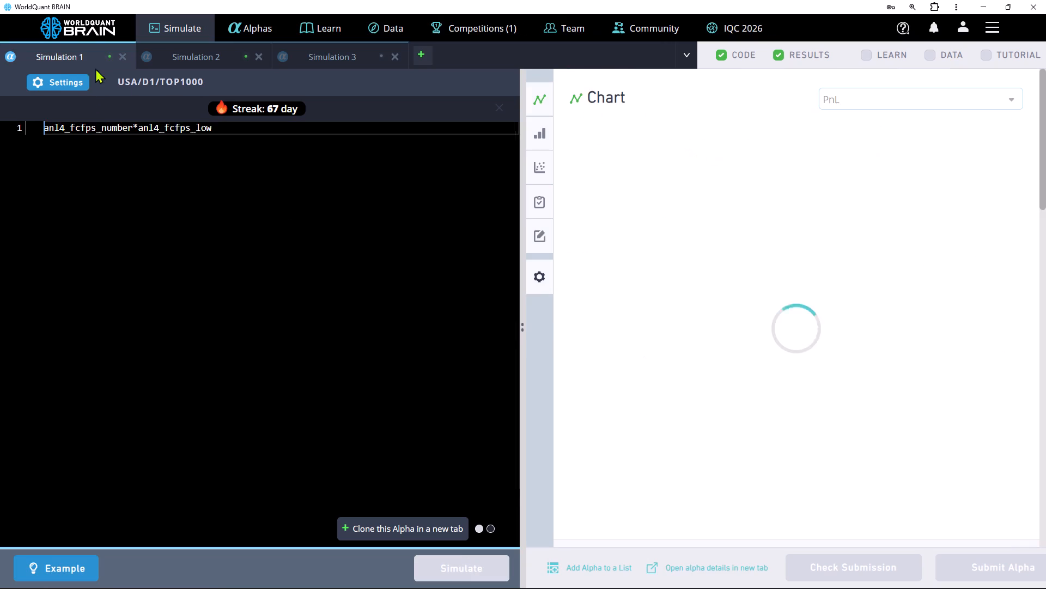
{"action": "left_click", "coordinate": [222, 124]}
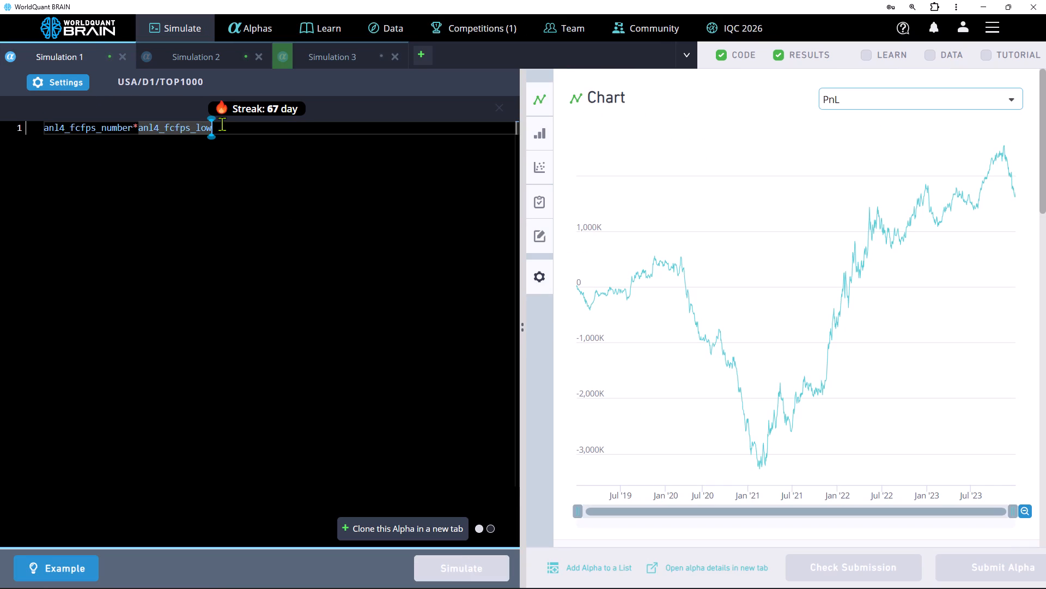
{"action": "key", "text": "comma"}
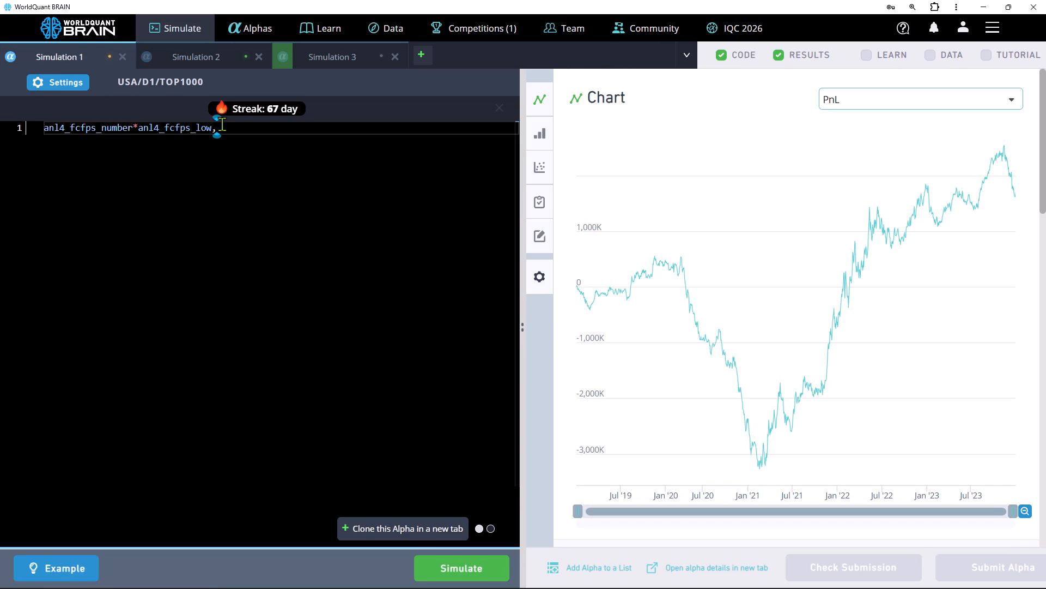
{"action": "type", "text": "20"}
{"action": "key", "text": "shift+parenright"}
{"action": "key", "text": "Up"}
{"action": "key", "text": "shift+parenleft"}
{"action": "key", "text": "Left"}
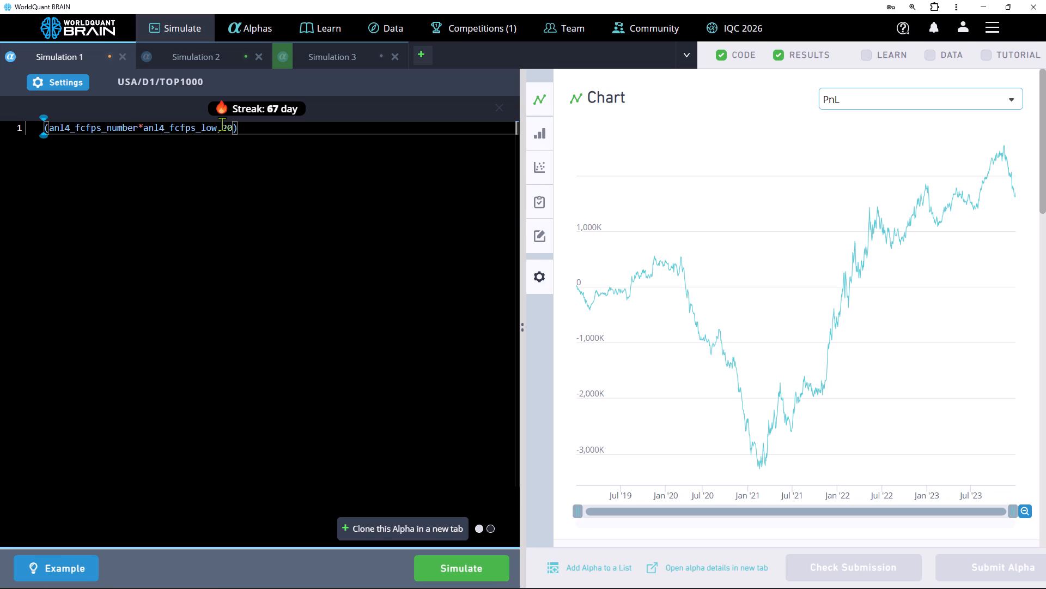
{"action": "key", "text": "t"}
{"action": "key", "text": "s"}
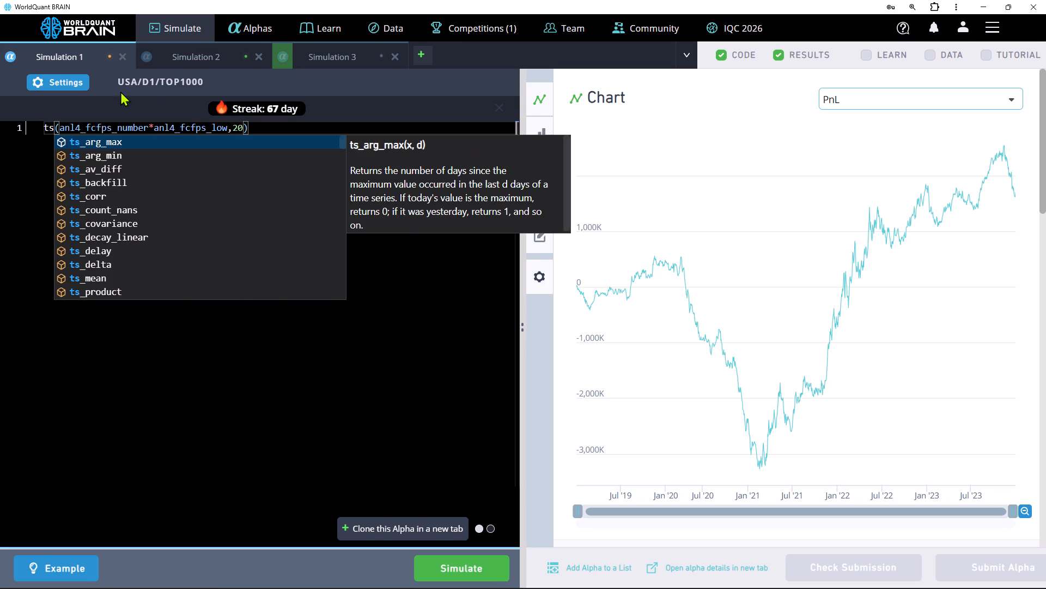
{"action": "left_click", "coordinate": [149, 140]}
{"action": "left_click", "coordinate": [442, 561]}
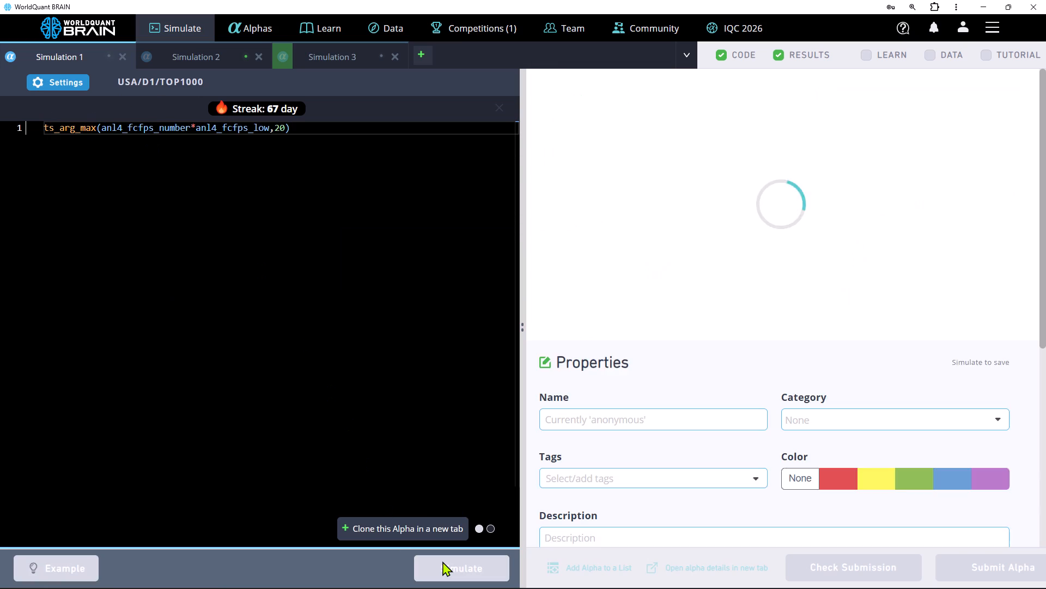
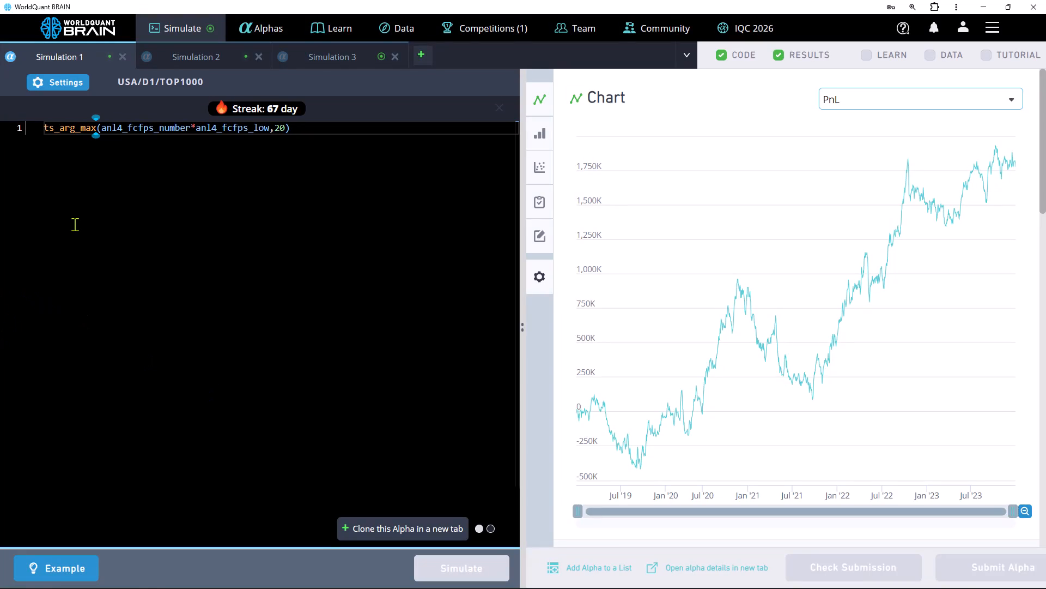
Change the Simulation 1 operator from ts_arg_max to ts_arg_min and run the simulation.
{"action": "left_click", "coordinate": [95, 132]}
{"action": "key", "text": "BackSpace"}
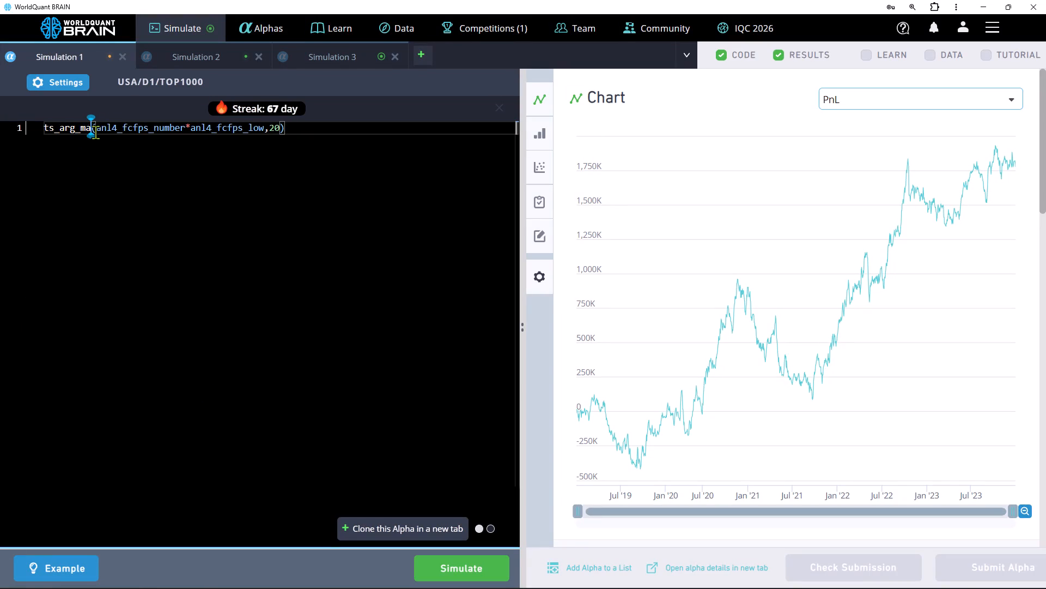
{"action": "key", "text": "BackSpace"}
{"action": "type", "text": "in"}
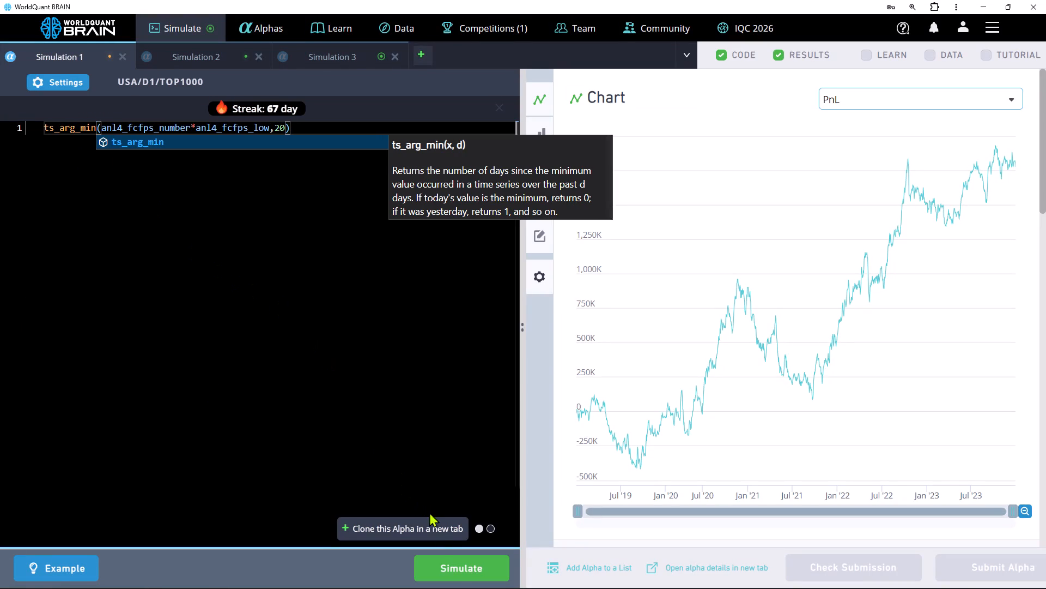
{"action": "left_click", "coordinate": [459, 567]}
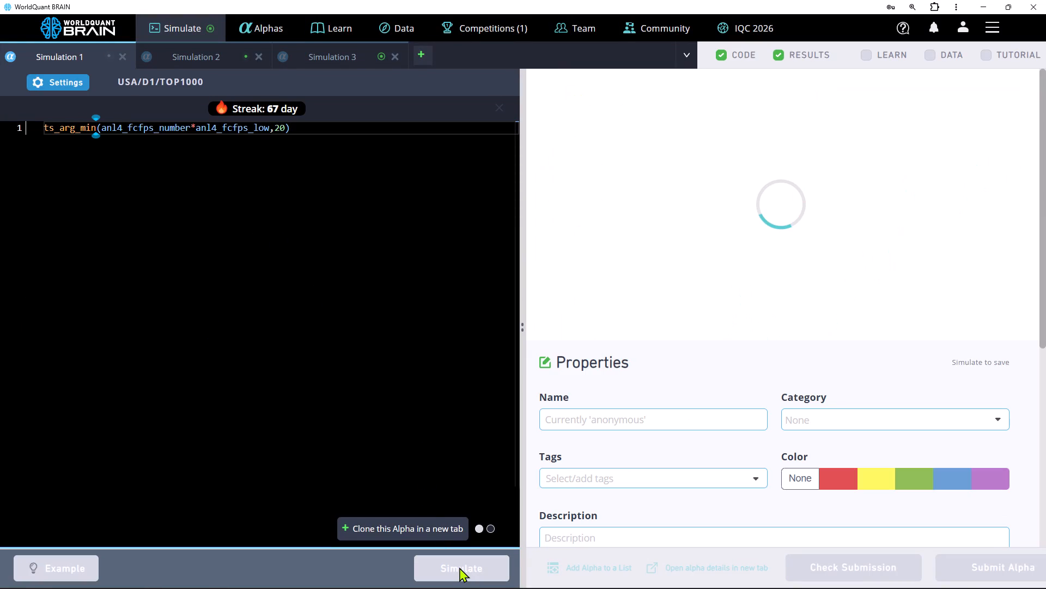
Review the failed tests of Simulation 3 and set the lookback of its outer ts_backfill to 252.
{"action": "left_click", "coordinate": [331, 48]}
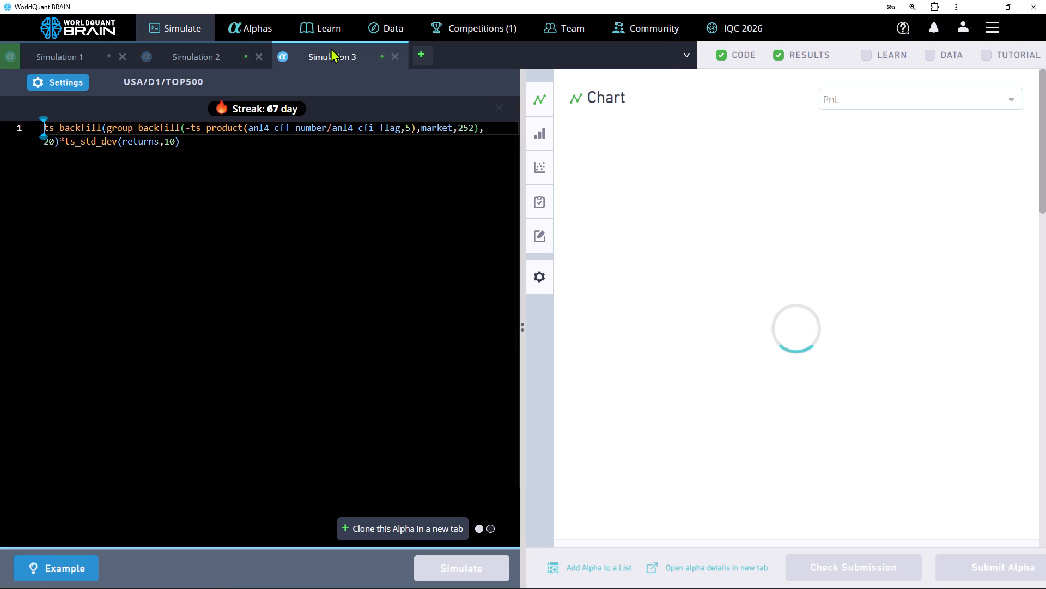
{"action": "scroll", "coordinate": [800, 307], "scroll_direction": "down", "scroll_amount": 4}
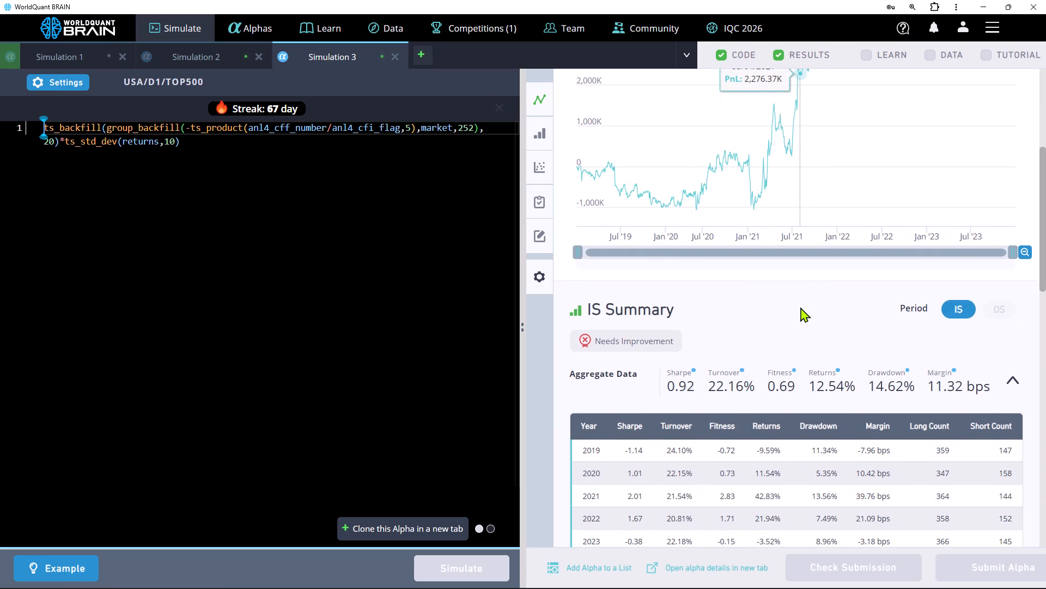
{"action": "scroll", "coordinate": [800, 307], "scroll_direction": "down", "scroll_amount": 4}
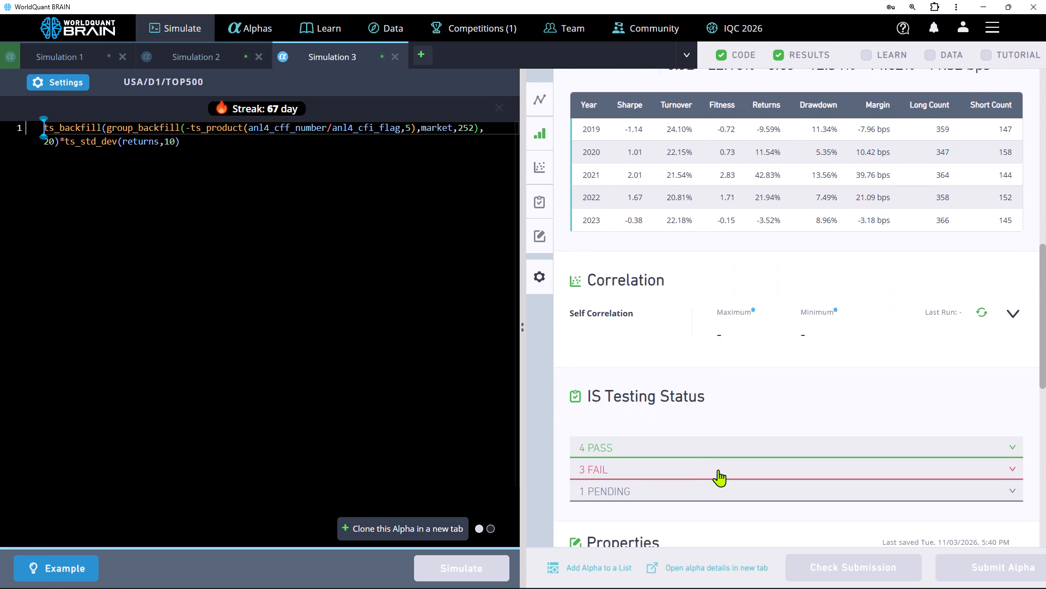
{"action": "left_click", "coordinate": [718, 470]}
{"action": "scroll", "coordinate": [718, 470], "scroll_direction": "down", "scroll_amount": 1}
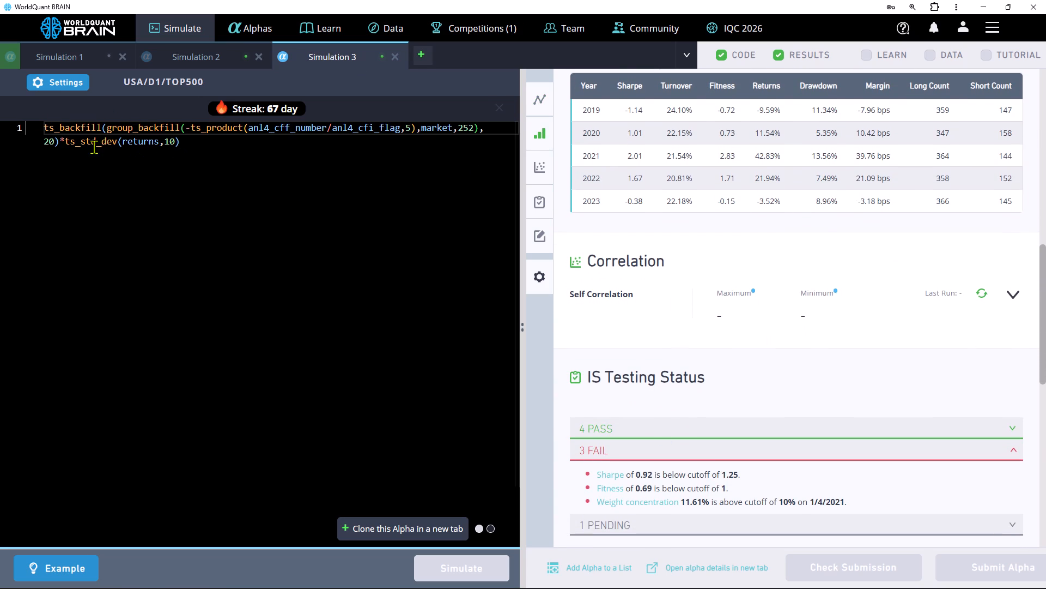
{"action": "left_click", "coordinate": [54, 139]}
{"action": "key", "text": "BackSpace"}
{"action": "key", "text": "BackSpace"}
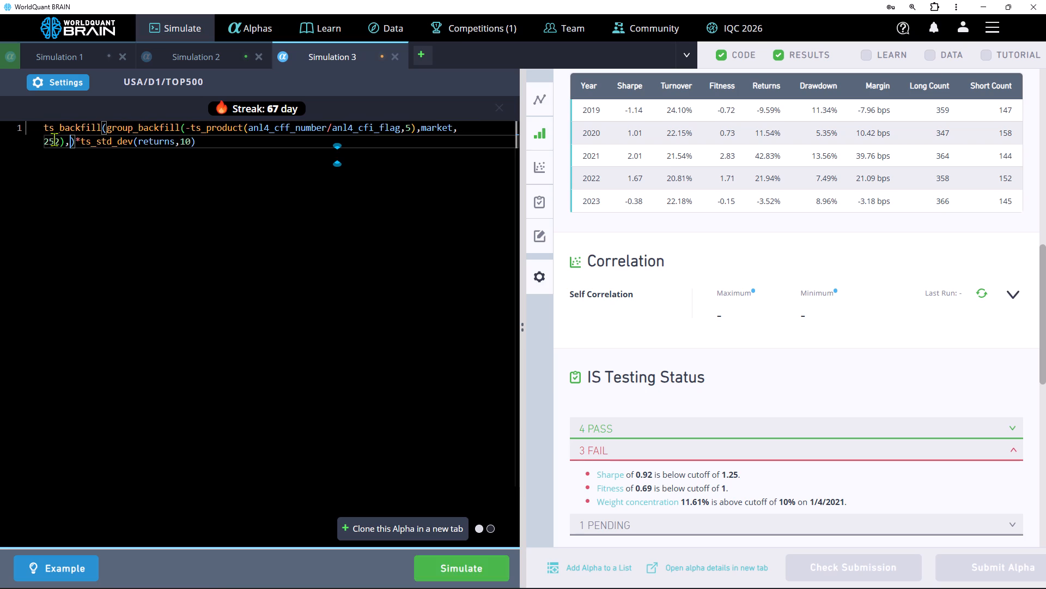
{"action": "type", "text": "253"}
{"action": "key", "text": "BackSpace"}
{"action": "key", "text": "2"}
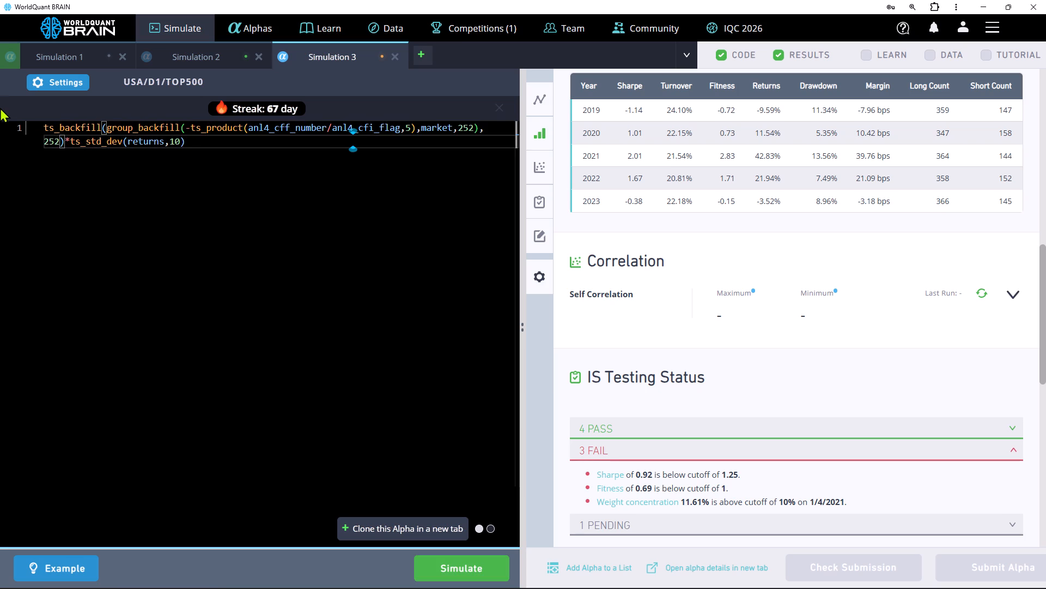
Set the ts_std_dev window in the Simulation 3 expression to 40 and run the simulation.
{"action": "left_click", "coordinate": [173, 143]}
{"action": "key", "text": "BackSpace"}
{"action": "key", "text": "4"}
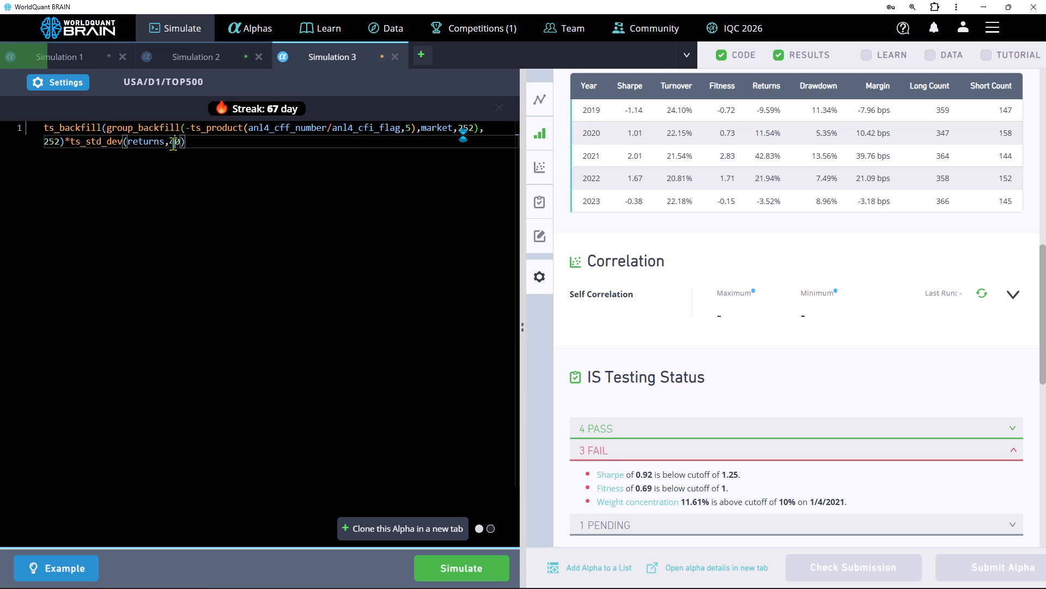
{"action": "left_click", "coordinate": [457, 569]}
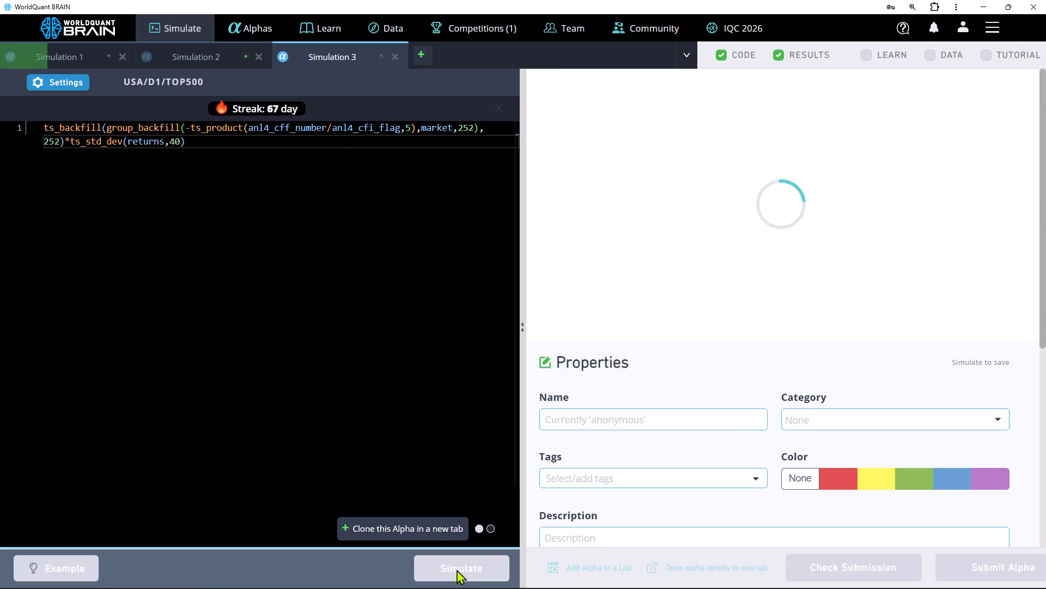
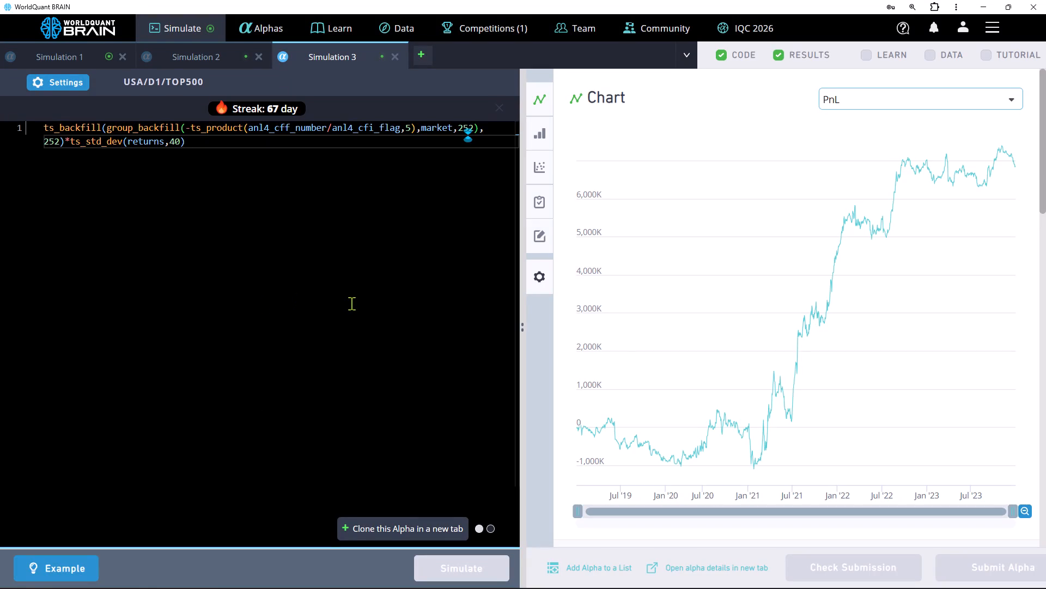
Review the IS Summary of Simulation 3 and remove the ts_std_dev(returns,40) multiplier from the end of its expression.
{"action": "scroll", "coordinate": [720, 233], "scroll_direction": "down", "scroll_amount": 2}
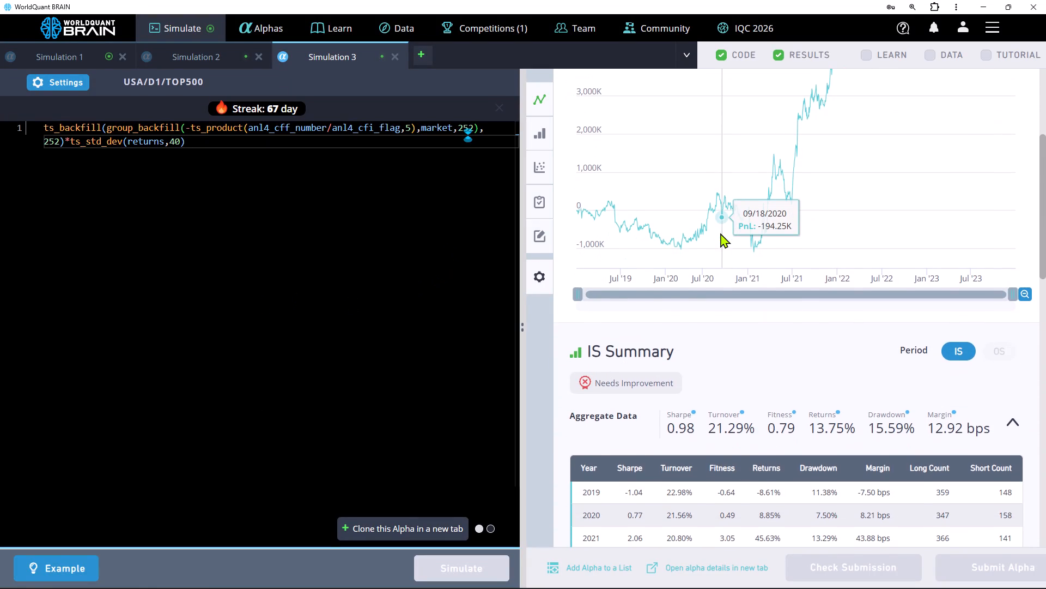
{"action": "scroll", "coordinate": [720, 233], "scroll_direction": "down", "scroll_amount": 1}
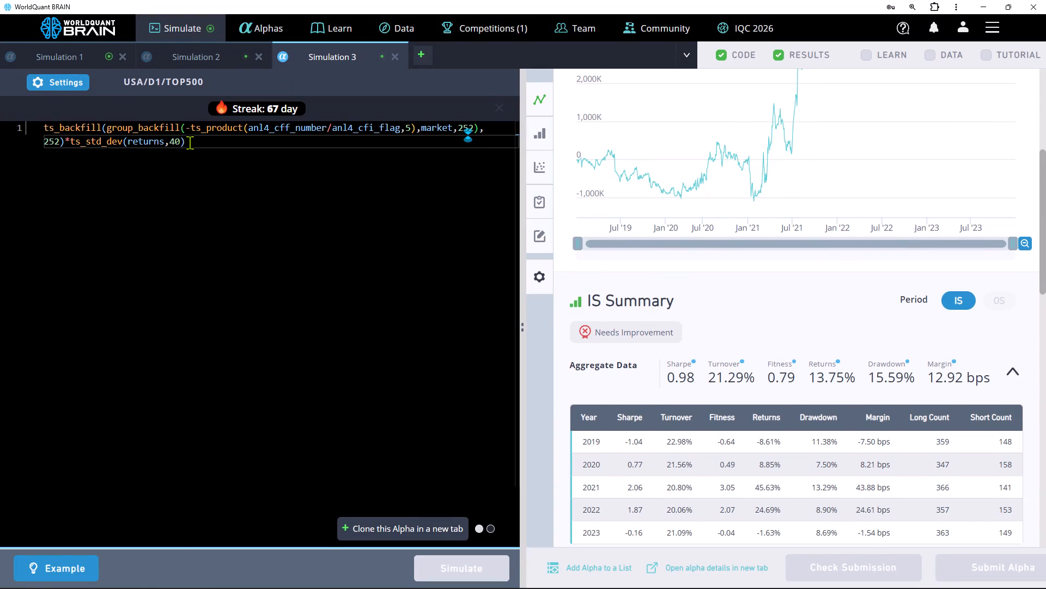
{"action": "left_click", "coordinate": [190, 142]}
{"action": "key", "text": "BackSpace"}
{"action": "key", "text": "BackSpace"}
{"action": "key", "text": "BackSpace"}
{"action": "key", "text": "BackSpace"}
{"action": "key", "text": "BackSpace"}
{"action": "key", "text": "BackSpace"}
{"action": "key", "text": "BackSpace"}
{"action": "key", "text": "BackSpace"}
{"action": "key", "text": "BackSpace"}
{"action": "key", "text": "BackSpace"}
{"action": "key", "text": "BackSpace"}
{"action": "key", "text": "BackSpace"}
{"action": "key", "text": "BackSpace"}
{"action": "key", "text": "BackSpace"}
{"action": "key", "text": "BackSpace"}
{"action": "key", "text": "BackSpace"}
{"action": "key", "text": "BackSpace"}
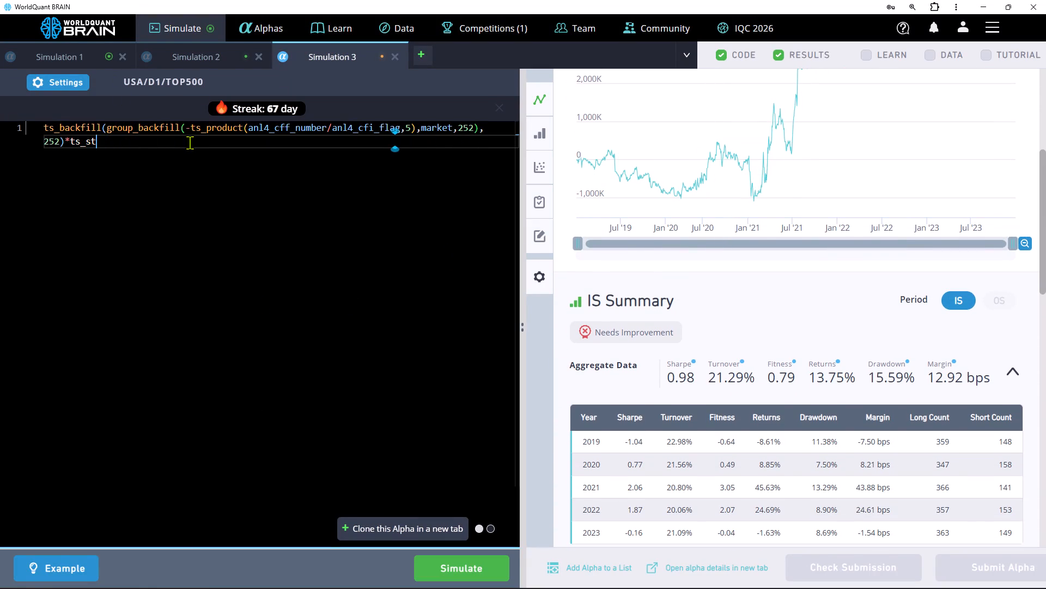
{"action": "key", "text": "BackSpace"}
{"action": "key", "text": "BackSpace"}
{"action": "key", "text": "BackSpace"}
{"action": "key", "text": "BackSpace"}
{"action": "key", "text": "BackSpace"}
{"action": "key", "text": "BackSpace"}
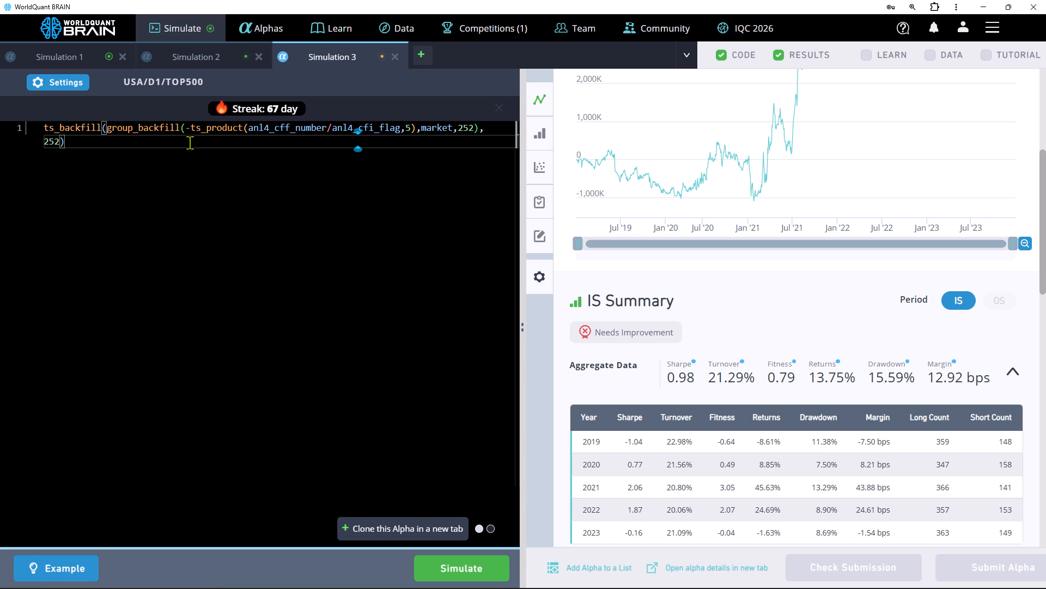
Replace the outer ts_backfill operator in the Simulation 3 expression with ts_decay_linear and run the simulation.
{"action": "left_click", "coordinate": [100, 124]}
{"action": "key", "text": "BackSpace"}
{"action": "key", "text": "BackSpace"}
{"action": "key", "text": "BackSpace"}
{"action": "key", "text": "BackSpace"}
{"action": "key", "text": "BackSpace"}
{"action": "key", "text": "BackSpace"}
{"action": "key", "text": "BackSpace"}
{"action": "key", "text": "BackSpace"}
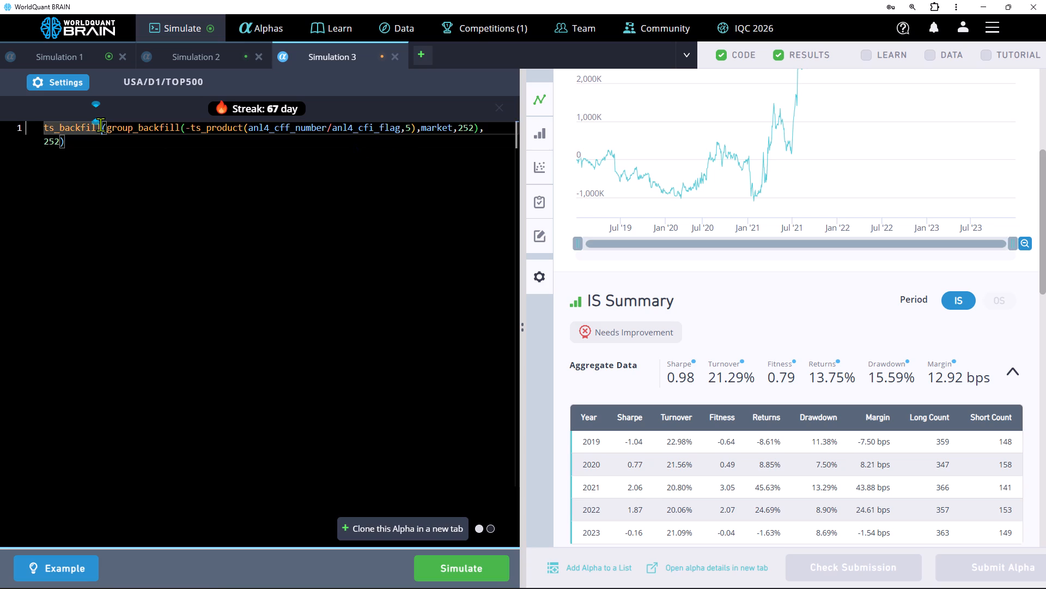
{"action": "key", "text": "BackSpace"}
{"action": "key", "text": "BackSpace"}
{"action": "key", "text": "BackSpace"}
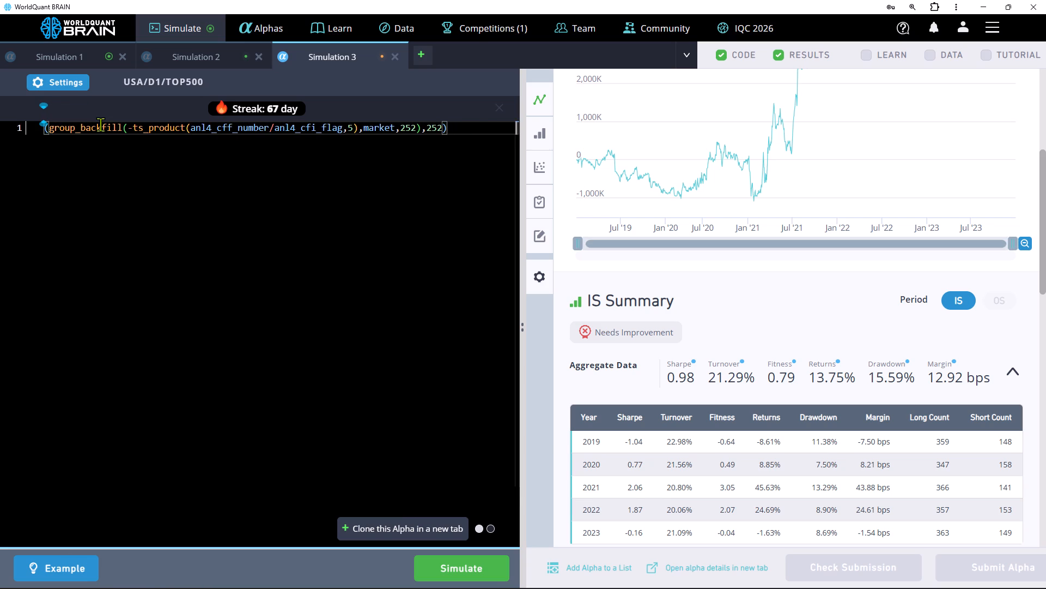
{"action": "type", "text": "ts"}
{"action": "scroll", "coordinate": [148, 275], "scroll_direction": "down", "scroll_amount": 3}
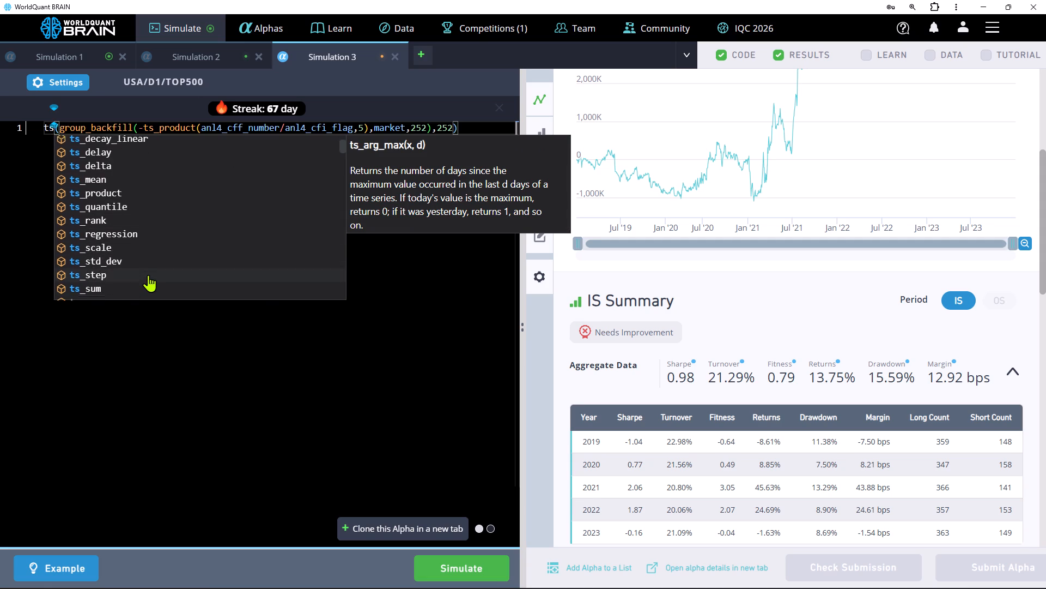
{"action": "scroll", "coordinate": [148, 275], "scroll_direction": "up", "scroll_amount": 2}
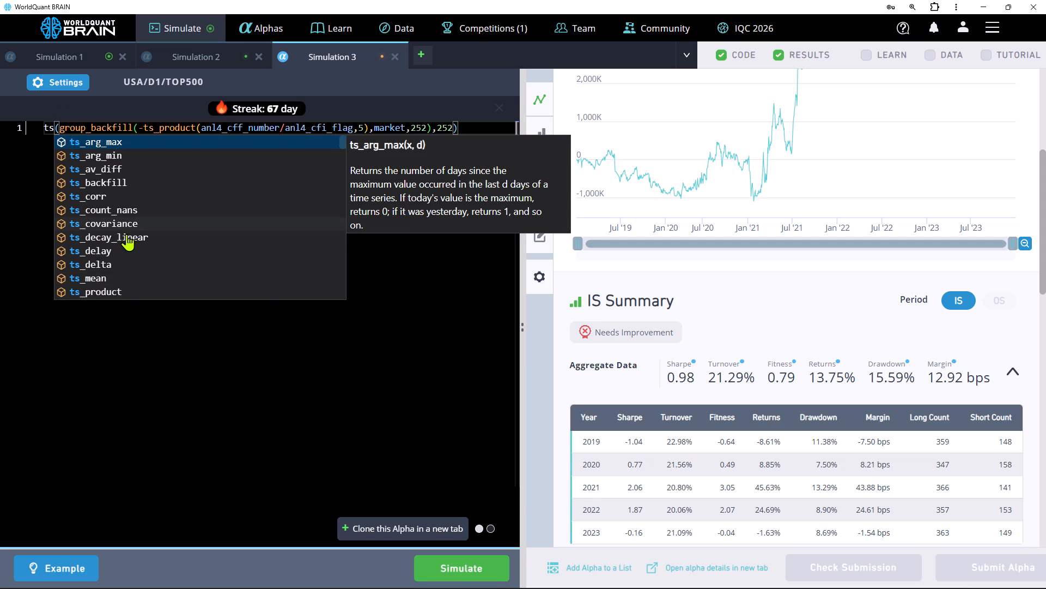
{"action": "left_click", "coordinate": [126, 234]}
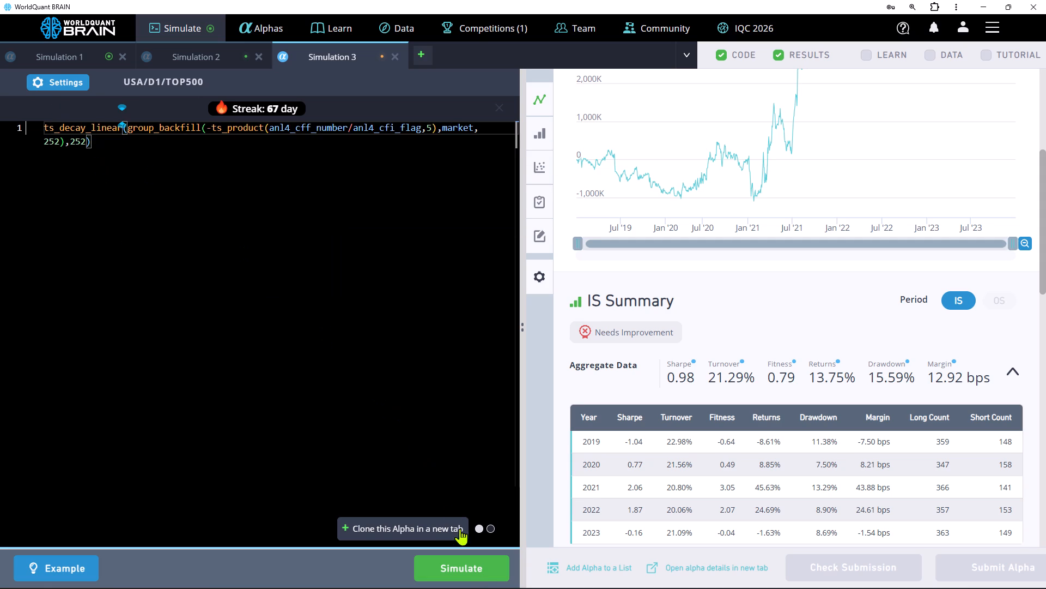
{"action": "left_click", "coordinate": [473, 570]}
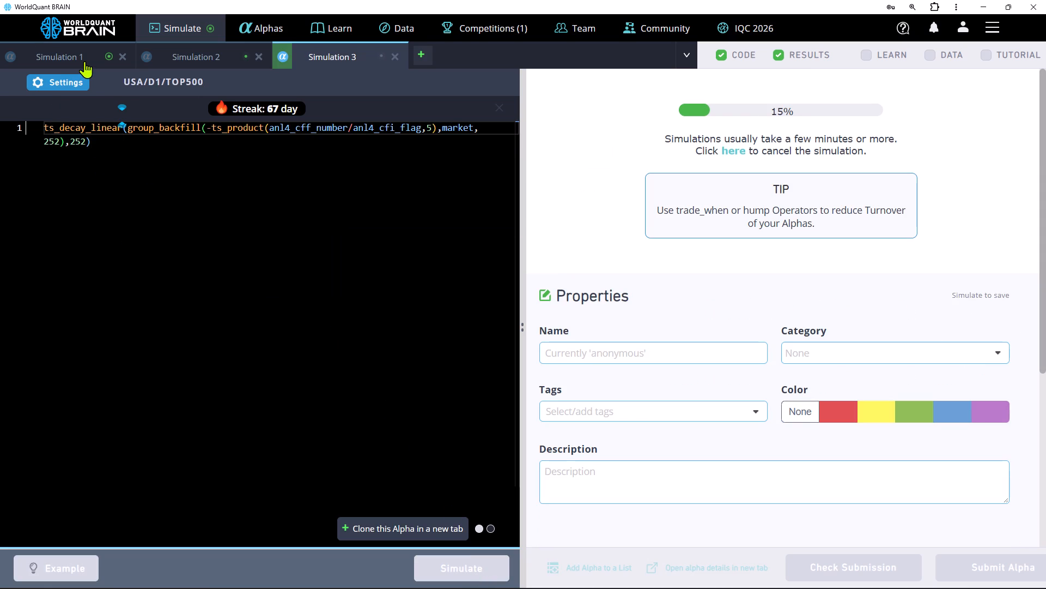
Change the Simulation 1 operator from ts_arg_min to ts_av_diff and run the simulation.
{"action": "left_click", "coordinate": [72, 52]}
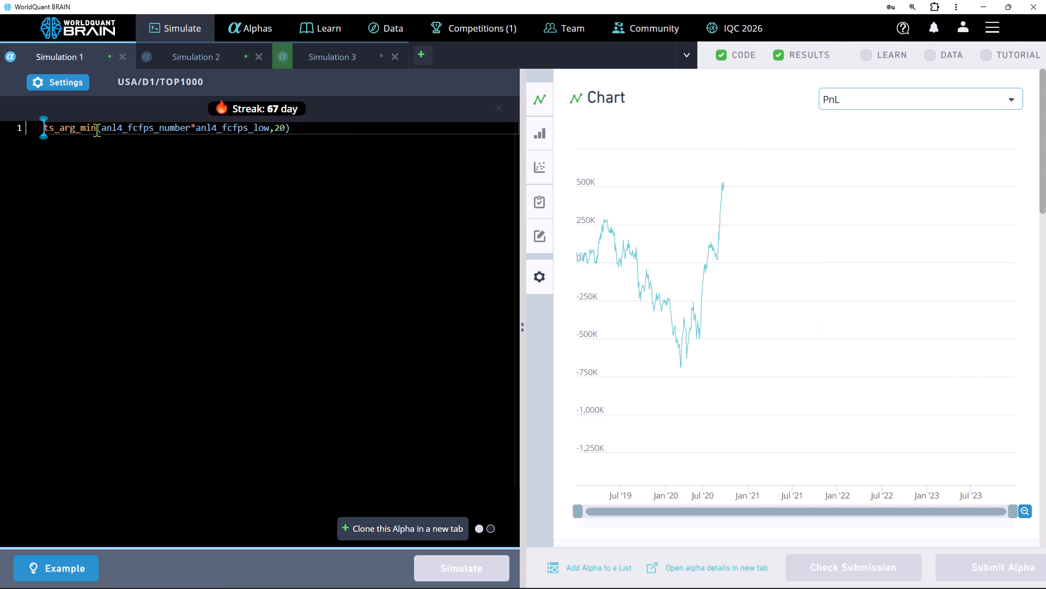
{"action": "left_click", "coordinate": [96, 130]}
{"action": "key", "text": "BackSpace"}
{"action": "key", "text": "BackSpace"}
{"action": "key", "text": "BackSpace"}
{"action": "key", "text": "BackSpace"}
{"action": "key", "text": "BackSpace"}
{"action": "key", "text": "BackSpace"}
{"action": "key", "text": "BackSpace"}
{"action": "key", "text": "BackSpace"}
{"action": "key", "text": "BackSpace"}
{"action": "key", "text": "BackSpace"}
{"action": "key", "text": "BackSpace"}
{"action": "key", "text": "BackSpace"}
{"action": "key", "text": "BackSpace"}
{"action": "key", "text": "BackSpace"}
{"action": "key", "text": "BackSpace"}
{"action": "key", "text": "BackSpace"}
{"action": "key", "text": "BackSpace"}
{"action": "key", "text": "BackSpace"}
{"action": "type", "text": "ts"}
{"action": "left_click", "coordinate": [93, 169]}
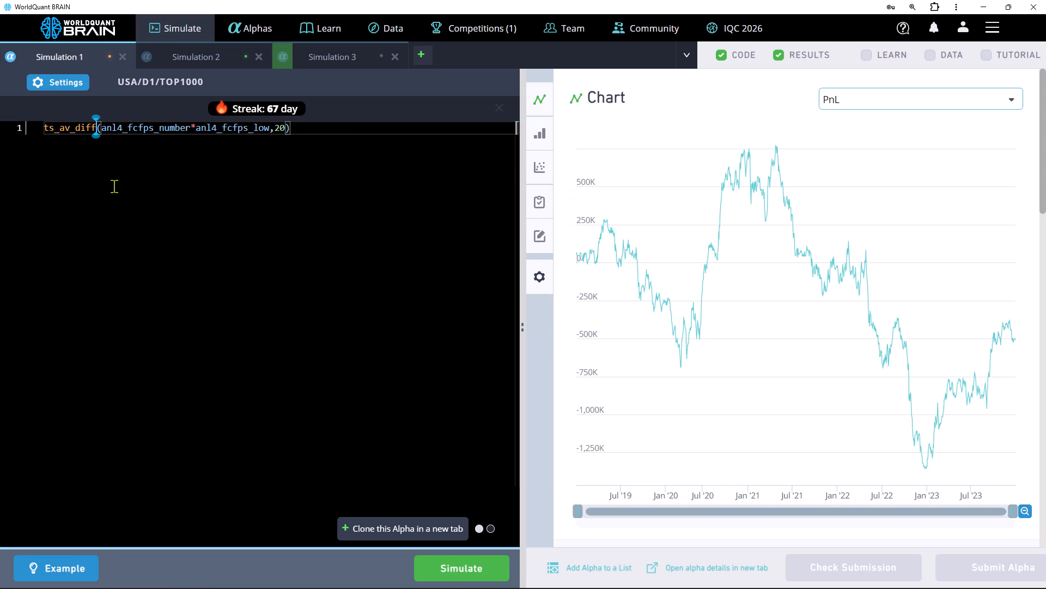
{"action": "left_click", "coordinate": [455, 579]}
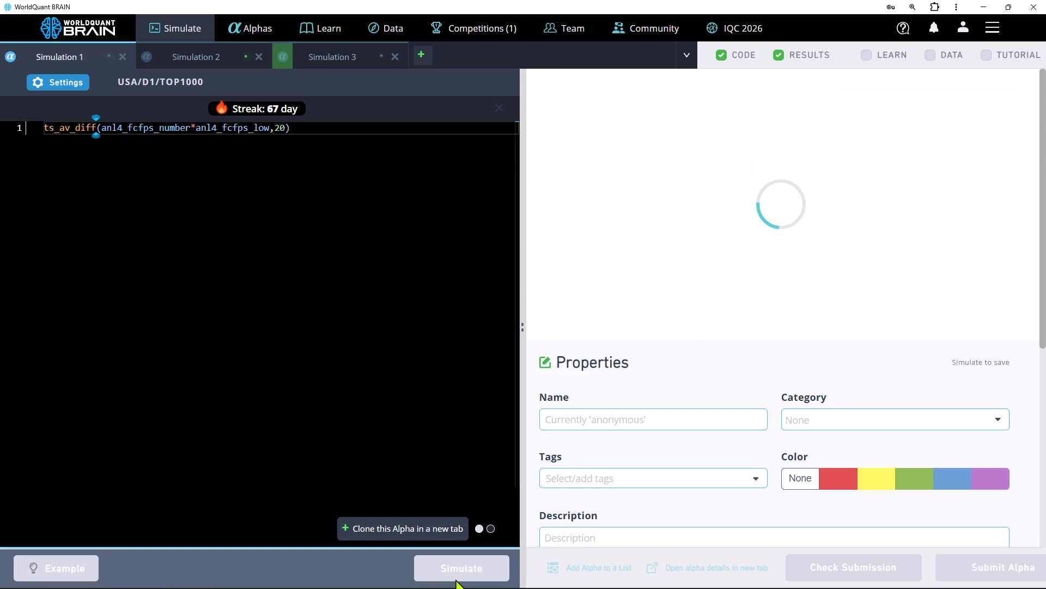
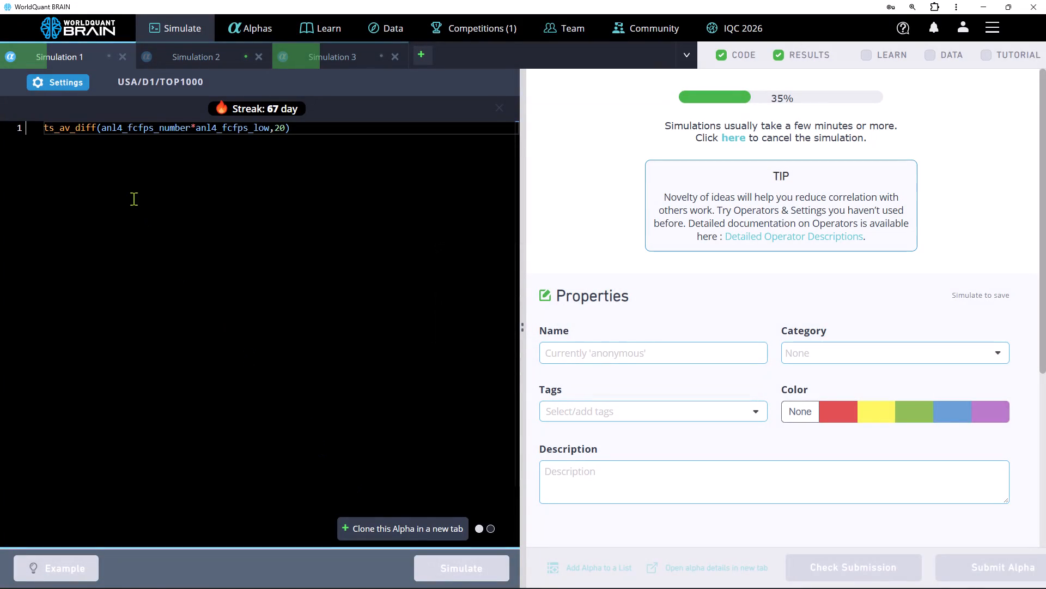
Replace the outer ts_arg_min operator in the Simulation 2 expression with ts_av_diff and run the simulation.
{"action": "left_click", "coordinate": [187, 58]}
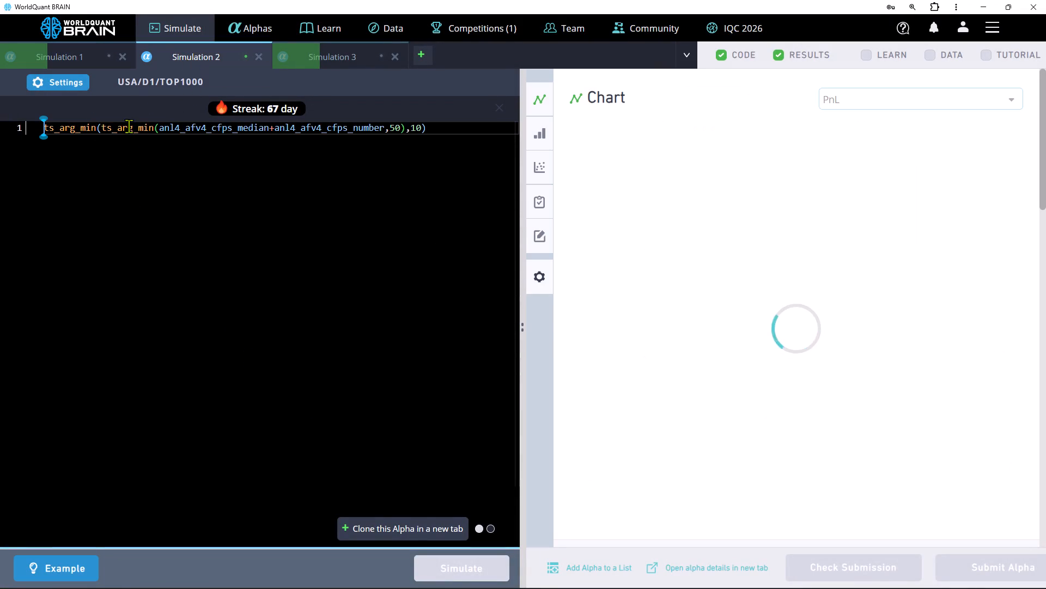
{"action": "left_click", "coordinate": [95, 127]}
{"action": "scroll", "coordinate": [745, 237], "scroll_direction": "down", "scroll_amount": 1}
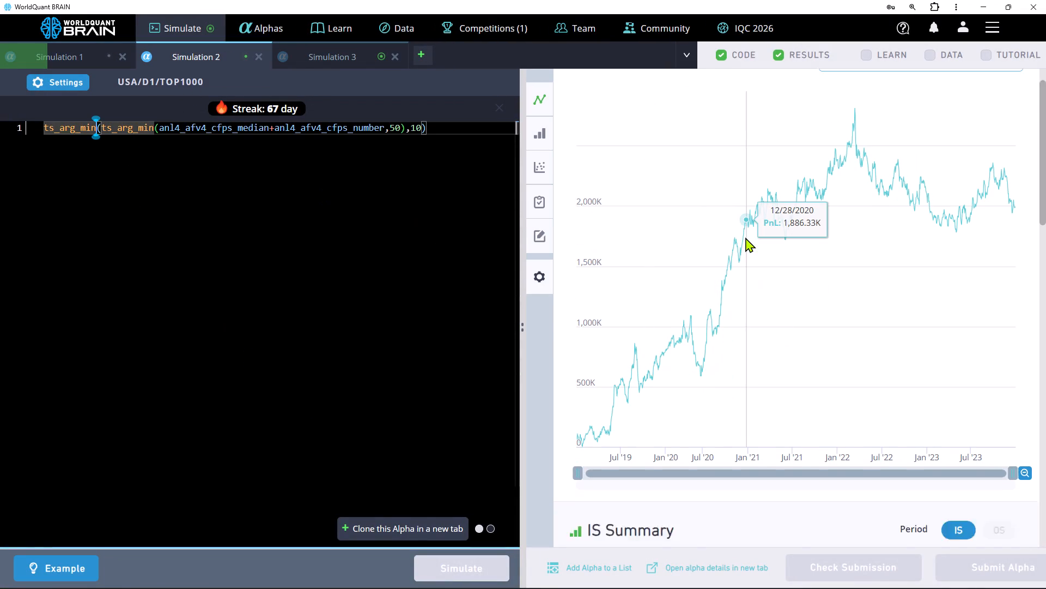
{"action": "scroll", "coordinate": [745, 237], "scroll_direction": "down", "scroll_amount": 2}
{"action": "scroll", "coordinate": [745, 237], "scroll_direction": "up", "scroll_amount": 2}
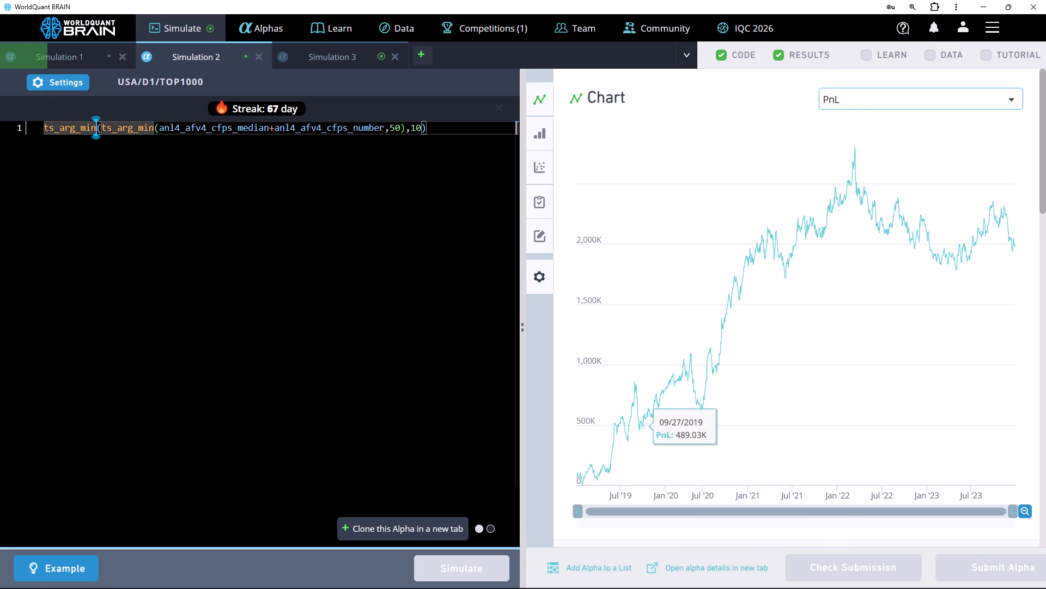
{"action": "key", "text": "BackSpace"}
{"action": "key", "text": "BackSpace"}
{"action": "key", "text": "BackSpace"}
{"action": "key", "text": "BackSpace"}
{"action": "key", "text": "BackSpace"}
{"action": "key", "text": "BackSpace"}
{"action": "key", "text": "BackSpace"}
{"action": "key", "text": "BackSpace"}
{"action": "key", "text": "BackSpace"}
{"action": "key", "text": "BackSpace"}
{"action": "key", "text": "BackSpace"}
{"action": "key", "text": "BackSpace"}
{"action": "key", "text": "BackSpace"}
{"action": "key", "text": "BackSpace"}
{"action": "type", "text": "ts"}
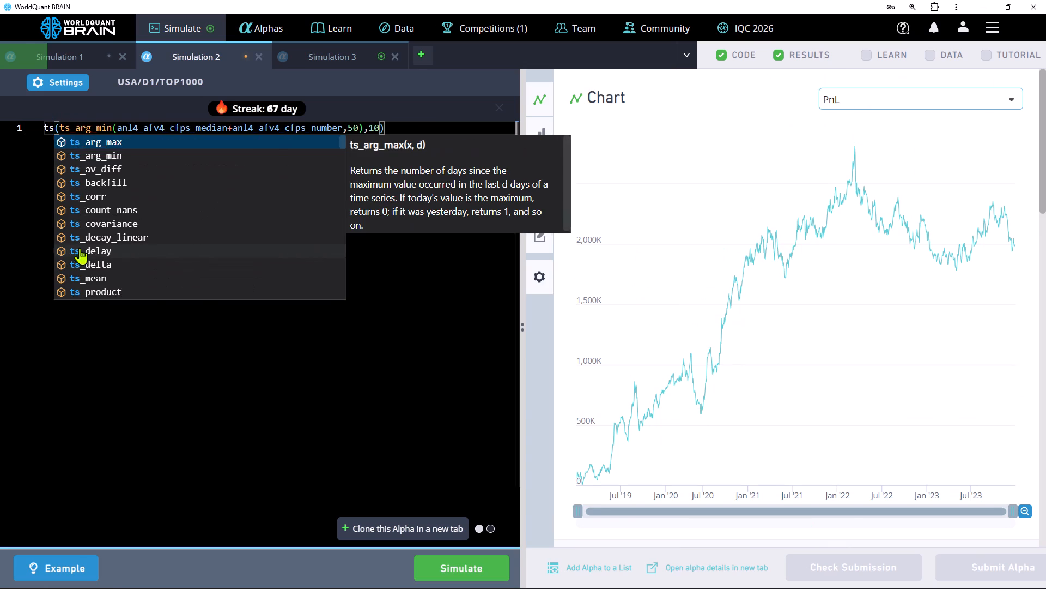
{"action": "left_click", "coordinate": [112, 171]}
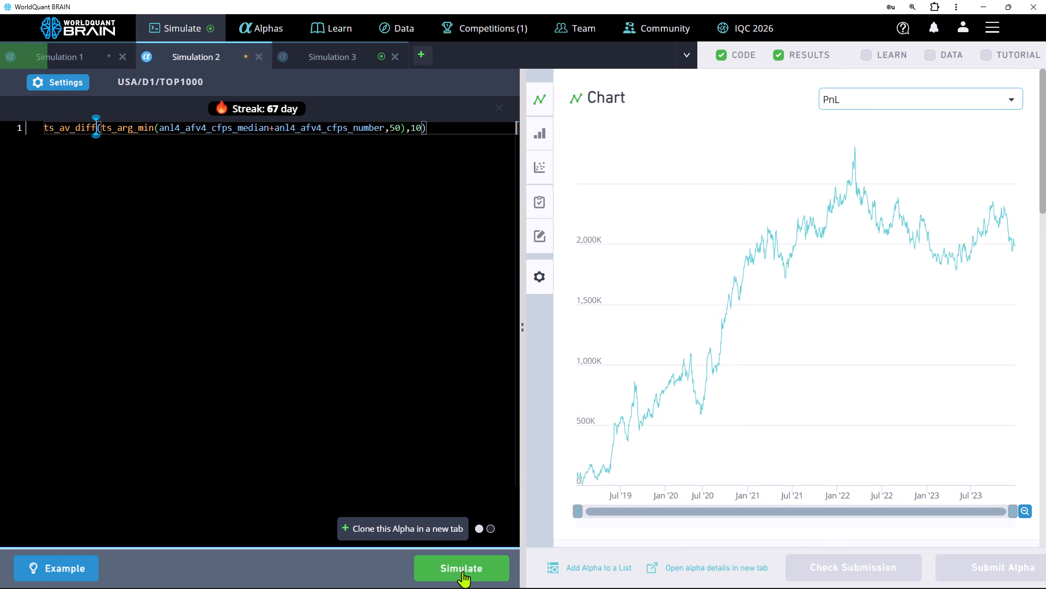
{"action": "left_click", "coordinate": [463, 571]}
Examine the PnL chart, IS Summary and failed IS tests of Simulation 3.
{"action": "left_click", "coordinate": [329, 50]}
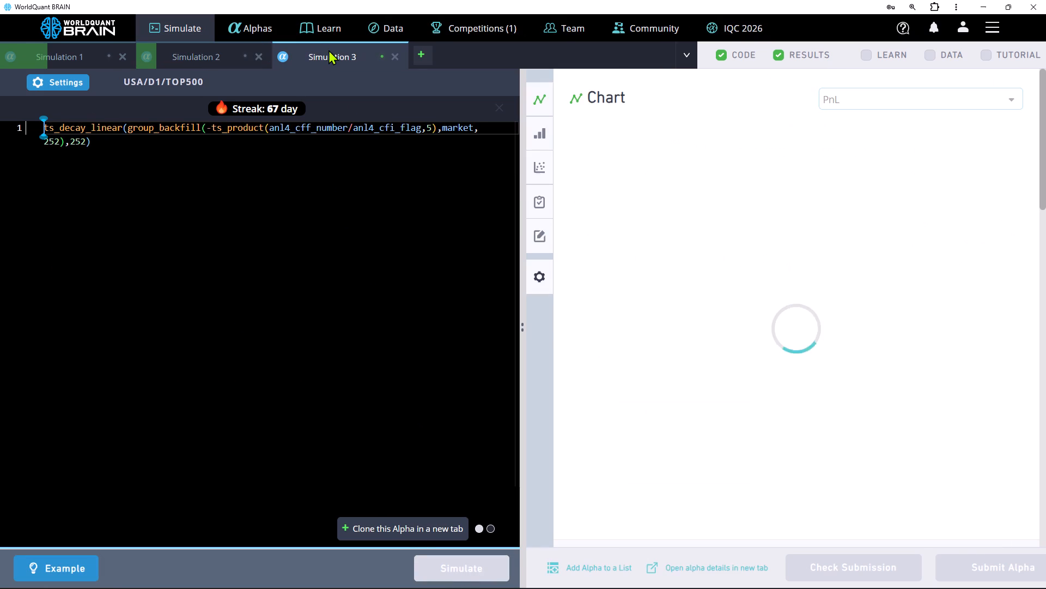
{"action": "scroll", "coordinate": [793, 252], "scroll_direction": "down", "scroll_amount": 3}
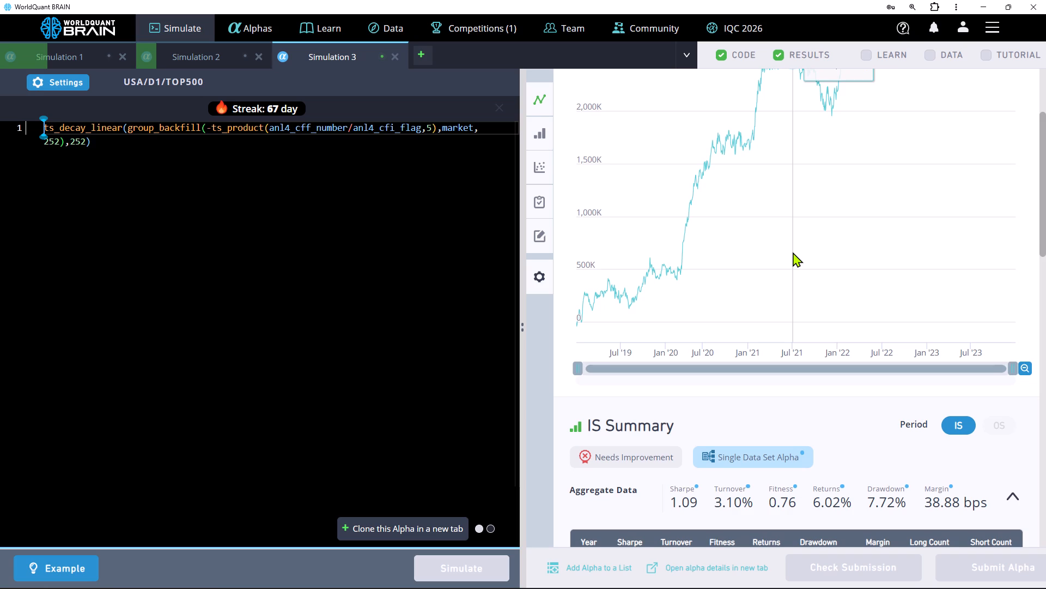
{"action": "scroll", "coordinate": [793, 252], "scroll_direction": "down", "scroll_amount": 5}
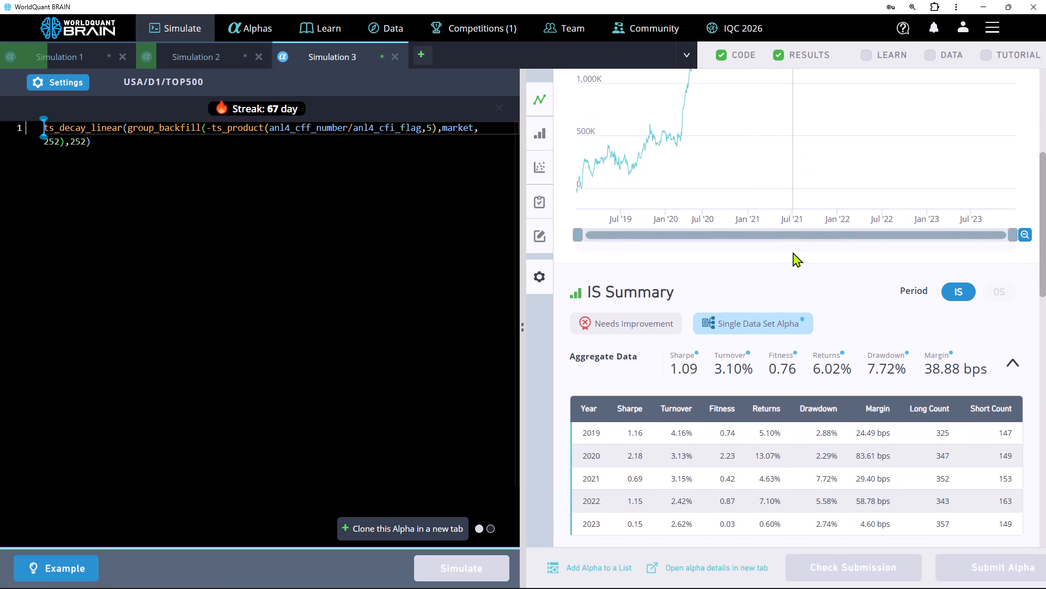
{"action": "scroll", "coordinate": [793, 252], "scroll_direction": "up", "scroll_amount": 4}
{"action": "scroll", "coordinate": [793, 252], "scroll_direction": "down", "scroll_amount": 4}
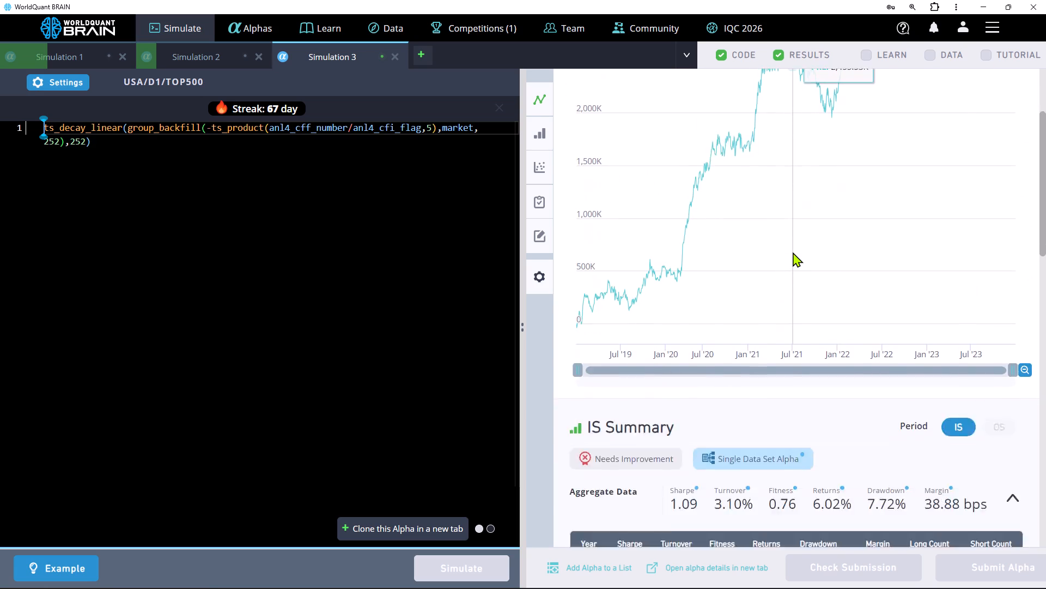
{"action": "scroll", "coordinate": [793, 252], "scroll_direction": "down", "scroll_amount": 1}
{"action": "scroll", "coordinate": [636, 471], "scroll_direction": "down", "scroll_amount": 1}
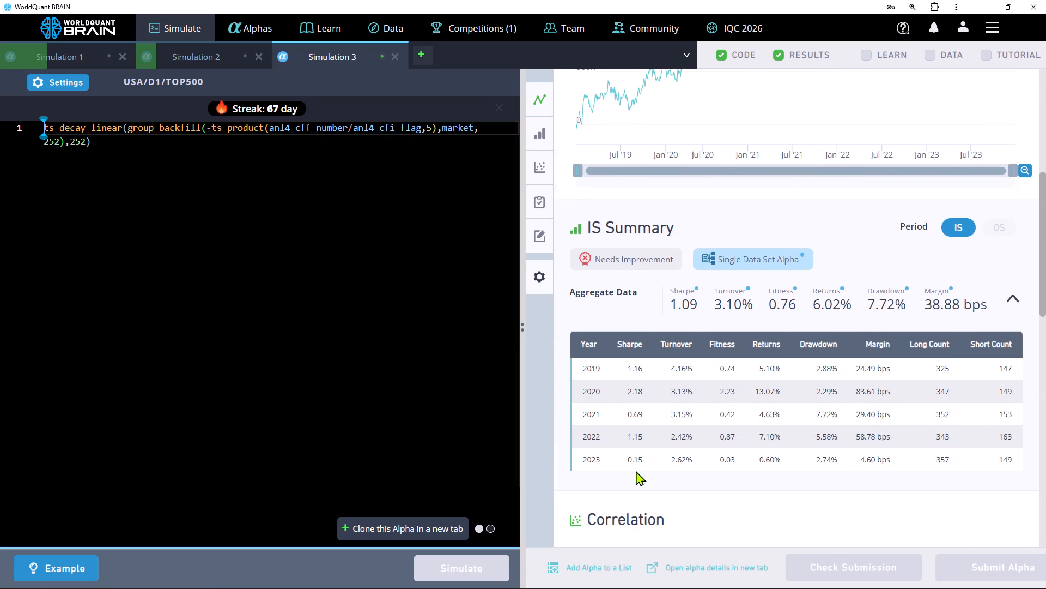
{"action": "scroll", "coordinate": [636, 471], "scroll_direction": "down", "scroll_amount": 2}
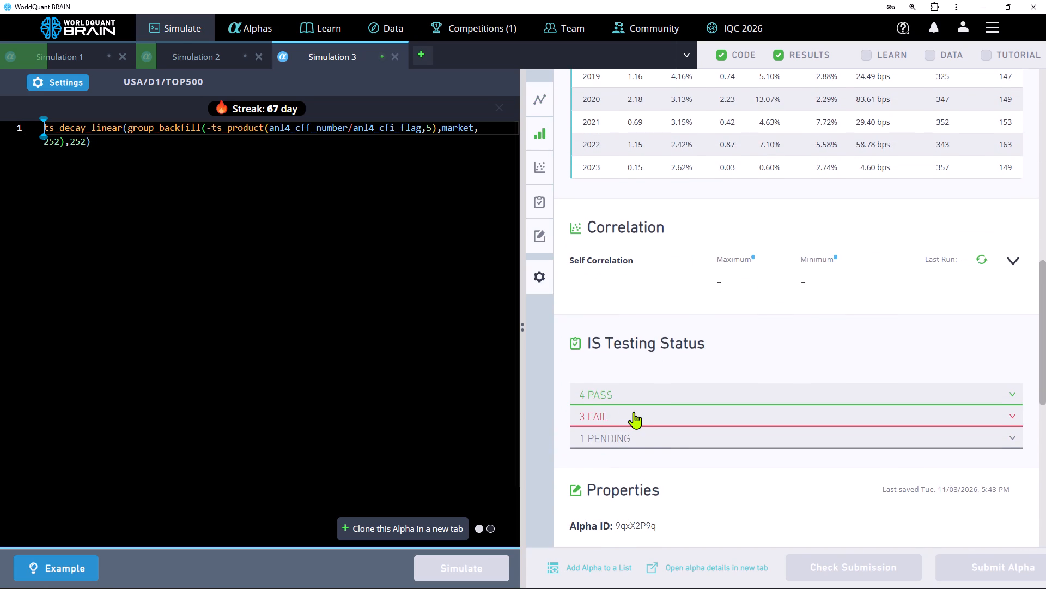
{"action": "left_click", "coordinate": [634, 412]}
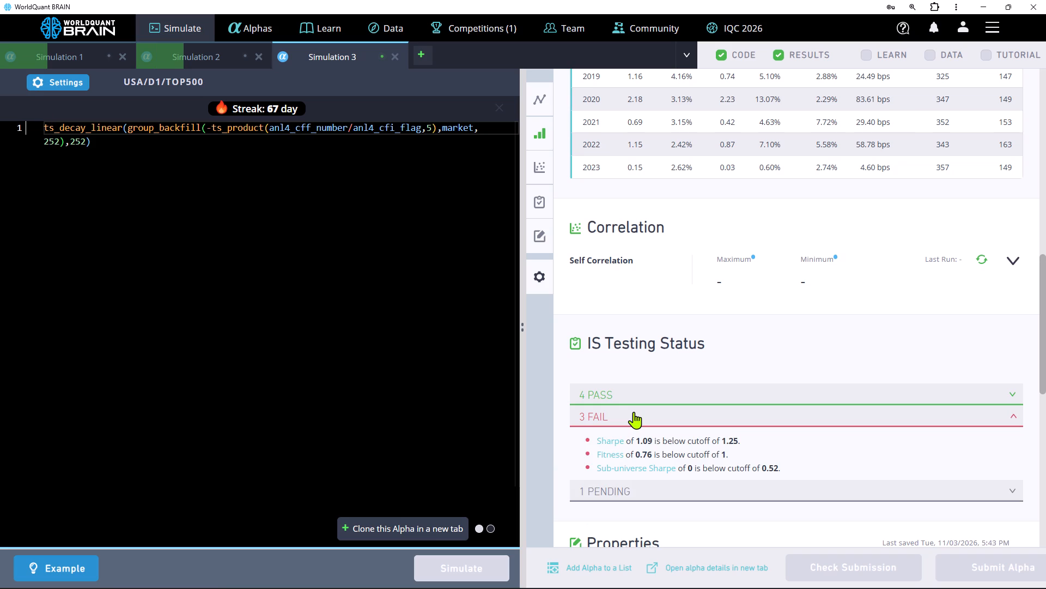
Set the ts_decay_linear window at the end of the Simulation 3 expression to 20 and run the simulation.
{"action": "left_click", "coordinate": [86, 141]}
{"action": "key", "text": "BackSpace"}
{"action": "key", "text": "BackSpace"}
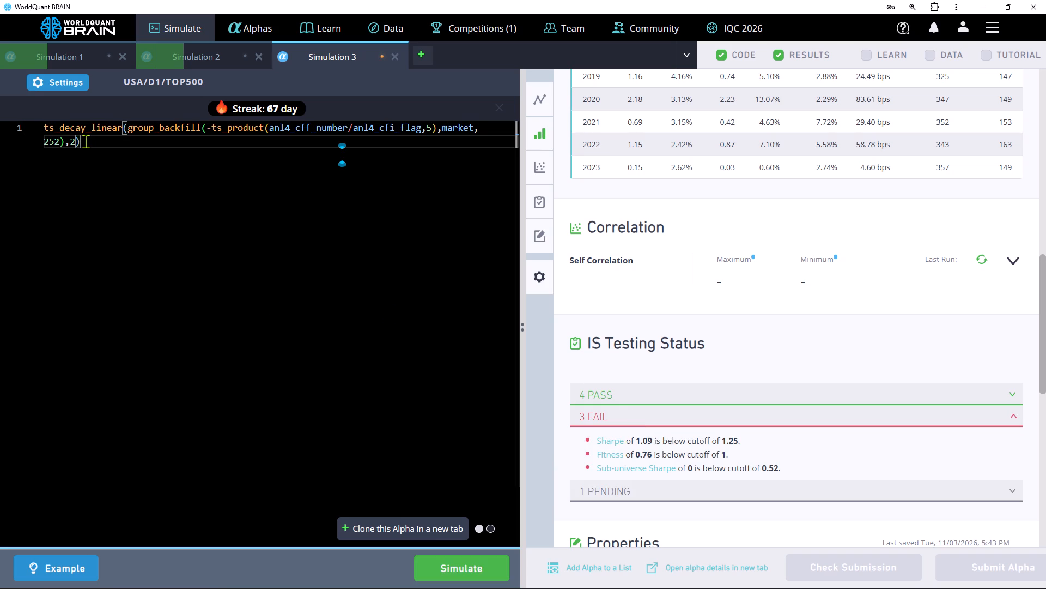
{"action": "key", "text": "0"}
{"action": "left_click", "coordinate": [468, 580]}
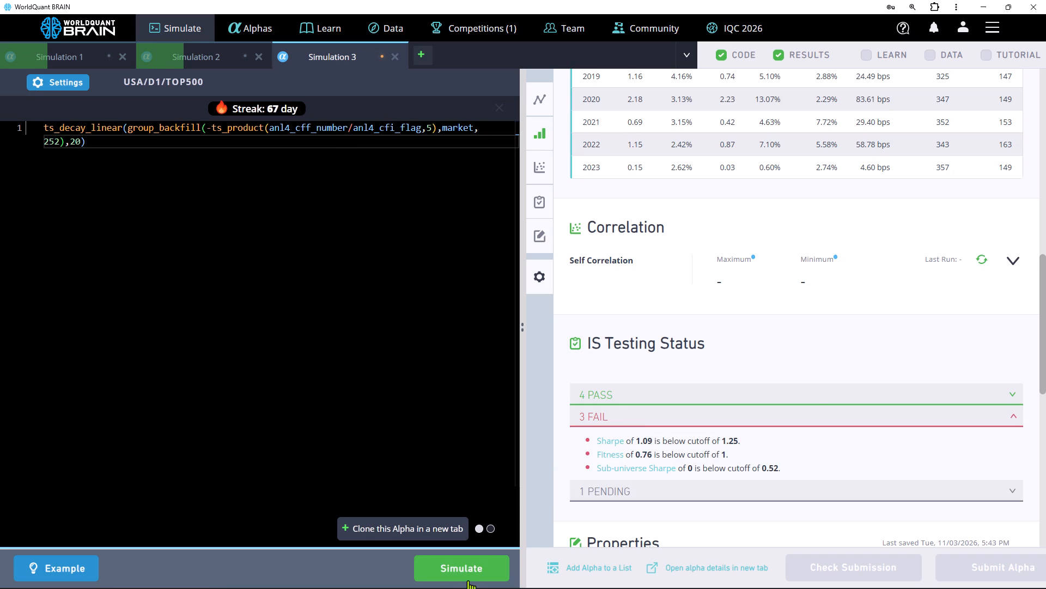
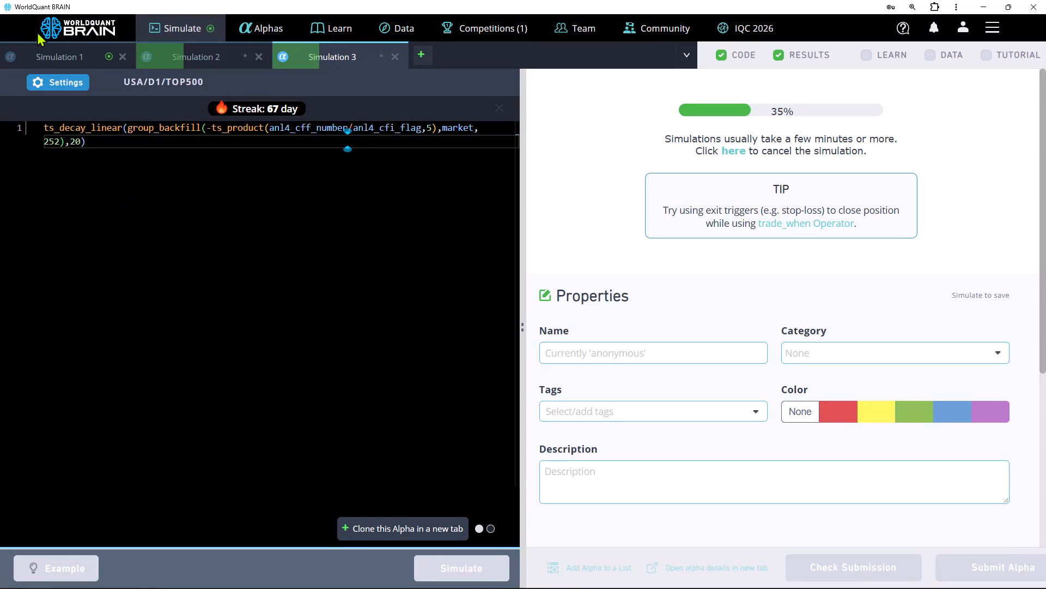
Replace the ts_av_diff operator in the Simulation 1 expression with ts_backfill and run the simulation.
{"action": "left_click", "coordinate": [51, 51]}
{"action": "left_click", "coordinate": [97, 129]}
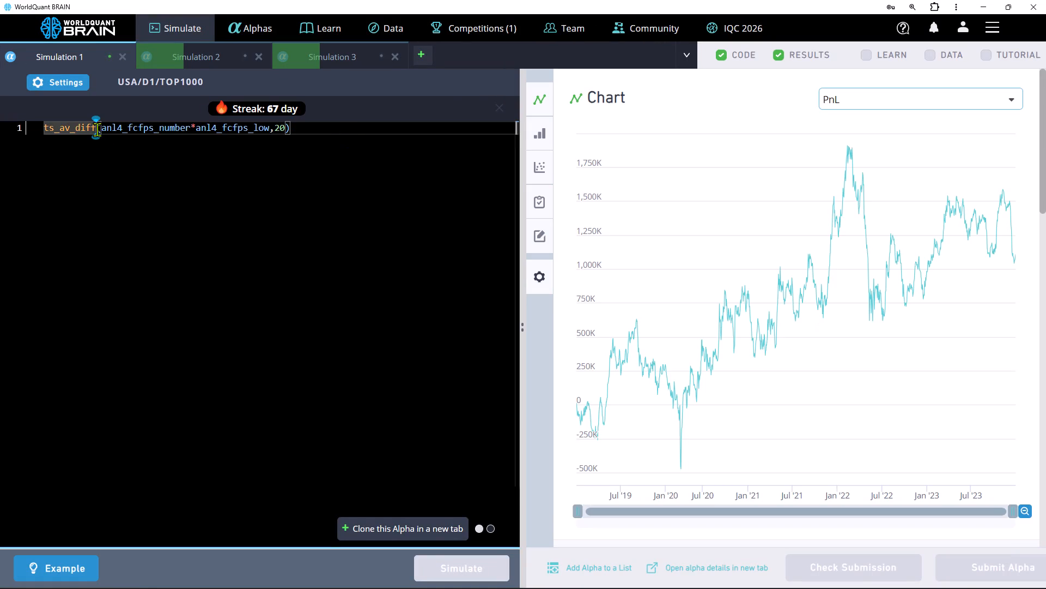
{"action": "key", "text": "BackSpace"}
{"action": "key", "text": "BackSpace"}
{"action": "key", "text": "BackSpace"}
{"action": "key", "text": "BackSpace"}
{"action": "key", "text": "BackSpace"}
{"action": "key", "text": "BackSpace"}
{"action": "key", "text": "BackSpace"}
{"action": "key", "text": "BackSpace"}
{"action": "key", "text": "BackSpace"}
{"action": "key", "text": "BackSpace"}
{"action": "key", "text": "BackSpace"}
{"action": "key", "text": "BackSpace"}
{"action": "key", "text": "BackSpace"}
{"action": "key", "text": "BackSpace"}
{"action": "key", "text": "BackSpace"}
{"action": "key", "text": "BackSpace"}
{"action": "key", "text": "BackSpace"}
{"action": "type", "text": "ts"}
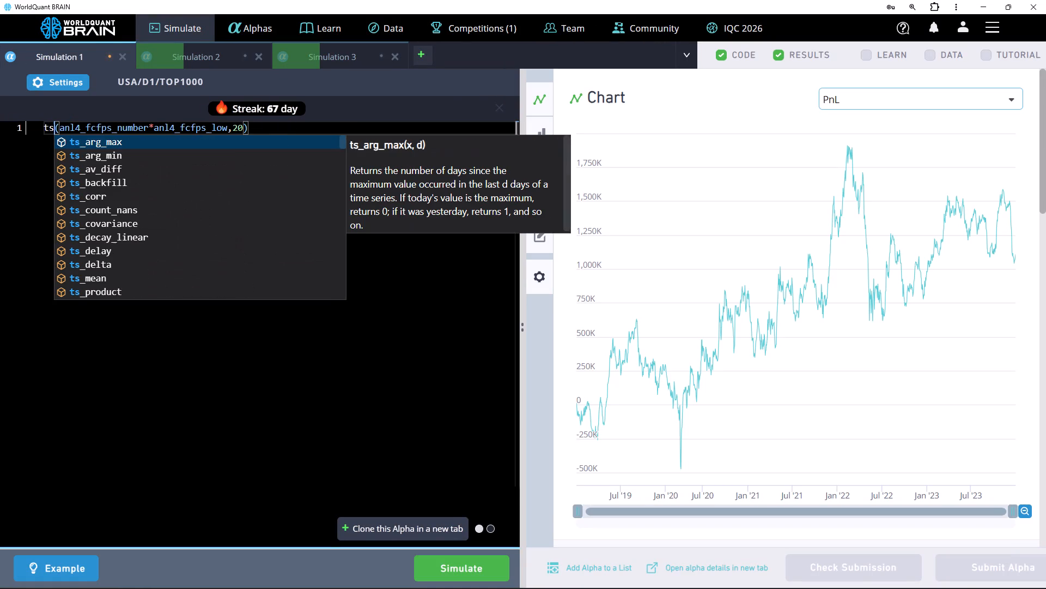
{"action": "left_click", "coordinate": [91, 180]}
{"action": "left_click", "coordinate": [462, 569]}
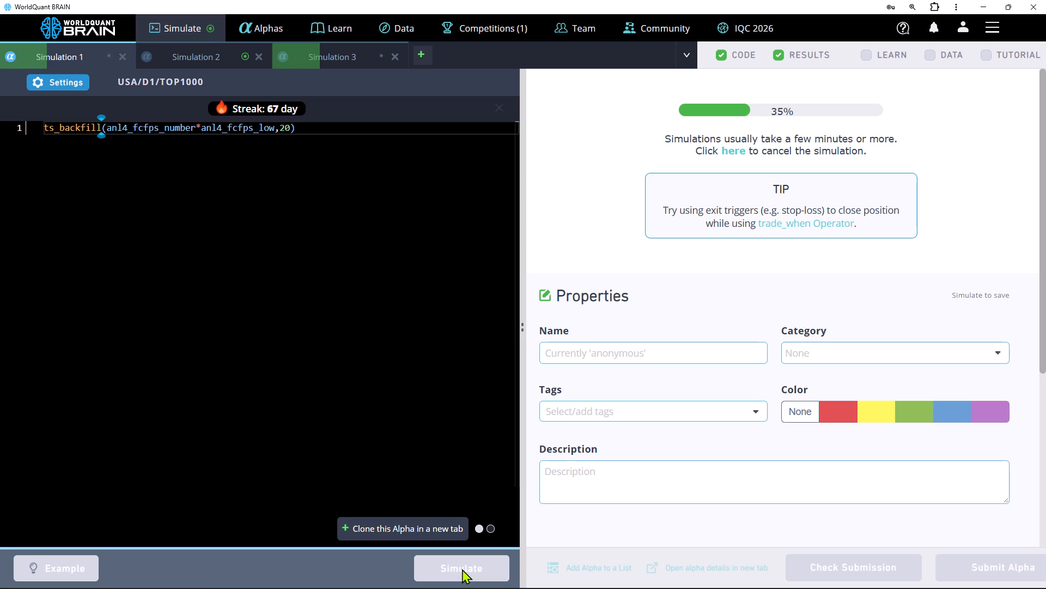
Replace the outer ts_av_diff operator in the Simulation 2 expression with ts_backfill and run the simulation.
{"action": "left_click", "coordinate": [181, 49]}
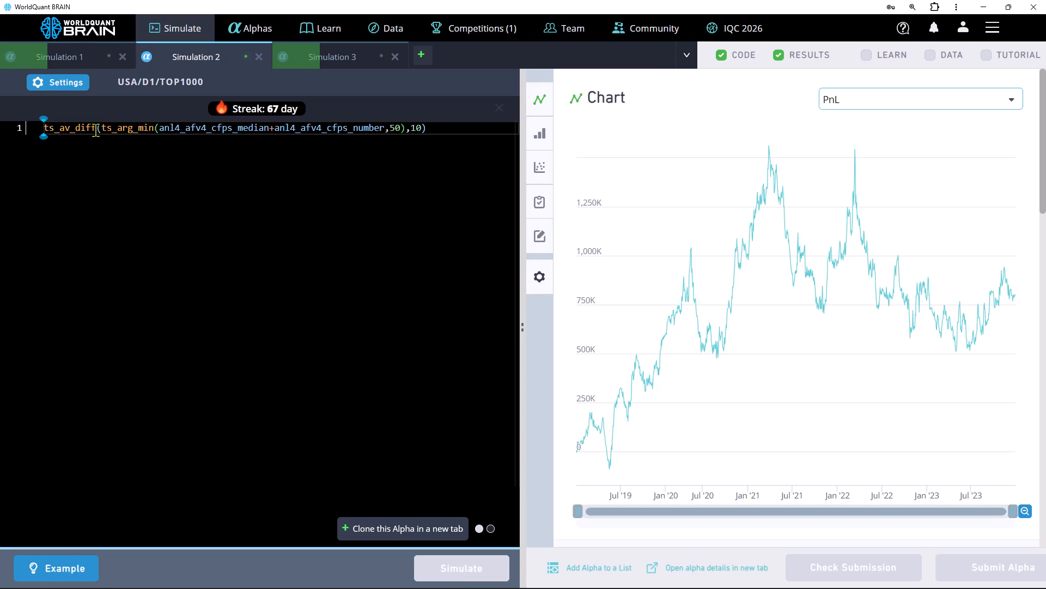
{"action": "left_click", "coordinate": [95, 130]}
{"action": "key", "text": "BackSpace"}
{"action": "key", "text": "BackSpace"}
{"action": "key", "text": "BackSpace"}
{"action": "key", "text": "BackSpace"}
{"action": "key", "text": "BackSpace"}
{"action": "key", "text": "BackSpace"}
{"action": "key", "text": "BackSpace"}
{"action": "key", "text": "BackSpace"}
{"action": "key", "text": "BackSpace"}
{"action": "key", "text": "BackSpace"}
{"action": "key", "text": "BackSpace"}
{"action": "key", "text": "BackSpace"}
{"action": "key", "text": "BackSpace"}
{"action": "key", "text": "BackSpace"}
{"action": "key", "text": "BackSpace"}
{"action": "key", "text": "BackSpace"}
{"action": "key", "text": "BackSpace"}
{"action": "key", "text": "BackSpace"}
{"action": "key", "text": "BackSpace"}
{"action": "key", "text": "BackSpace"}
{"action": "type", "text": "ts"}
{"action": "left_click", "coordinate": [98, 185]}
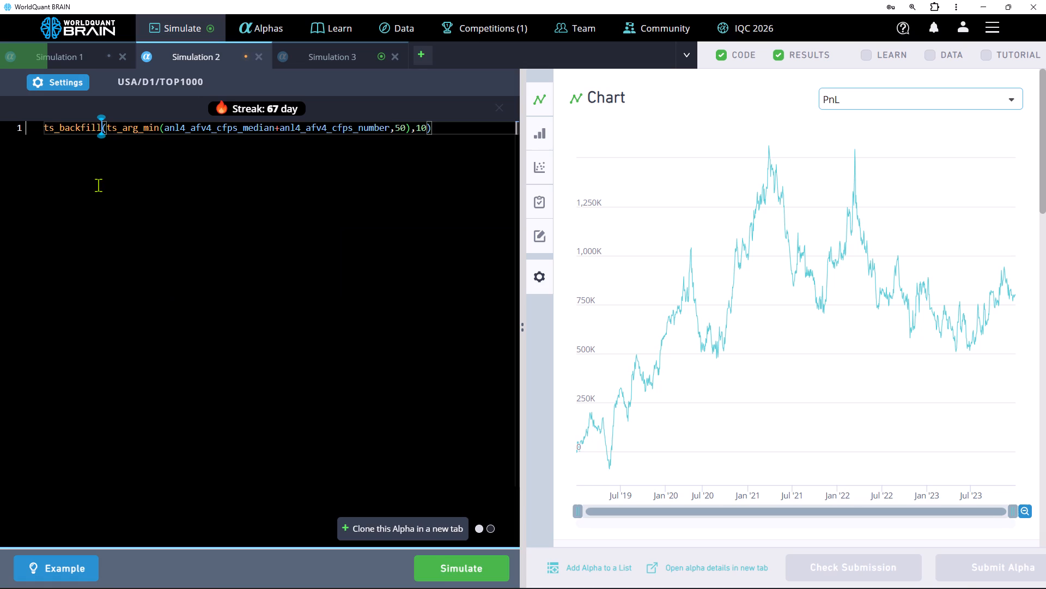
{"action": "left_click", "coordinate": [437, 564]}
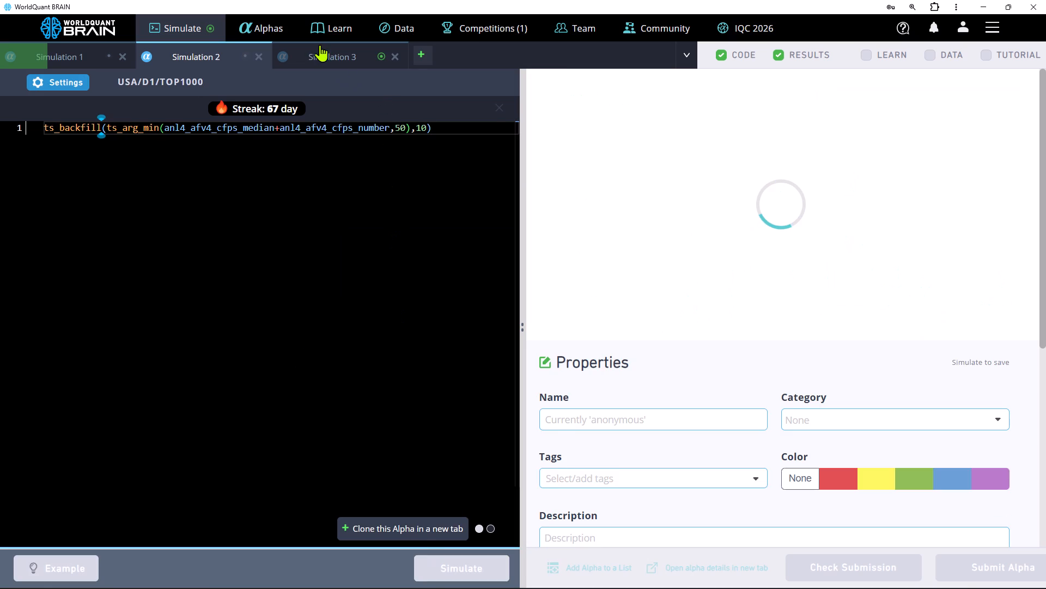
Replace the outer ts_decay_linear operator in the Simulation 3 expression with ts_delay and run the simulation.
{"action": "left_click", "coordinate": [320, 55]}
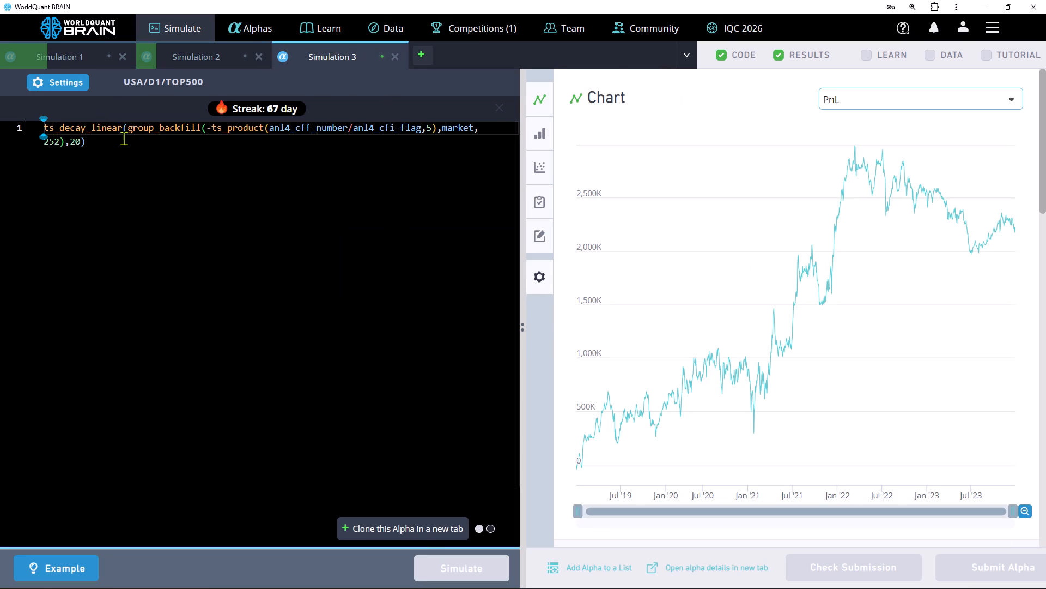
{"action": "left_click", "coordinate": [121, 123]}
{"action": "key", "text": "BackSpace"}
{"action": "key", "text": "BackSpace"}
{"action": "key", "text": "BackSpace"}
{"action": "key", "text": "BackSpace"}
{"action": "key", "text": "BackSpace"}
{"action": "key", "text": "BackSpace"}
{"action": "key", "text": "BackSpace"}
{"action": "key", "text": "BackSpace"}
{"action": "key", "text": "BackSpace"}
{"action": "key", "text": "BackSpace"}
{"action": "key", "text": "BackSpace"}
{"action": "key", "text": "BackSpace"}
{"action": "key", "text": "BackSpace"}
{"action": "key", "text": "BackSpace"}
{"action": "key", "text": "BackSpace"}
{"action": "key", "text": "BackSpace"}
{"action": "key", "text": "BackSpace"}
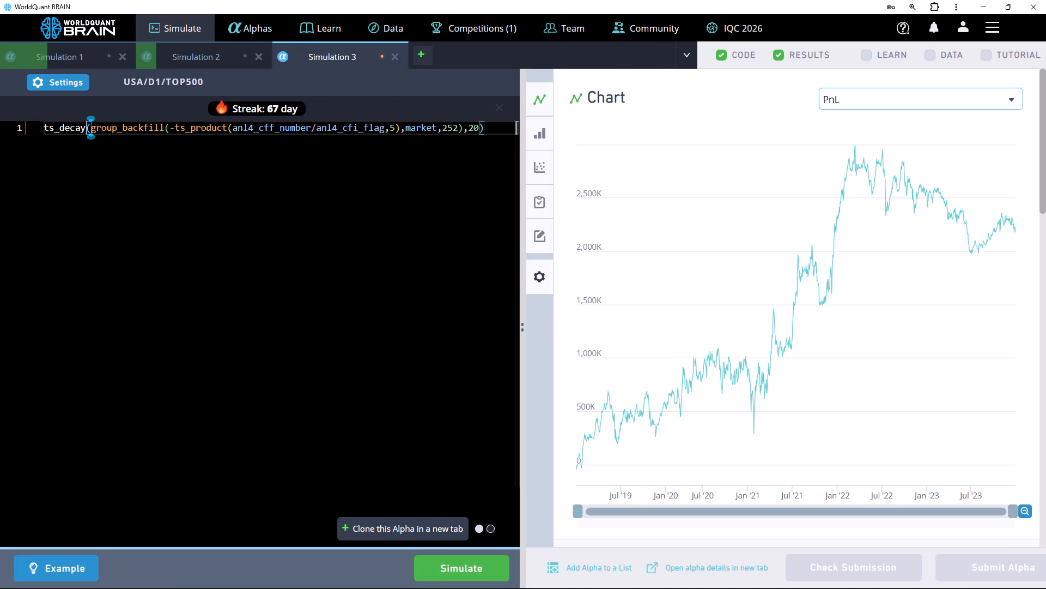
{"action": "type", "text": "ts"}
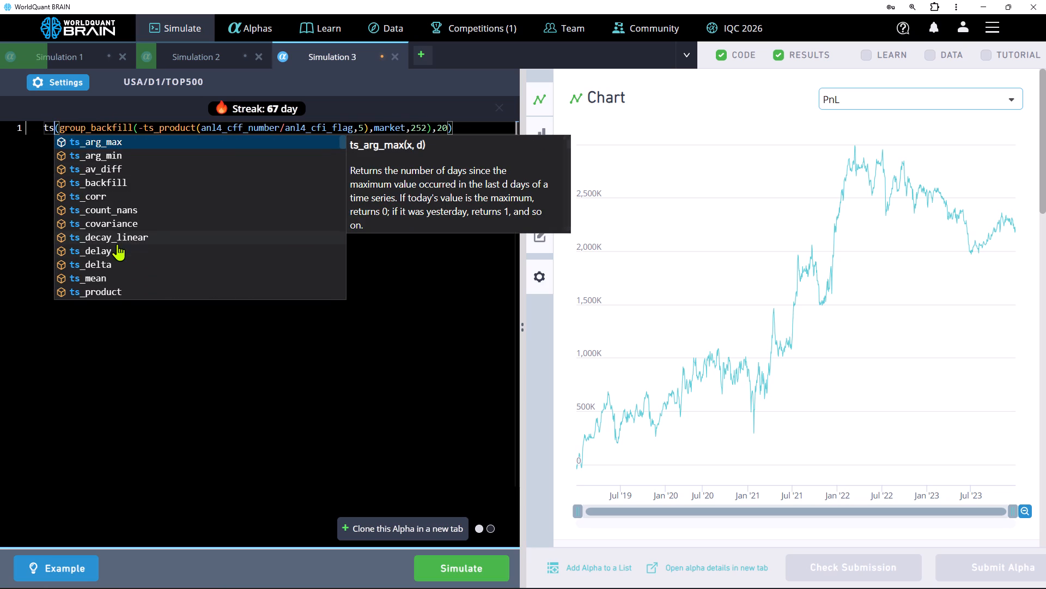
{"action": "left_click", "coordinate": [117, 244]}
{"action": "key", "text": "BackSpace"}
{"action": "key", "text": "BackSpace"}
{"action": "key", "text": "BackSpace"}
{"action": "key", "text": "BackSpace"}
{"action": "key", "text": "BackSpace"}
{"action": "key", "text": "BackSpace"}
{"action": "key", "text": "BackSpace"}
{"action": "key", "text": "BackSpace"}
{"action": "key", "text": "BackSpace"}
{"action": "key", "text": "BackSpace"}
{"action": "key", "text": "BackSpace"}
{"action": "key", "text": "BackSpace"}
{"action": "key", "text": "BackSpace"}
{"action": "key", "text": "BackSpace"}
{"action": "key", "text": "BackSpace"}
{"action": "key", "text": "BackSpace"}
{"action": "key", "text": "BackSpace"}
{"action": "key", "text": "BackSpace"}
{"action": "key", "text": "BackSpace"}
{"action": "key", "text": "BackSpace"}
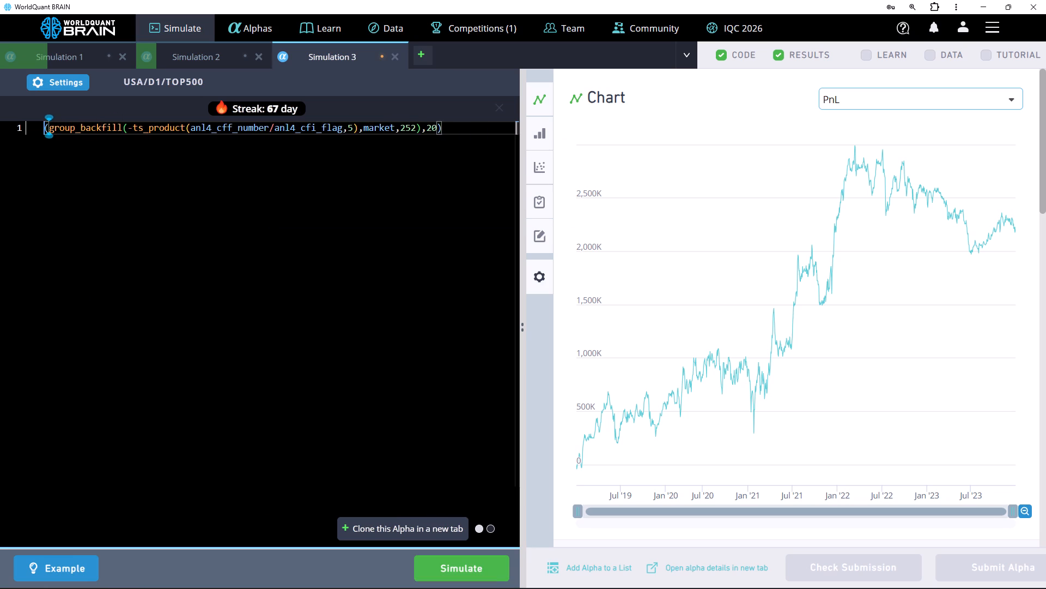
{"action": "type", "text": "ts"}
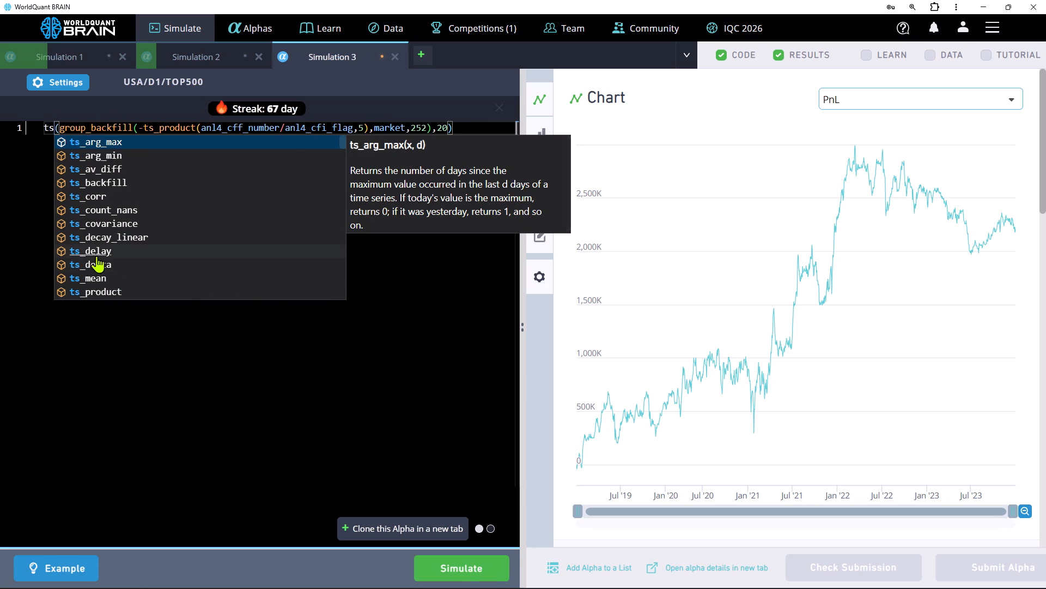
{"action": "left_click", "coordinate": [96, 256]}
{"action": "left_click", "coordinate": [463, 572]}
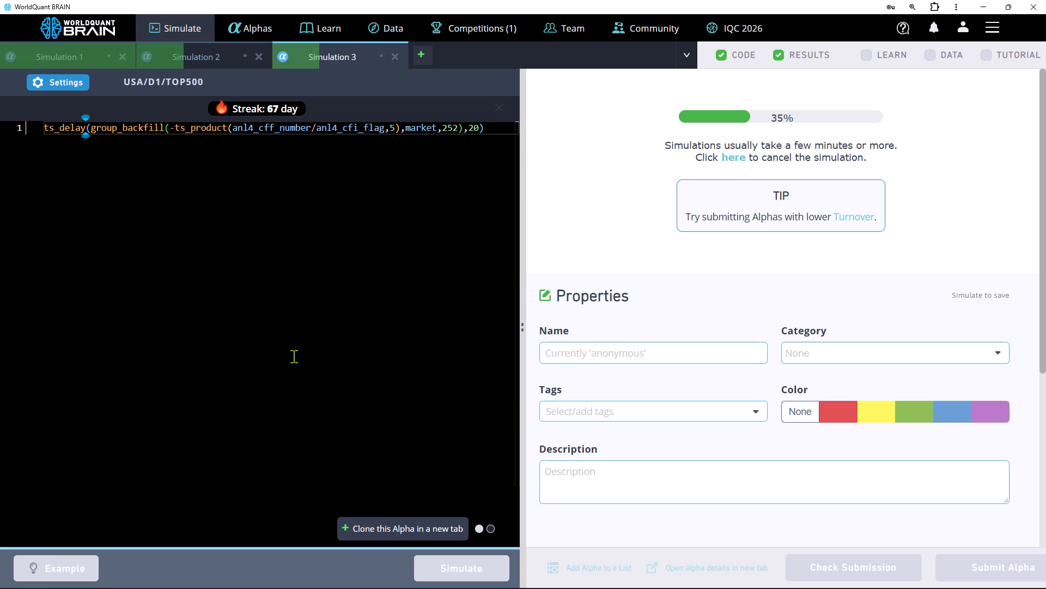
Replace the ts_backfill operator in the Simulation 1 expression with ts_decay_linear and run the simulation.
{"action": "left_click", "coordinate": [65, 55]}
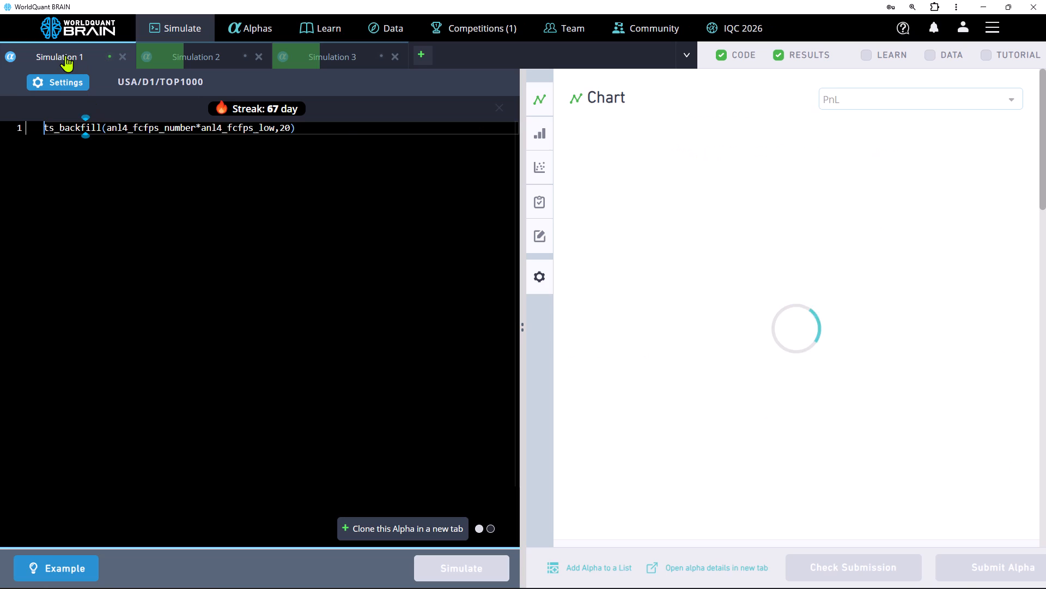
{"action": "left_click", "coordinate": [105, 128]}
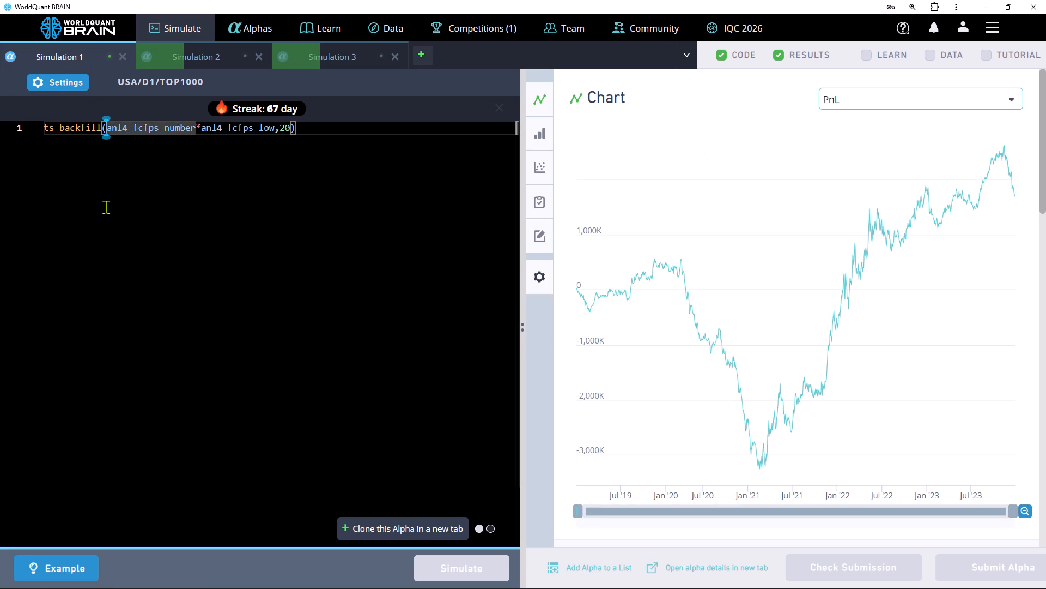
{"action": "key", "text": "Left"}
{"action": "key", "text": "BackSpace"}
{"action": "key", "text": "BackSpace"}
{"action": "key", "text": "BackSpace"}
{"action": "key", "text": "BackSpace"}
{"action": "key", "text": "BackSpace"}
{"action": "key", "text": "BackSpace"}
{"action": "key", "text": "BackSpace"}
{"action": "key", "text": "BackSpace"}
{"action": "key", "text": "BackSpace"}
{"action": "key", "text": "BackSpace"}
{"action": "key", "text": "BackSpace"}
{"action": "key", "text": "BackSpace"}
{"action": "type", "text": "ts"}
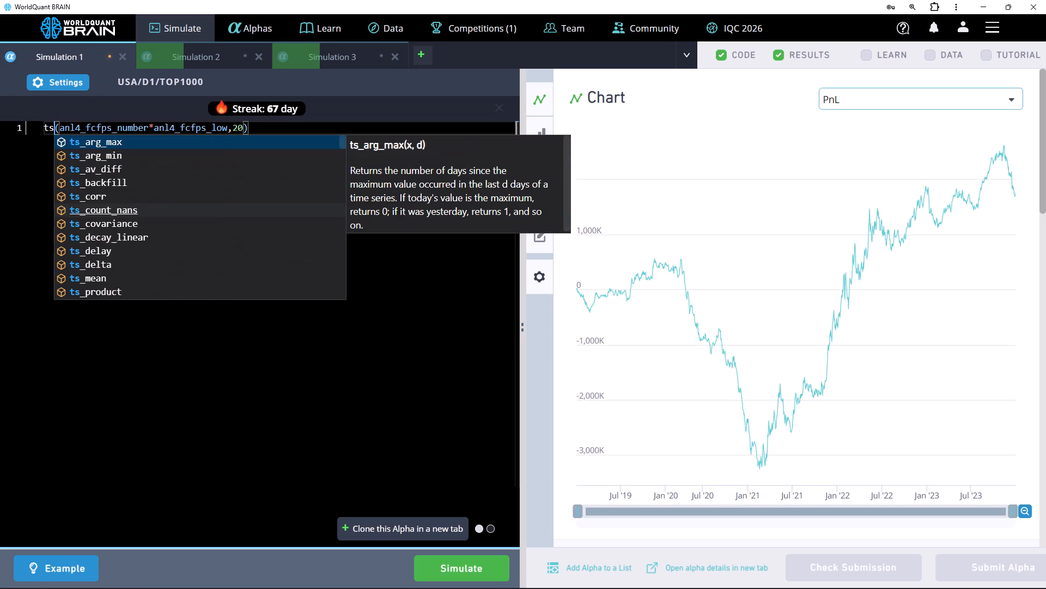
{"action": "scroll", "coordinate": [111, 269], "scroll_direction": "down", "scroll_amount": 1}
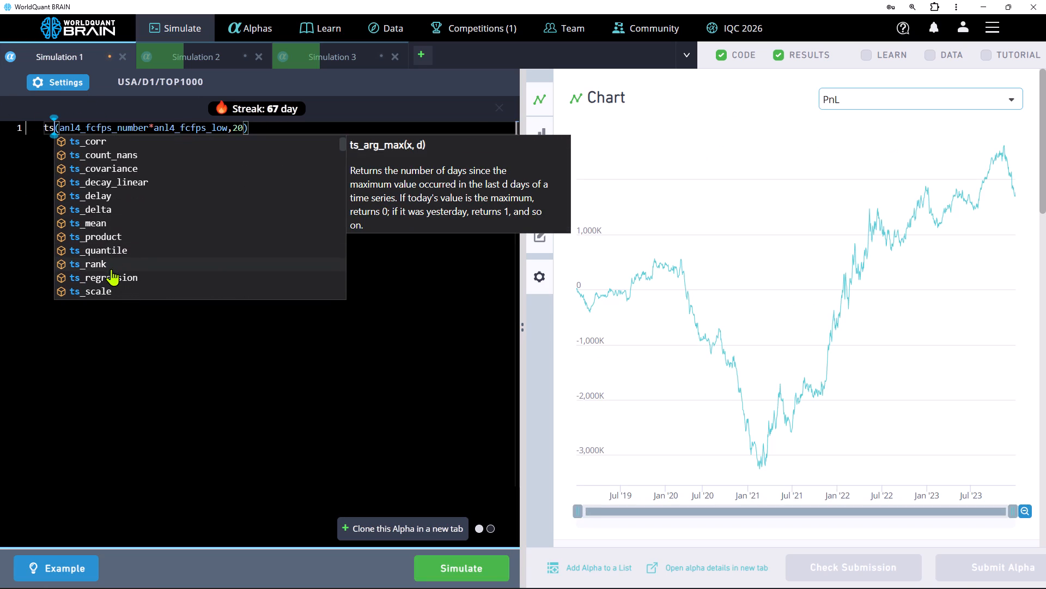
{"action": "scroll", "coordinate": [111, 269], "scroll_direction": "down", "scroll_amount": 2}
{"action": "scroll", "coordinate": [111, 269], "scroll_direction": "up", "scroll_amount": 1}
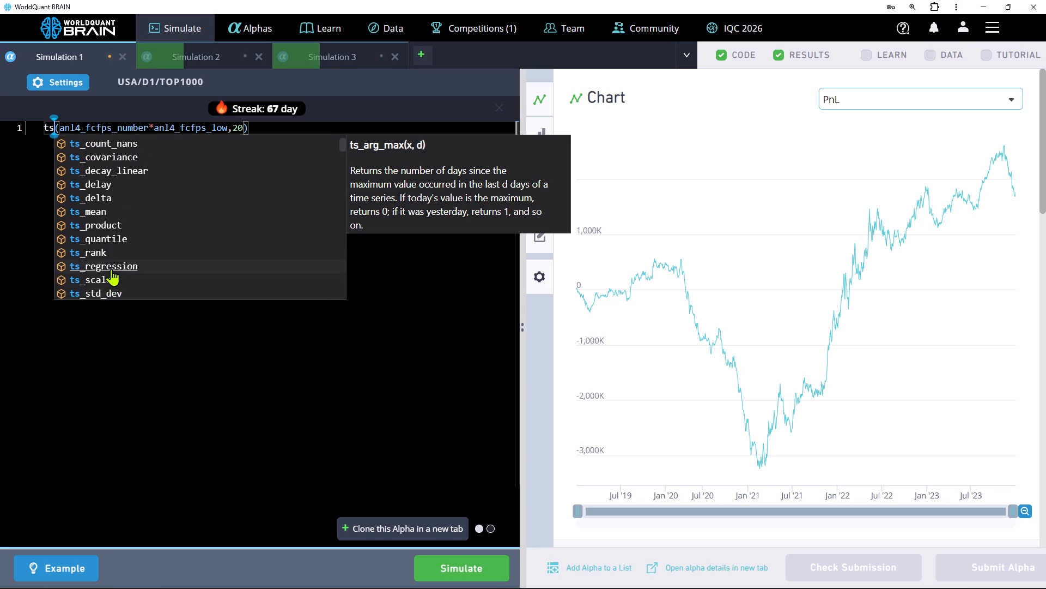
{"action": "scroll", "coordinate": [111, 269], "scroll_direction": "up", "scroll_amount": 2}
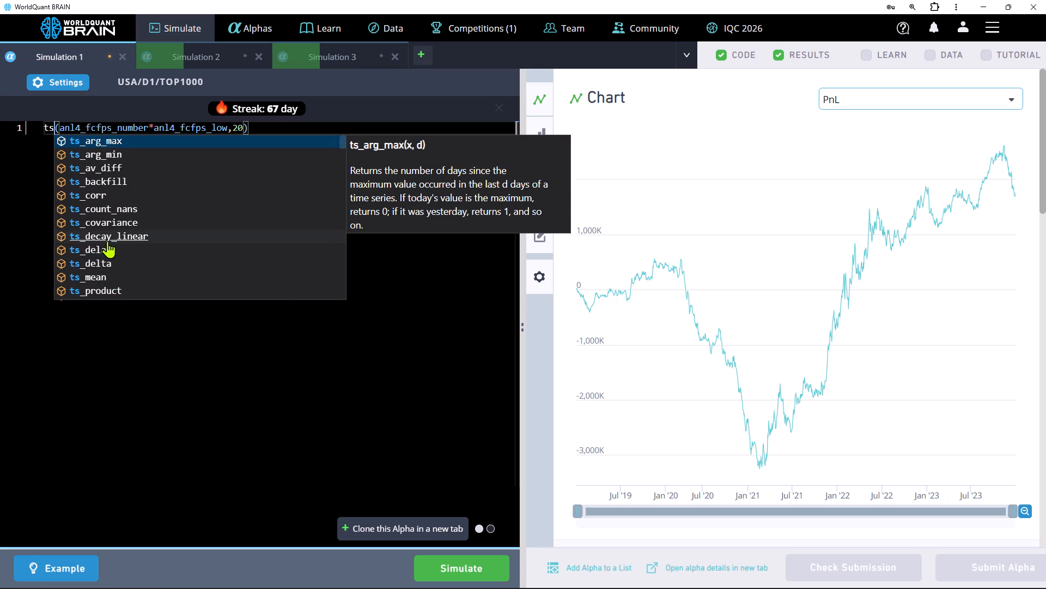
{"action": "left_click", "coordinate": [107, 241]}
{"action": "left_click", "coordinate": [475, 571]}
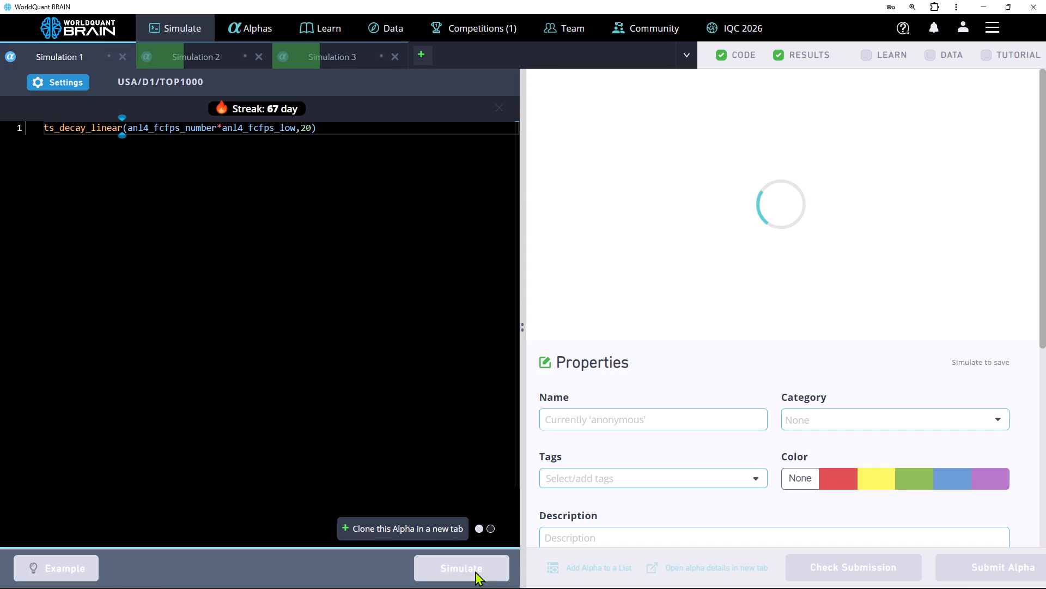
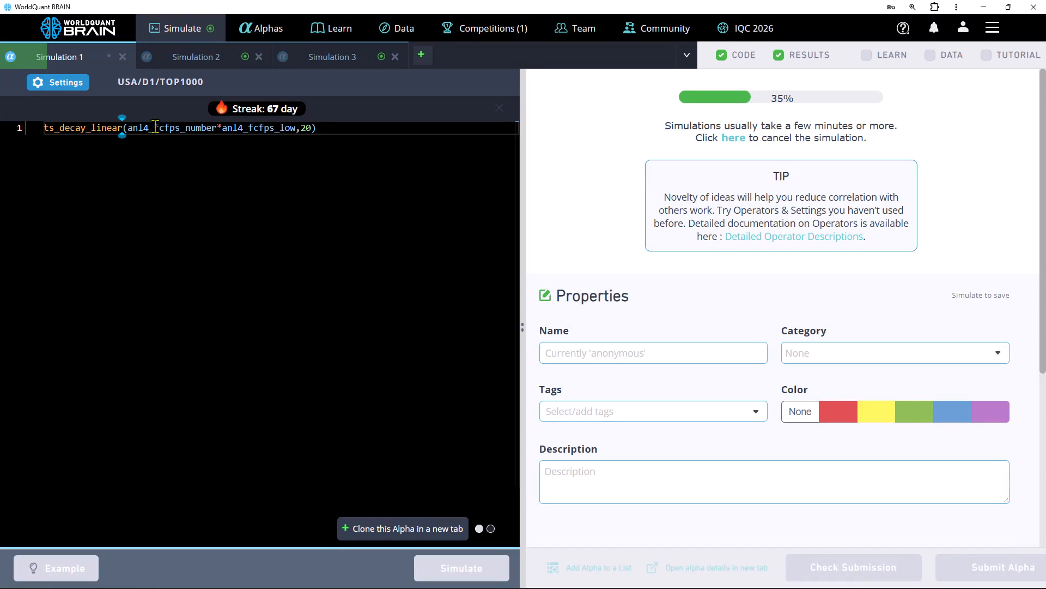
Replace the outer ts_backfill operator in the Simulation 2 expression with ts_decay_linear and run the simulation.
{"action": "left_click", "coordinate": [192, 67]}
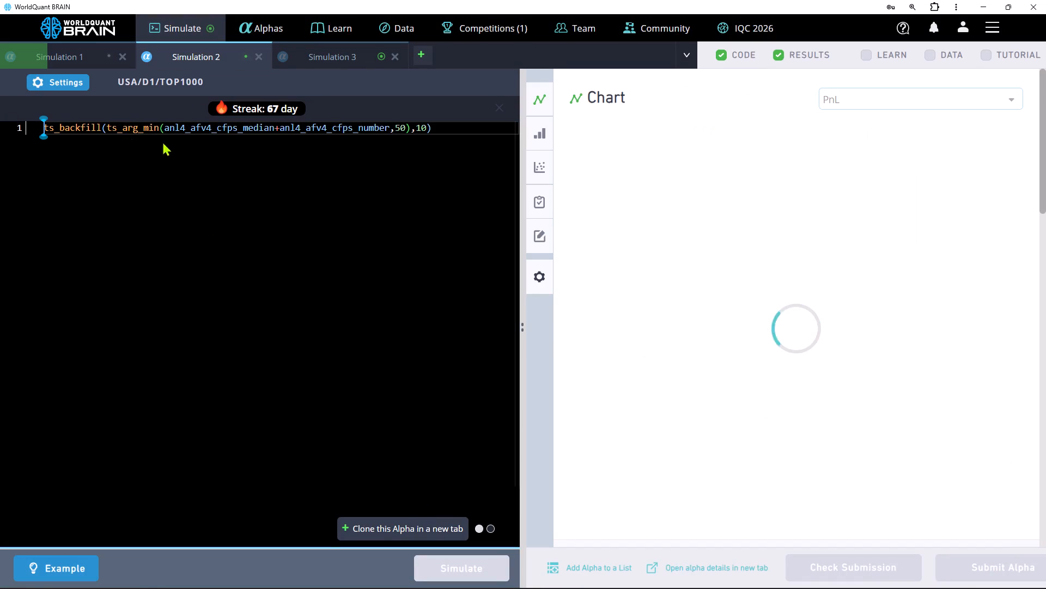
{"action": "left_click", "coordinate": [101, 124]}
{"action": "key", "text": "BackSpace"}
{"action": "key", "text": "BackSpace"}
{"action": "key", "text": "BackSpace"}
{"action": "key", "text": "BackSpace"}
{"action": "key", "text": "BackSpace"}
{"action": "key", "text": "BackSpace"}
{"action": "key", "text": "BackSpace"}
{"action": "key", "text": "BackSpace"}
{"action": "key", "text": "BackSpace"}
{"action": "key", "text": "BackSpace"}
{"action": "key", "text": "BackSpace"}
{"action": "key", "text": "BackSpace"}
{"action": "key", "text": "BackSpace"}
{"action": "key", "text": "BackSpace"}
{"action": "key", "text": "BackSpace"}
{"action": "key", "text": "BackSpace"}
{"action": "key", "text": "BackSpace"}
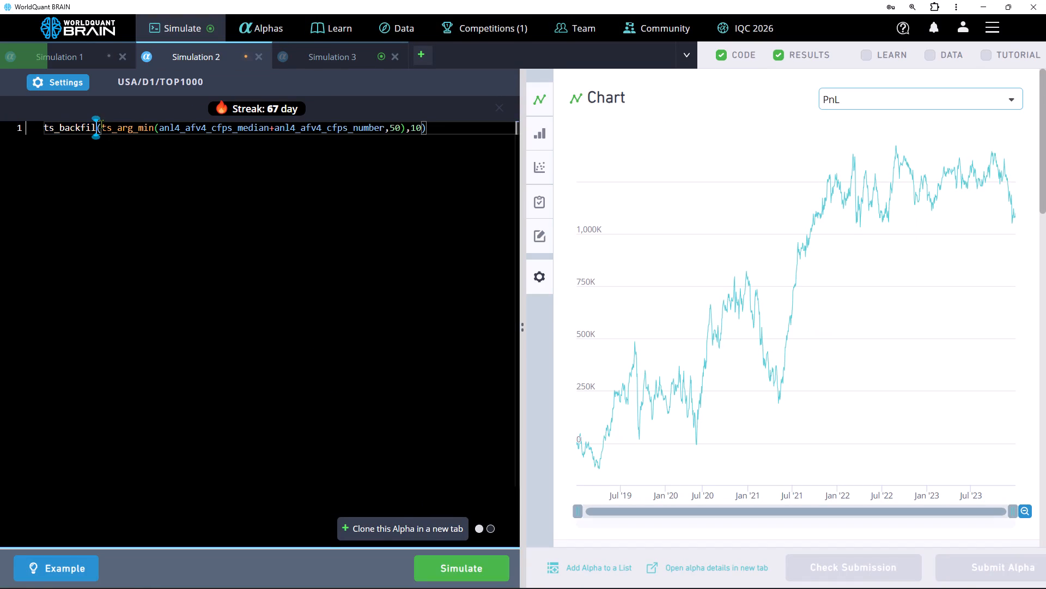
{"action": "type", "text": "ts"}
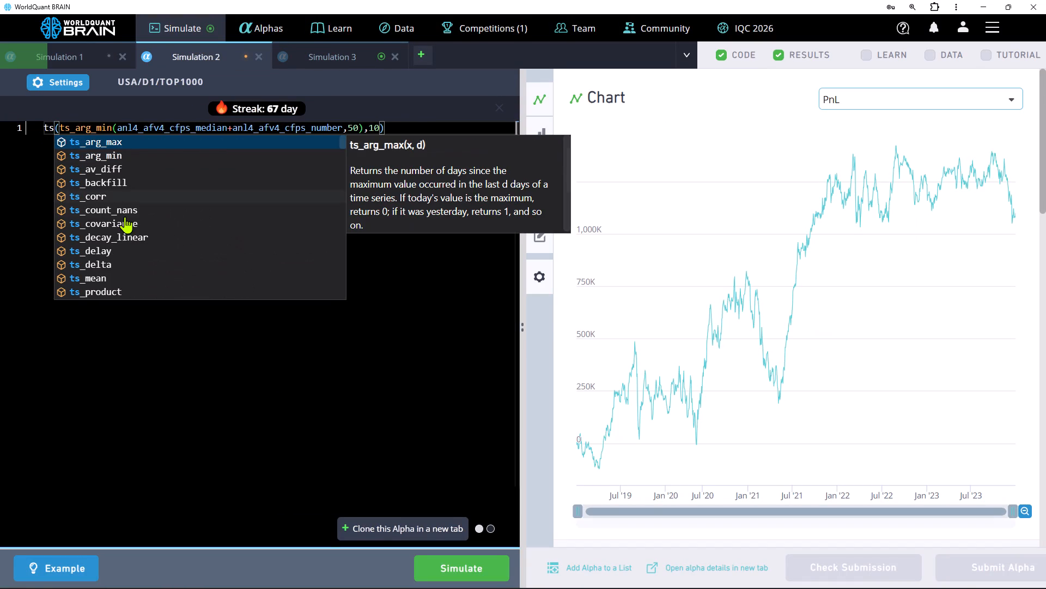
{"action": "scroll", "coordinate": [125, 217], "scroll_direction": "down", "scroll_amount": 1}
{"action": "left_click", "coordinate": [113, 215]}
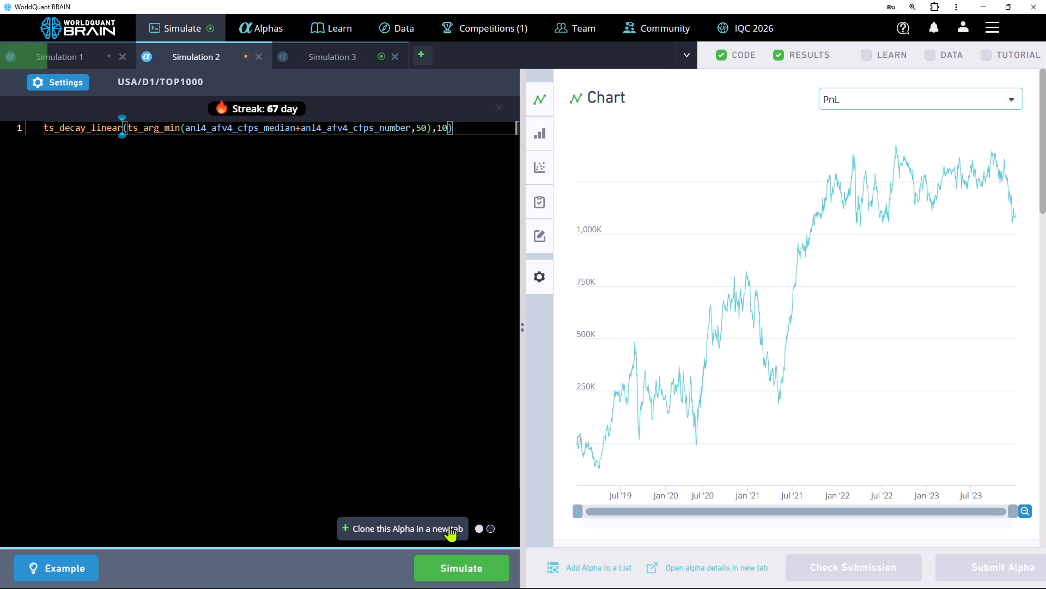
{"action": "left_click", "coordinate": [470, 555]}
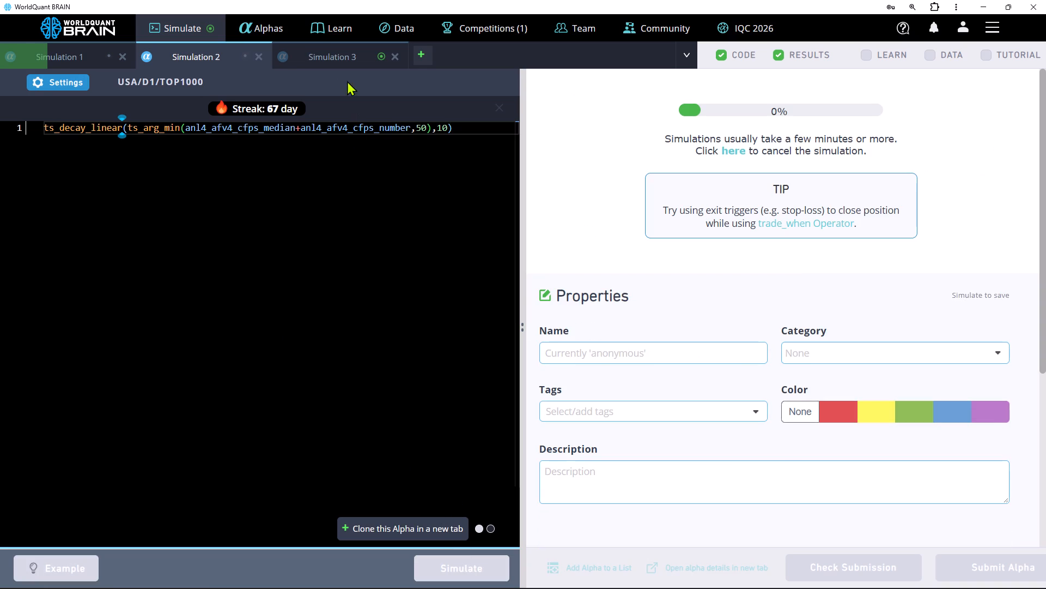
Examine Simulation 3's PnL chart, IS summary and the failed checks in its IS testing status.
{"action": "left_click", "coordinate": [341, 57]}
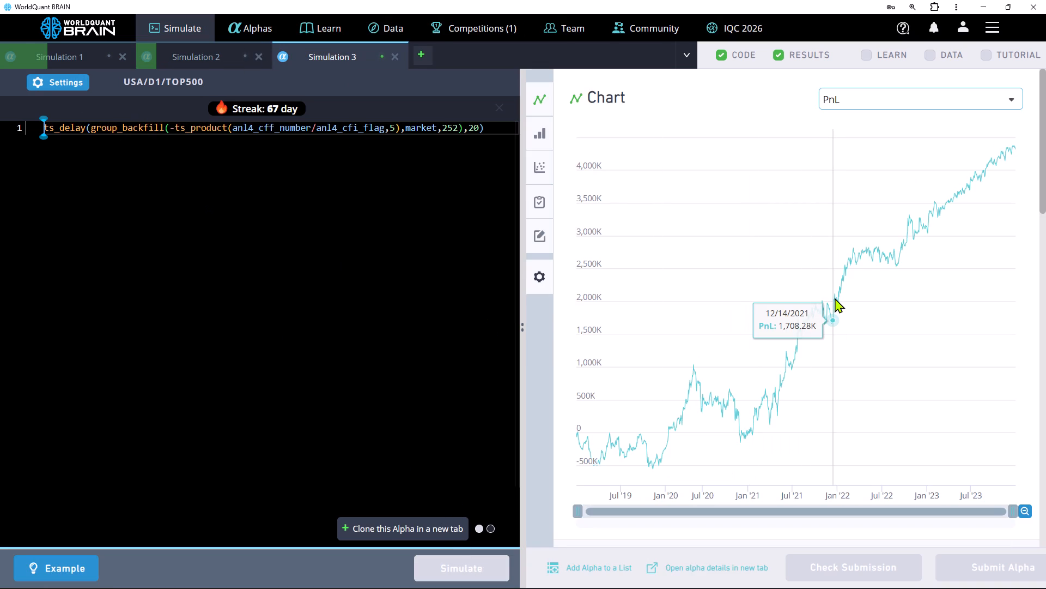
{"action": "scroll", "coordinate": [835, 298], "scroll_direction": "down", "scroll_amount": 2}
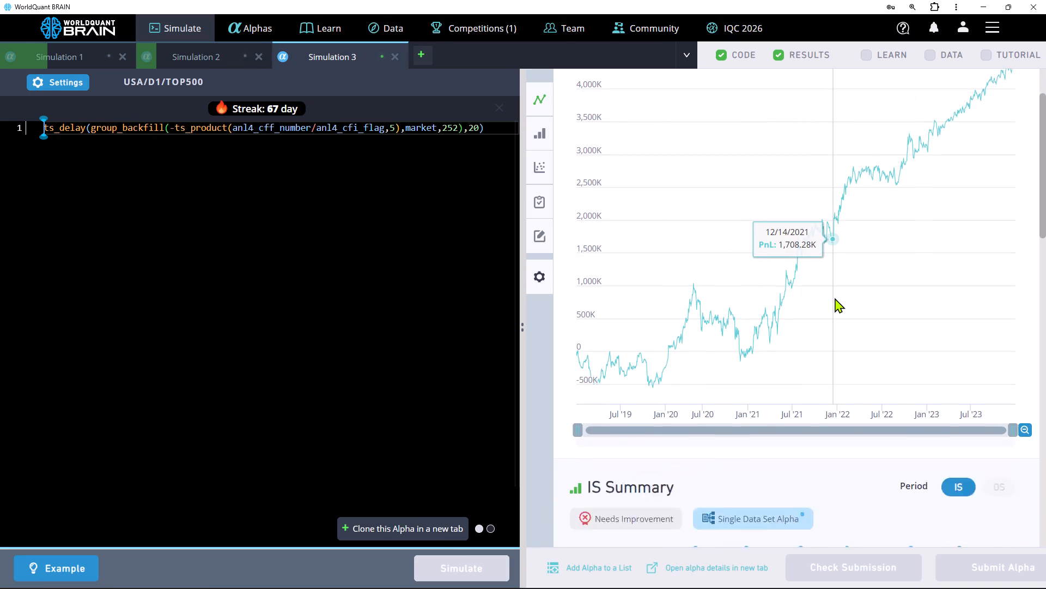
{"action": "scroll", "coordinate": [835, 298], "scroll_direction": "down", "scroll_amount": 4}
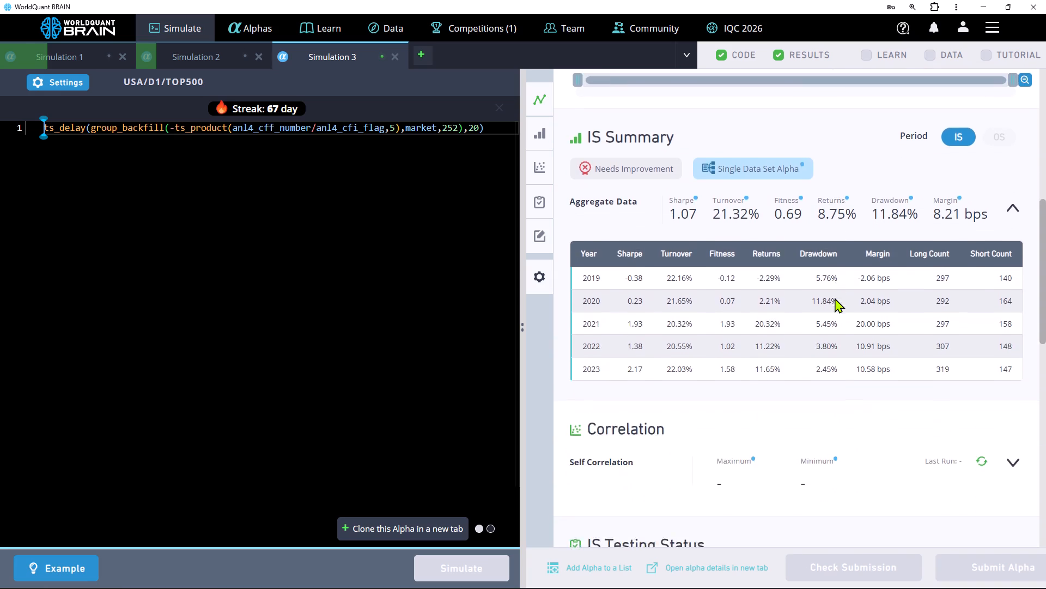
{"action": "scroll", "coordinate": [835, 298], "scroll_direction": "down", "scroll_amount": 1}
{"action": "left_click", "coordinate": [749, 482]}
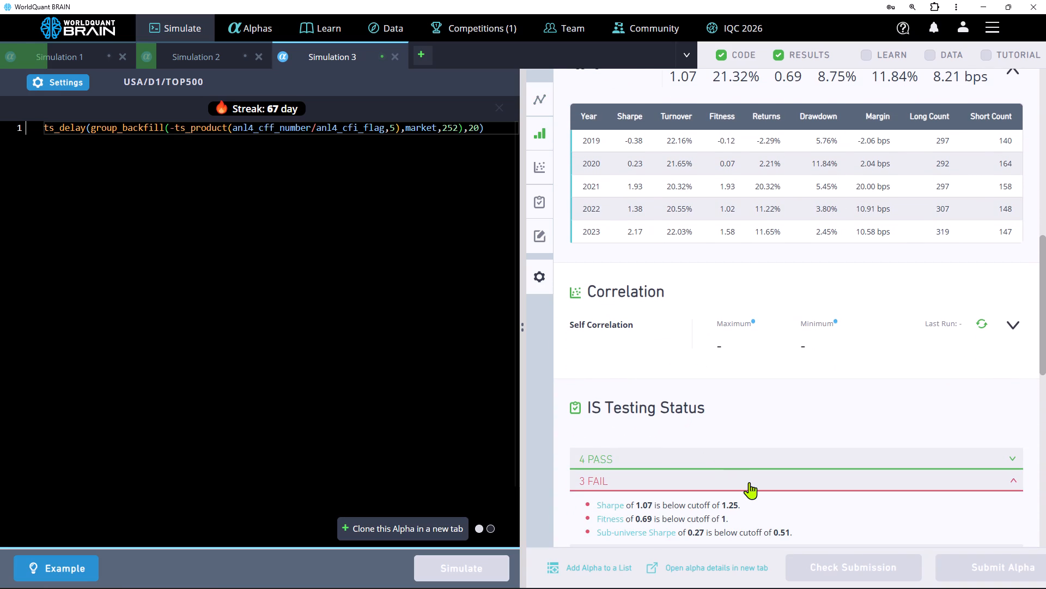
{"action": "scroll", "coordinate": [749, 482], "scroll_direction": "down", "scroll_amount": 1}
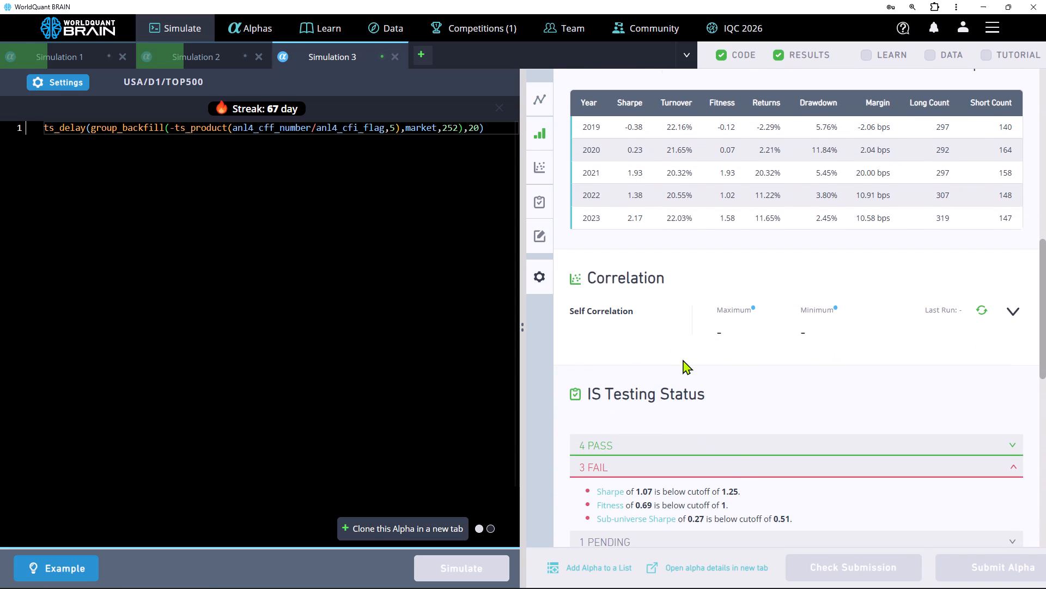
{"action": "scroll", "coordinate": [683, 359], "scroll_direction": "down", "scroll_amount": 2}
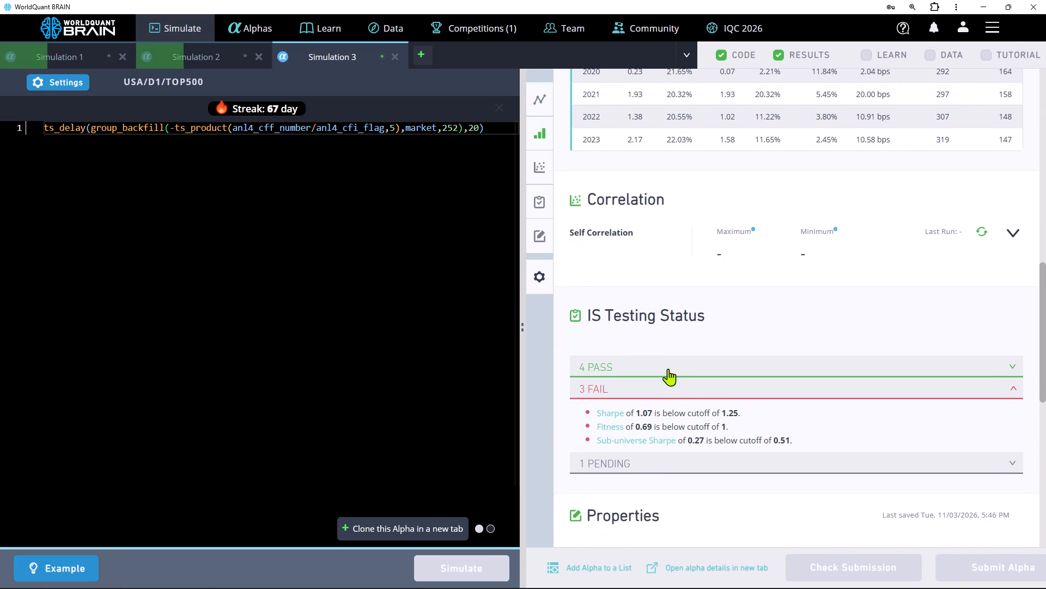
{"action": "scroll", "coordinate": [683, 397], "scroll_direction": "up", "scroll_amount": 1}
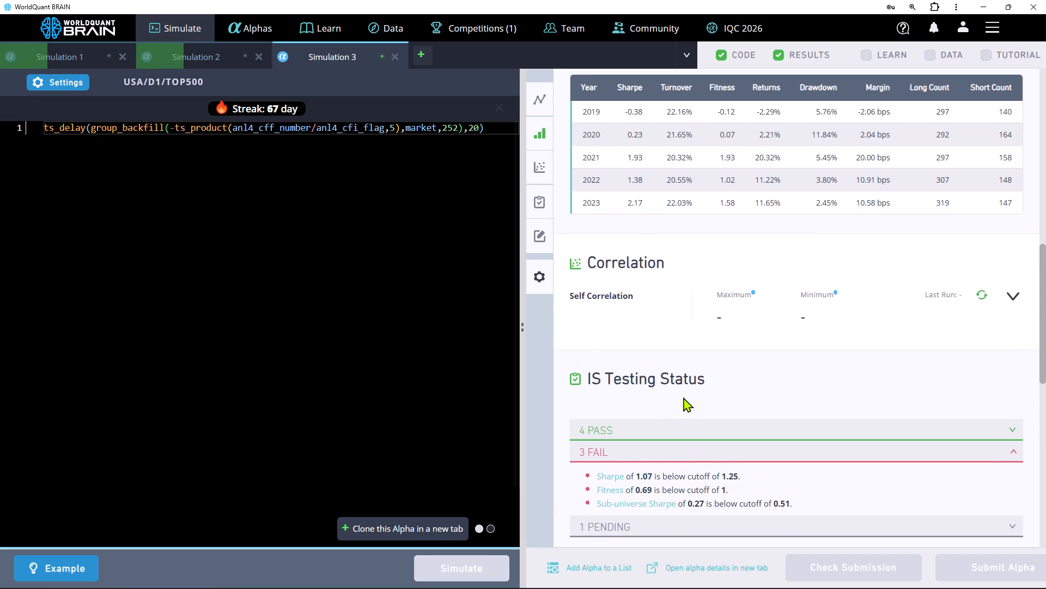
{"action": "scroll", "coordinate": [683, 397], "scroll_direction": "up", "scroll_amount": 5}
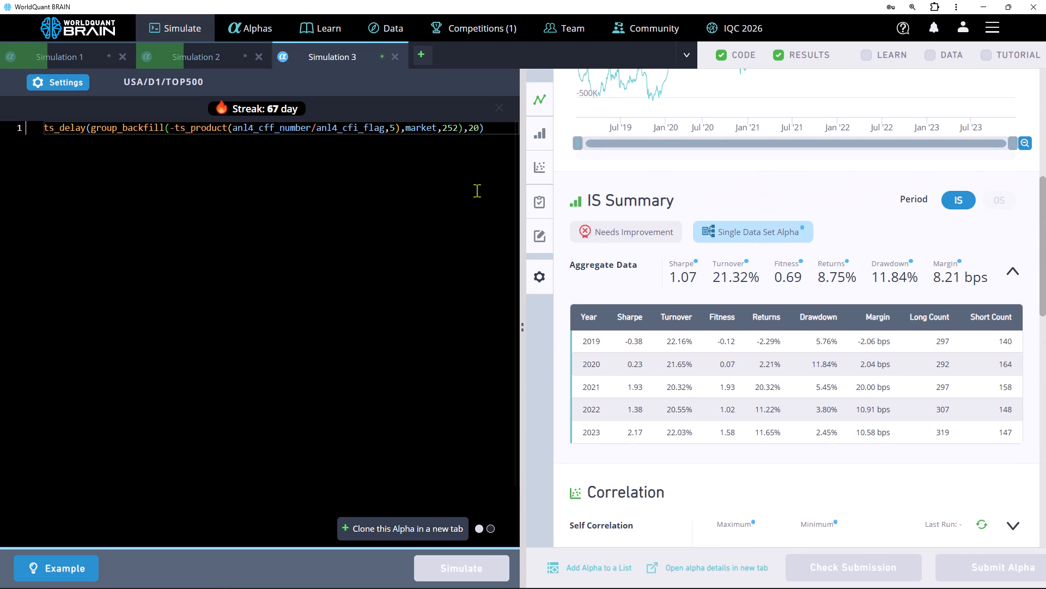
Set the ts_delay lookback in the Simulation 3 expression to 120 and run the simulation.
{"action": "left_click", "coordinate": [470, 129]}
{"action": "key", "text": "1"}
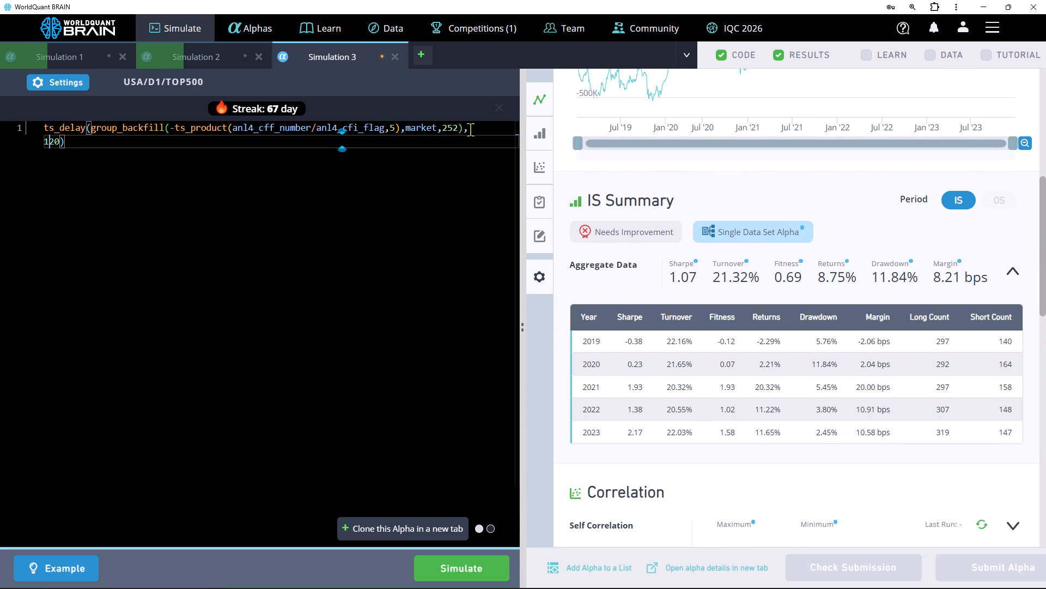
{"action": "left_click", "coordinate": [496, 564]}
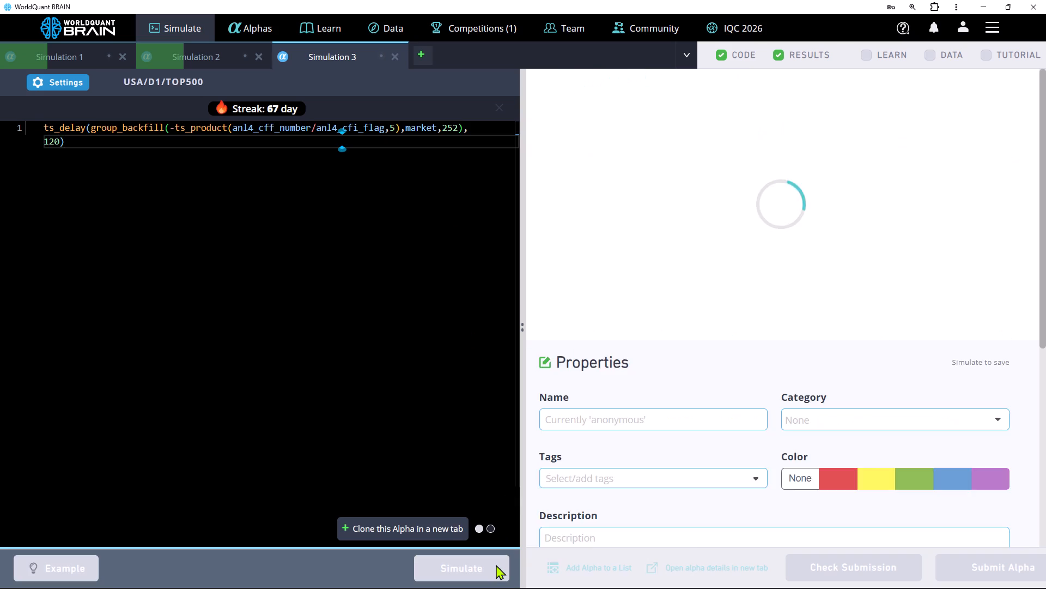
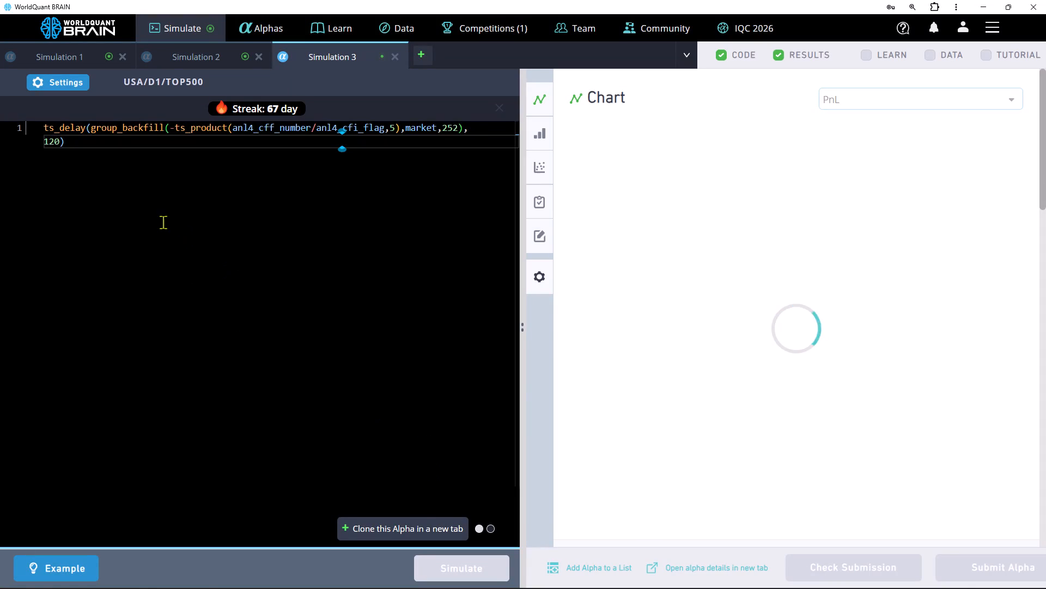
Set the ts_delay lookback in the Simulation 3 expression to 10 and run the simulation.
{"action": "key", "text": "space"}
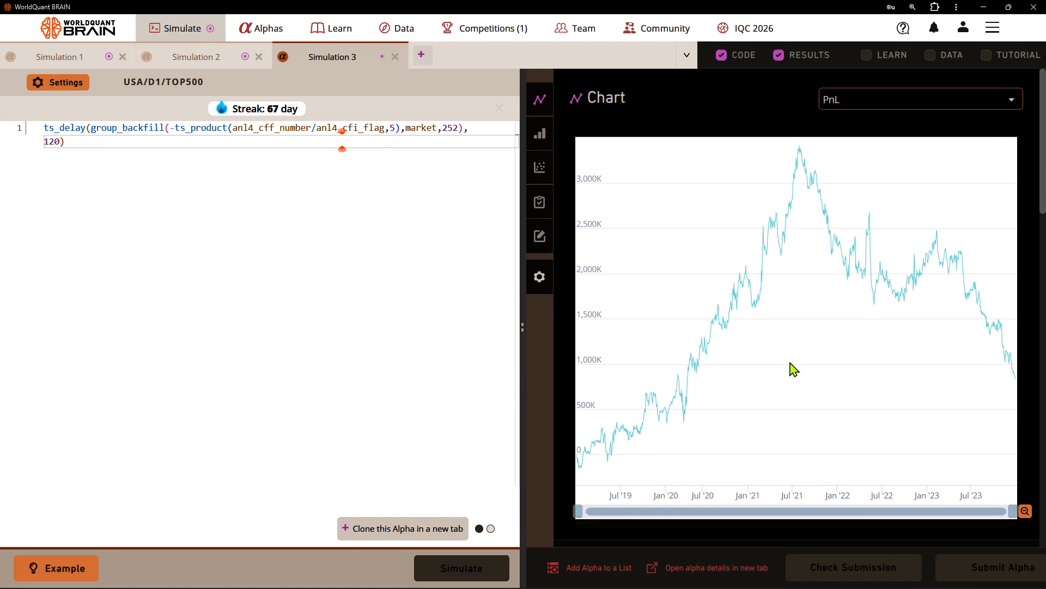
{"action": "key", "text": "space"}
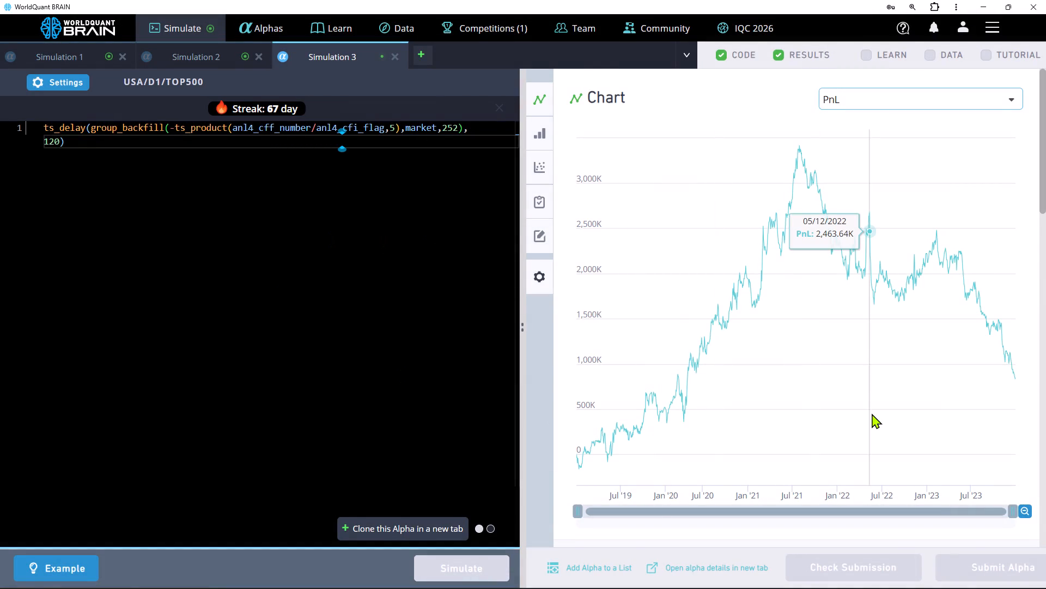
{"action": "scroll", "coordinate": [872, 413], "scroll_direction": "down", "scroll_amount": 3}
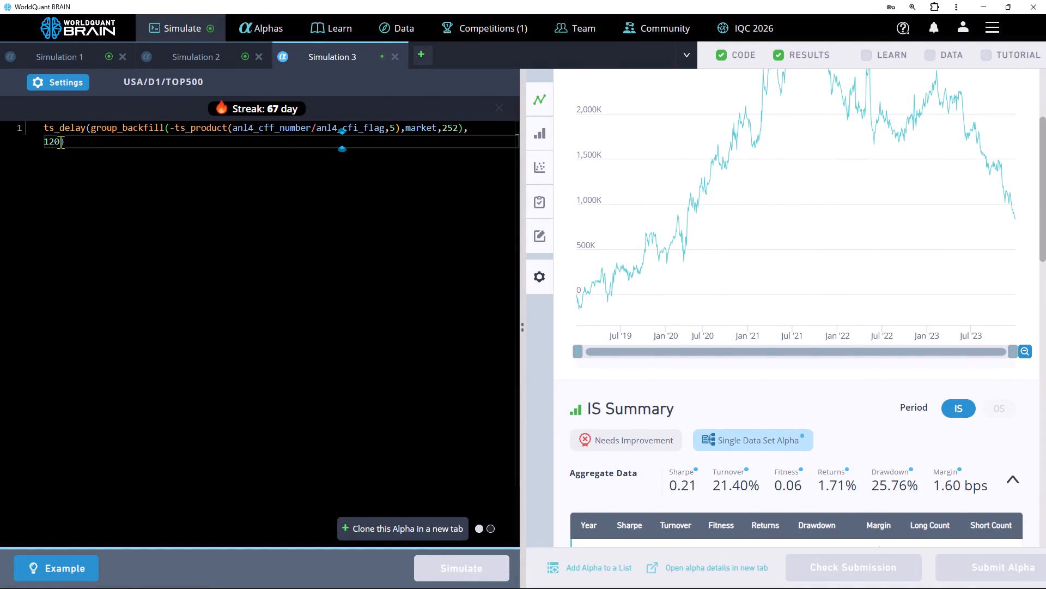
{"action": "left_click", "coordinate": [54, 140]}
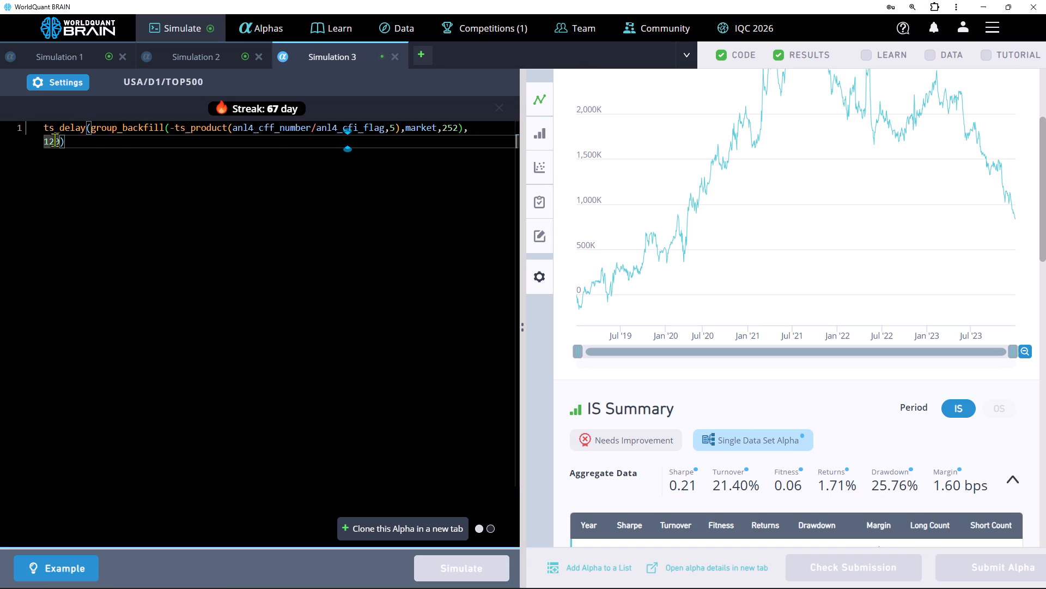
{"action": "key", "text": "BackSpace"}
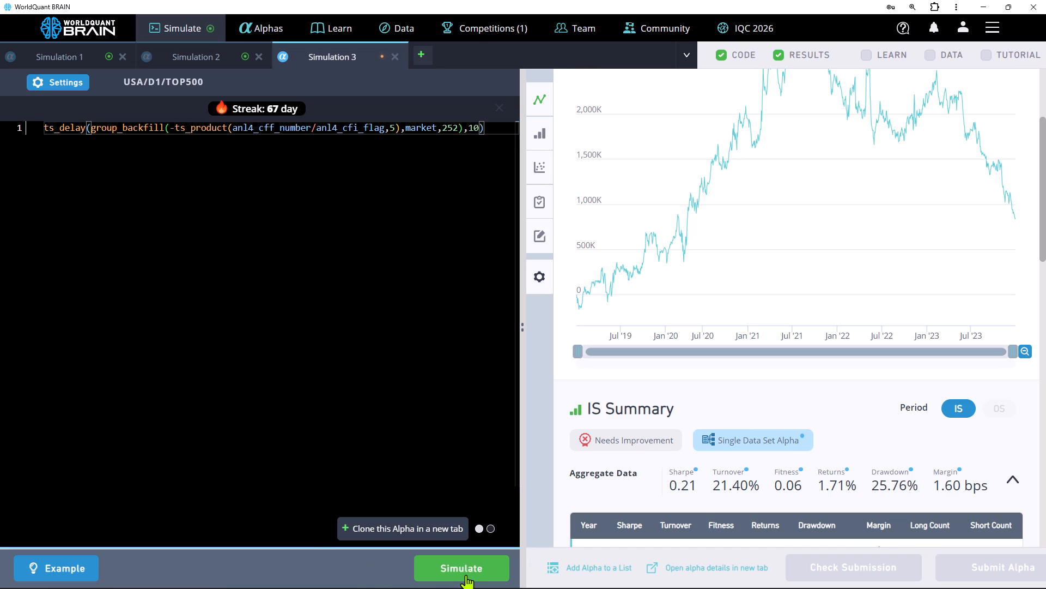
{"action": "left_click", "coordinate": [466, 575]}
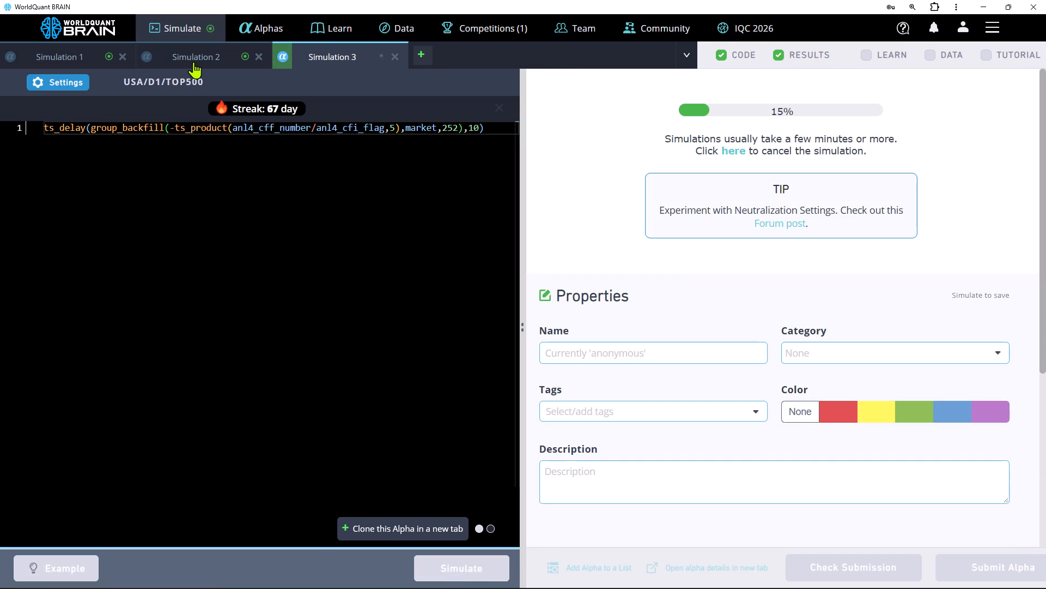
Replace the outer ts_decay_linear operator in the Simulation 2 expression with ts_delay and run the simulation.
{"action": "left_click", "coordinate": [193, 62]}
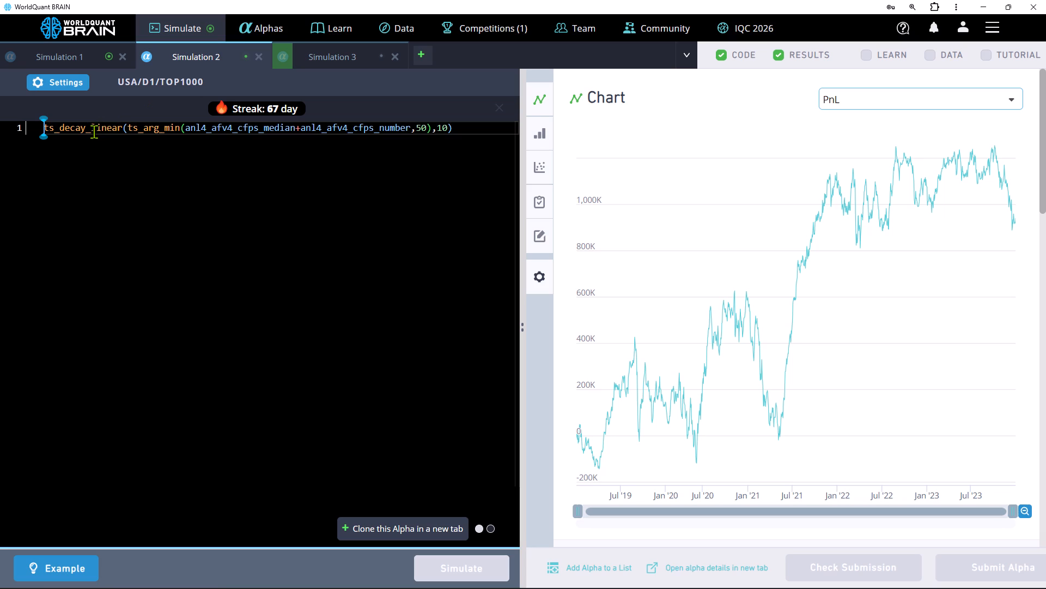
{"action": "left_click", "coordinate": [124, 128]}
{"action": "key", "text": "BackSpace"}
{"action": "key", "text": "BackSpace"}
{"action": "key", "text": "BackSpace"}
{"action": "key", "text": "BackSpace"}
{"action": "key", "text": "BackSpace"}
{"action": "key", "text": "BackSpace"}
{"action": "key", "text": "BackSpace"}
{"action": "key", "text": "BackSpace"}
{"action": "key", "text": "BackSpace"}
{"action": "key", "text": "BackSpace"}
{"action": "key", "text": "BackSpace"}
{"action": "key", "text": "BackSpace"}
{"action": "key", "text": "BackSpace"}
{"action": "key", "text": "BackSpace"}
{"action": "key", "text": "BackSpace"}
{"action": "key", "text": "BackSpace"}
{"action": "key", "text": "BackSpace"}
{"action": "key", "text": "BackSpace"}
{"action": "key", "text": "BackSpace"}
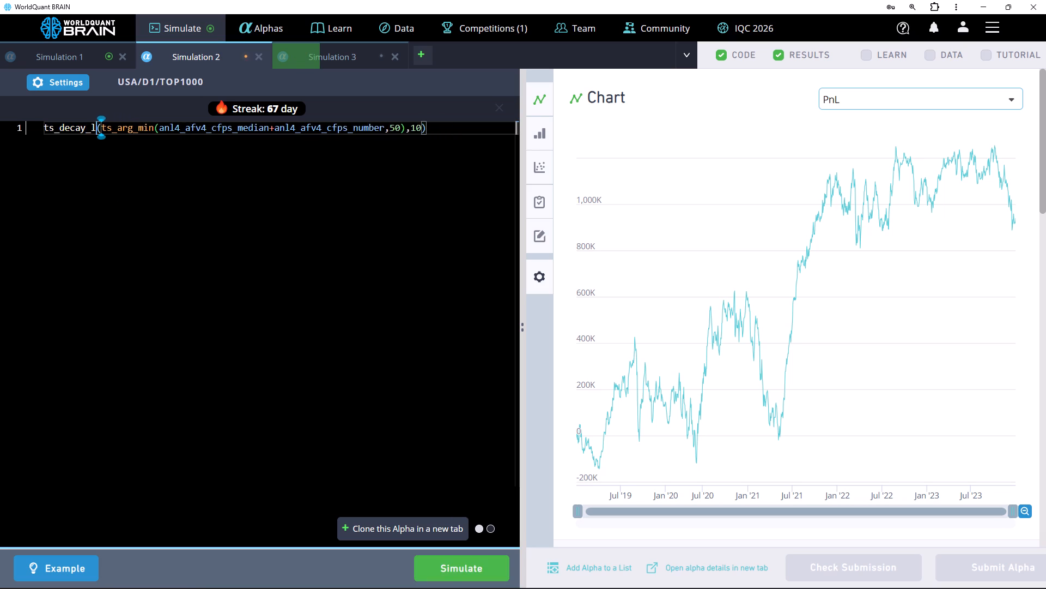
{"action": "type", "text": "ts"}
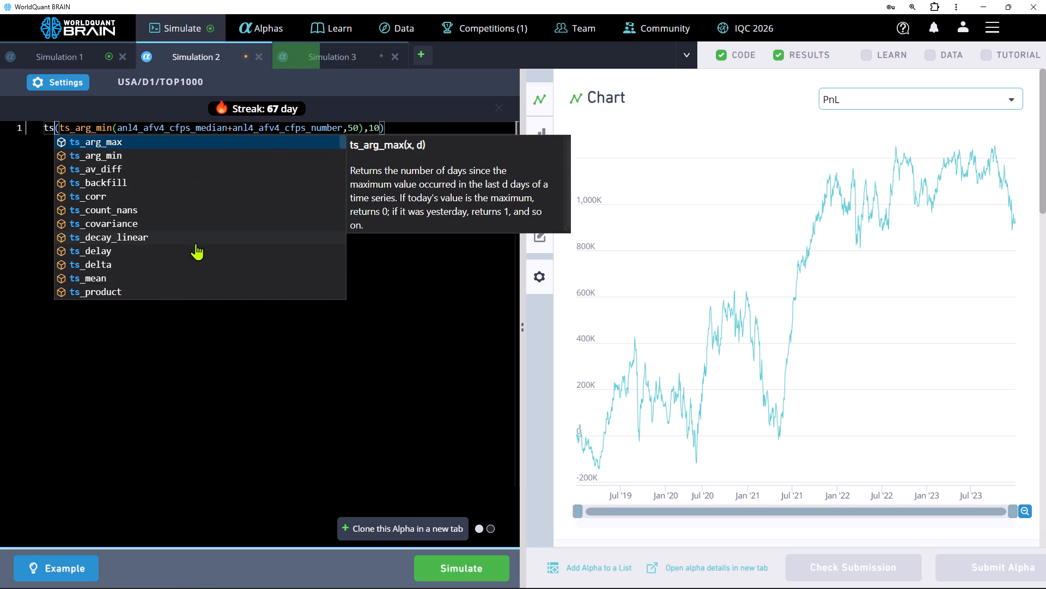
{"action": "scroll", "coordinate": [196, 243], "scroll_direction": "down", "scroll_amount": 1}
{"action": "left_click", "coordinate": [111, 228]}
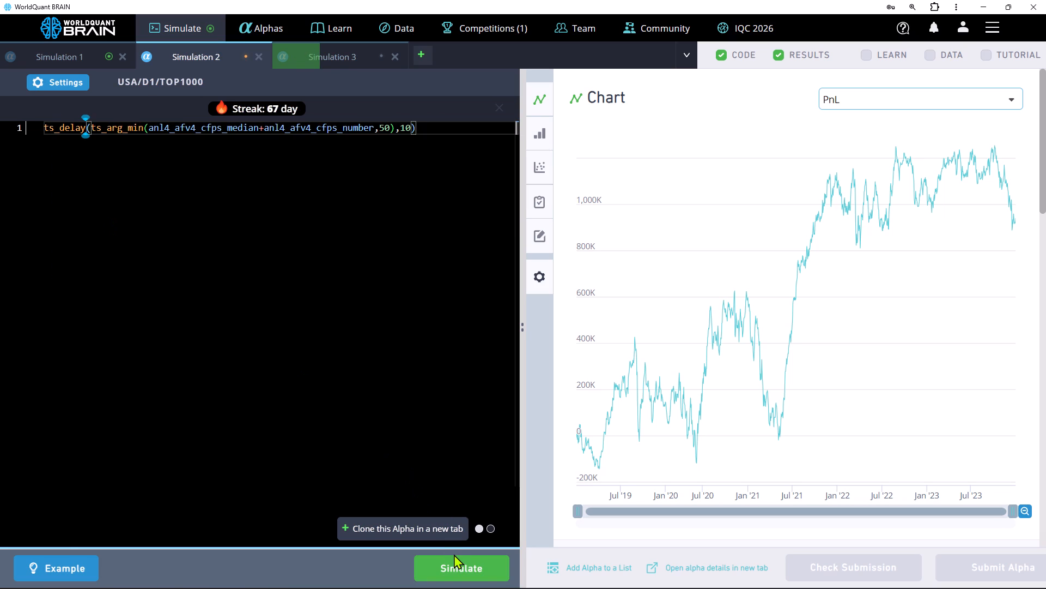
{"action": "left_click", "coordinate": [459, 566]}
Replace the ts_decay_linear operator in the Simulation 1 expression with ts_delay and run the simulation.
{"action": "left_click", "coordinate": [70, 53]}
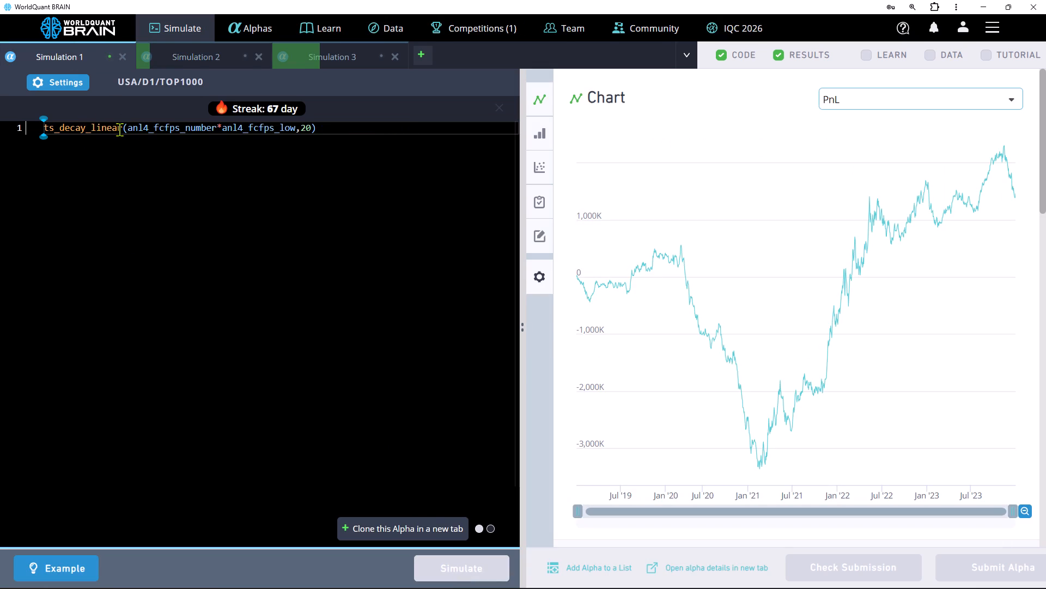
{"action": "left_click", "coordinate": [119, 129]}
{"action": "key", "text": "BackSpace"}
{"action": "key", "text": "BackSpace"}
{"action": "key", "text": "BackSpace"}
{"action": "key", "text": "BackSpace"}
{"action": "key", "text": "BackSpace"}
{"action": "key", "text": "BackSpace"}
{"action": "key", "text": "BackSpace"}
{"action": "key", "text": "BackSpace"}
{"action": "key", "text": "BackSpace"}
{"action": "key", "text": "BackSpace"}
{"action": "key", "text": "BackSpace"}
{"action": "key", "text": "BackSpace"}
{"action": "key", "text": "BackSpace"}
{"action": "key", "text": "BackSpace"}
{"action": "key", "text": "BackSpace"}
{"action": "key", "text": "BackSpace"}
{"action": "key", "text": "BackSpace"}
{"action": "key", "text": "BackSpace"}
{"action": "key", "text": "BackSpace"}
{"action": "key", "text": "BackSpace"}
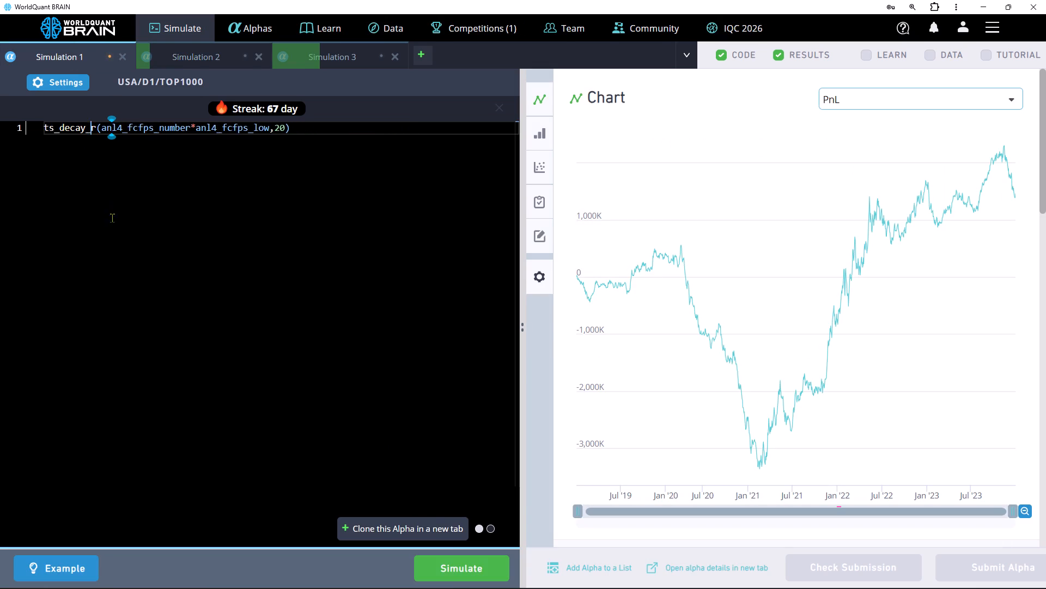
{"action": "key", "text": "Right"}
{"action": "key", "text": "BackSpace"}
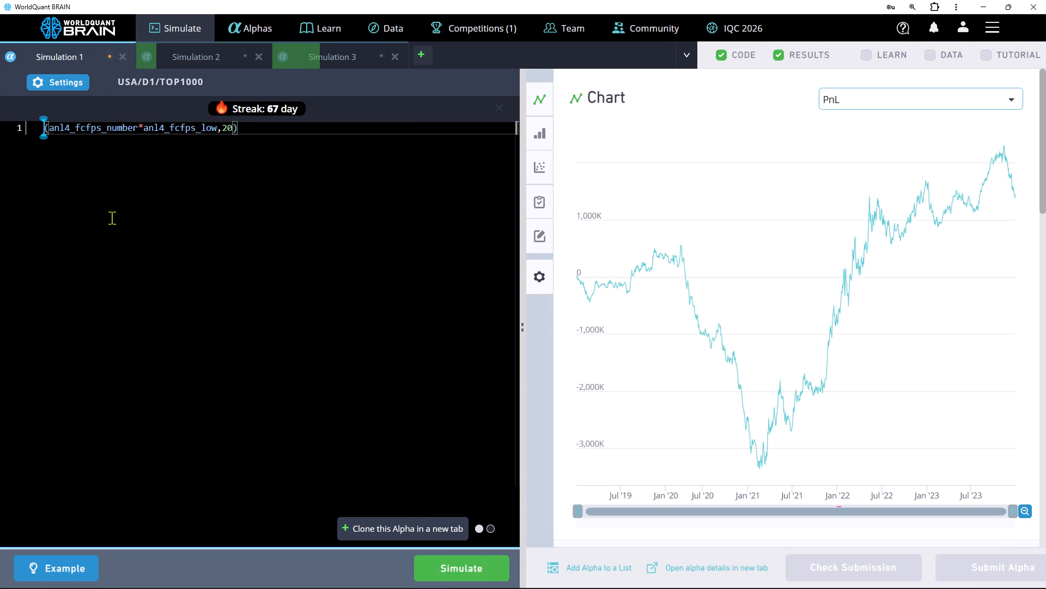
{"action": "type", "text": "ts"}
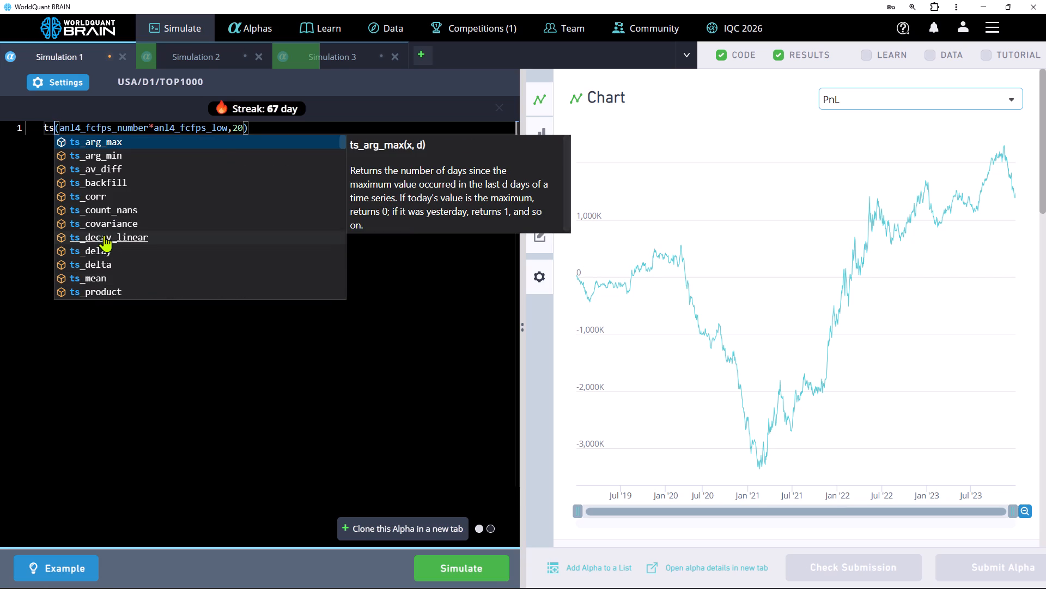
{"action": "left_click", "coordinate": [128, 249]}
{"action": "left_click", "coordinate": [489, 566]}
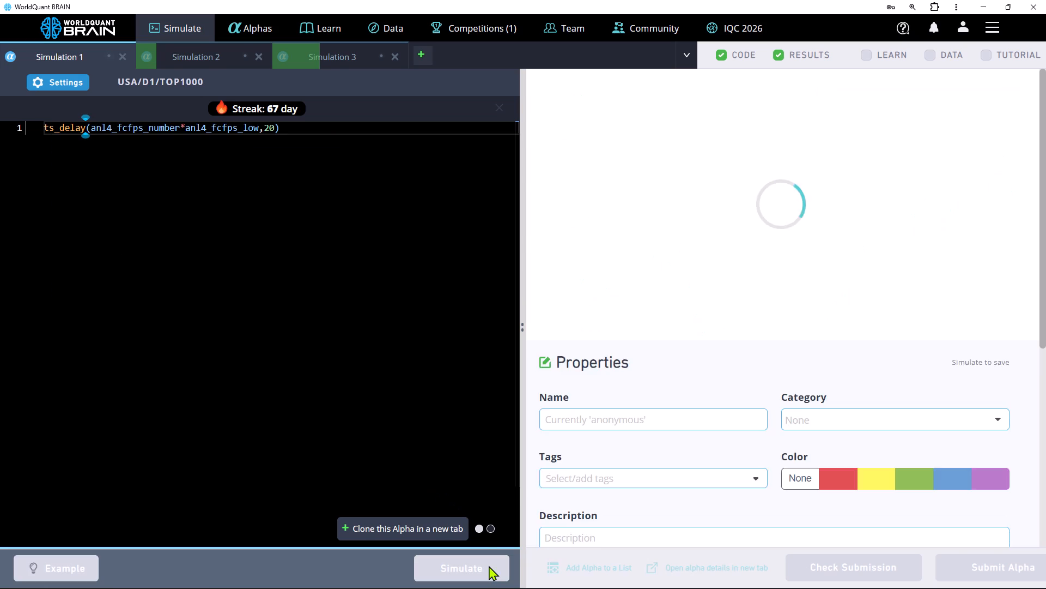
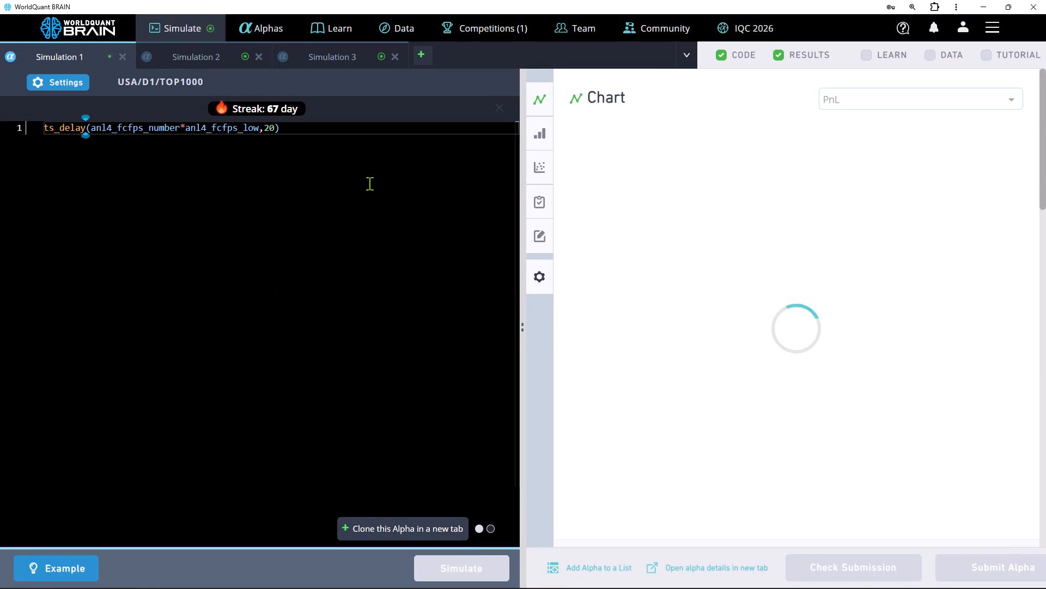
Replace the ts_delay operator in the Simulation 1 expression with ts_delta and run the simulation.
{"action": "left_click", "coordinate": [84, 125]}
{"action": "key", "text": "BackSpace"}
{"action": "key", "text": "BackSpace"}
{"action": "key", "text": "BackSpace"}
{"action": "key", "text": "BackSpace"}
{"action": "key", "text": "BackSpace"}
{"action": "key", "text": "BackSpace"}
{"action": "key", "text": "BackSpace"}
{"action": "key", "text": "BackSpace"}
{"action": "key", "text": "BackSpace"}
{"action": "key", "text": "BackSpace"}
{"action": "key", "text": "BackSpace"}
{"action": "key", "text": "BackSpace"}
{"action": "key", "text": "BackSpace"}
{"action": "key", "text": "BackSpace"}
{"action": "key", "text": "BackSpace"}
{"action": "key", "text": "BackSpace"}
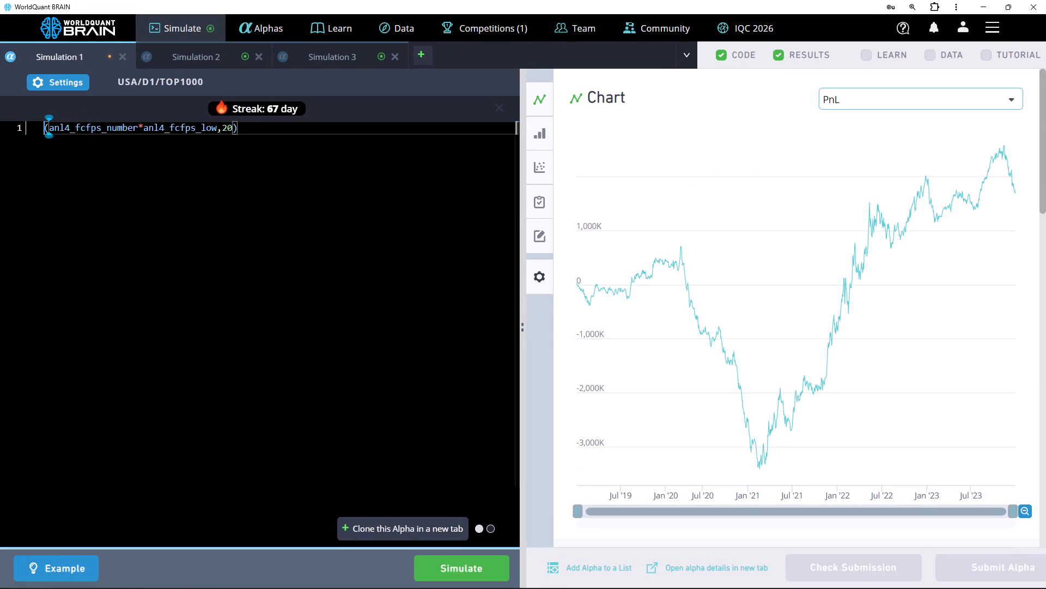
{"action": "type", "text": "ts"}
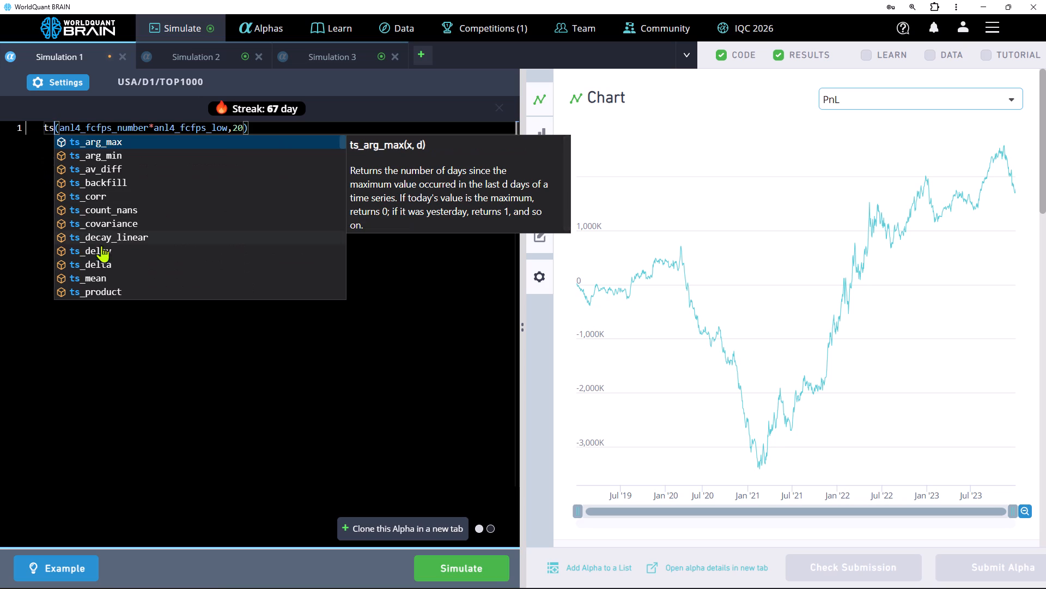
{"action": "left_click", "coordinate": [110, 262]}
{"action": "left_click", "coordinate": [436, 569]}
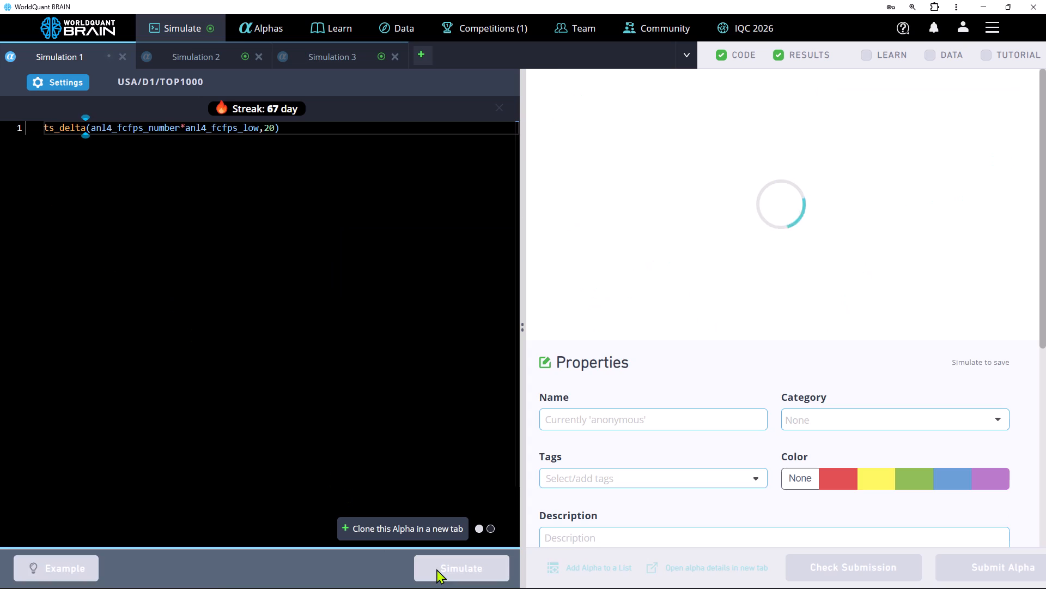
Replace the outer ts_delay operator in the Simulation 2 expression with ts_mean and run the simulation.
{"action": "left_click", "coordinate": [206, 52]}
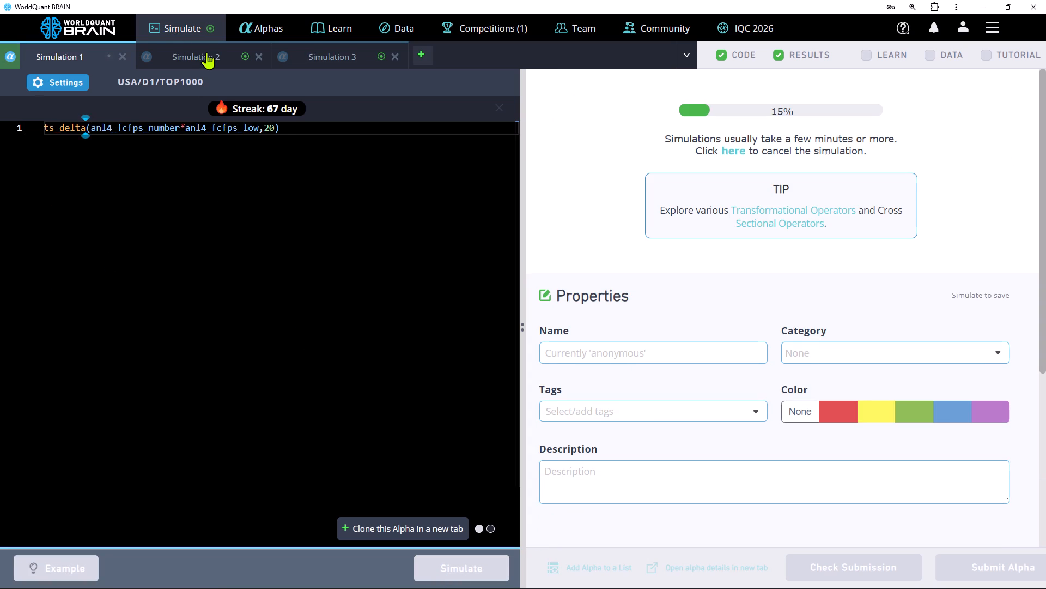
{"action": "left_click", "coordinate": [86, 129]}
{"action": "key", "text": "BackSpace"}
{"action": "key", "text": "BackSpace"}
{"action": "key", "text": "BackSpace"}
{"action": "key", "text": "BackSpace"}
{"action": "key", "text": "BackSpace"}
{"action": "key", "text": "BackSpace"}
{"action": "key", "text": "BackSpace"}
{"action": "key", "text": "BackSpace"}
{"action": "key", "text": "BackSpace"}
{"action": "key", "text": "BackSpace"}
{"action": "key", "text": "BackSpace"}
{"action": "key", "text": "BackSpace"}
{"action": "key", "text": "BackSpace"}
{"action": "key", "text": "BackSpace"}
{"action": "key", "text": "BackSpace"}
{"action": "key", "text": "BackSpace"}
{"action": "key", "text": "BackSpace"}
{"action": "key", "text": "BackSpace"}
{"action": "key", "text": "BackSpace"}
{"action": "key", "text": "BackSpace"}
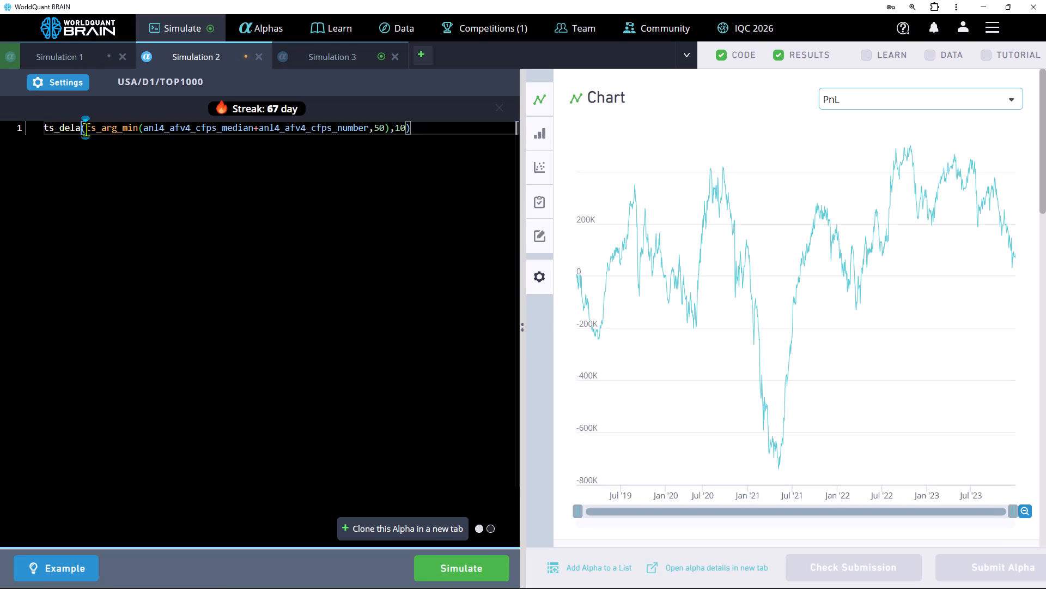
{"action": "type", "text": "ts"}
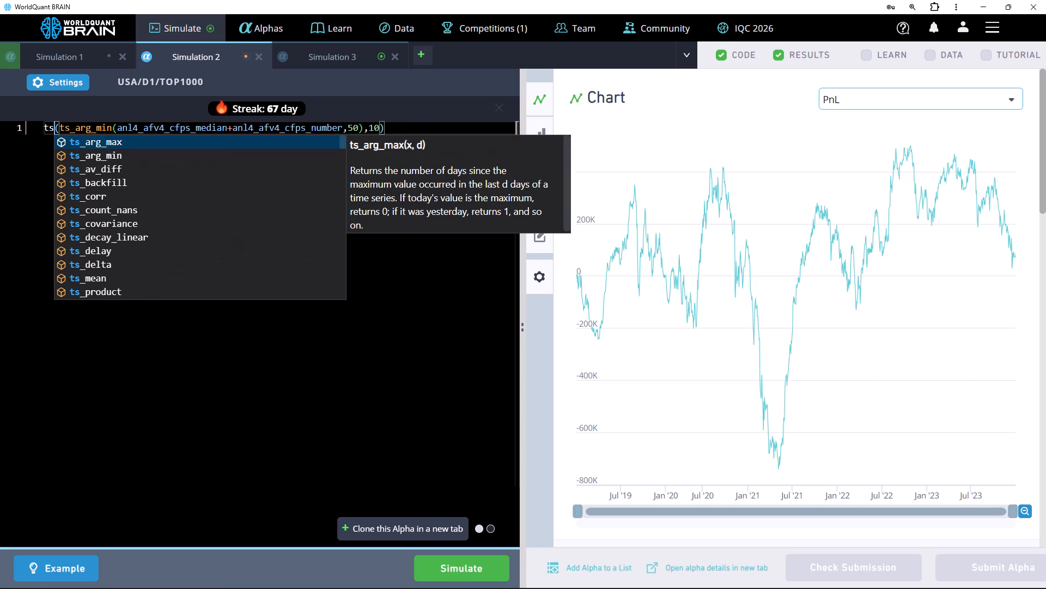
{"action": "left_click", "coordinate": [99, 278]}
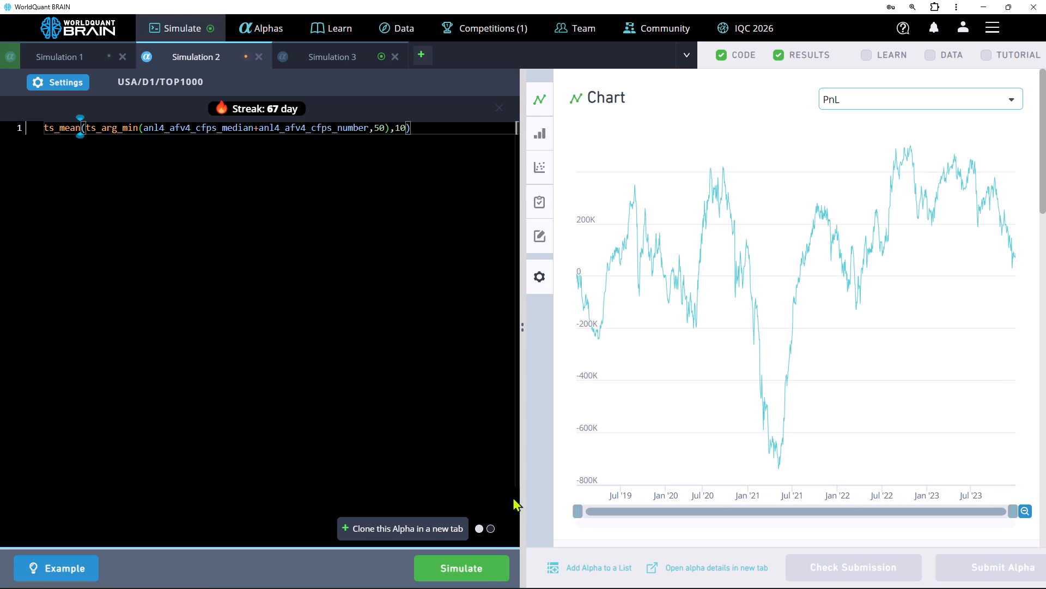
{"action": "left_click", "coordinate": [479, 562]}
Set the ts_delay lookback in the Simulation 3 expression to 20.
{"action": "left_click", "coordinate": [327, 57]}
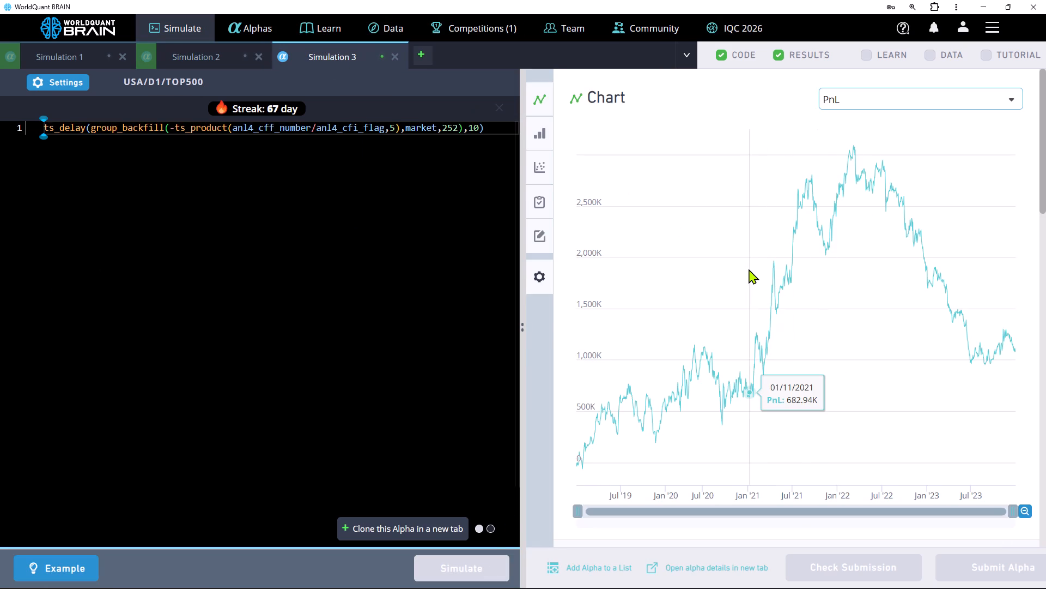
{"action": "left_click", "coordinate": [472, 125]}
{"action": "key", "text": "BackSpace"}
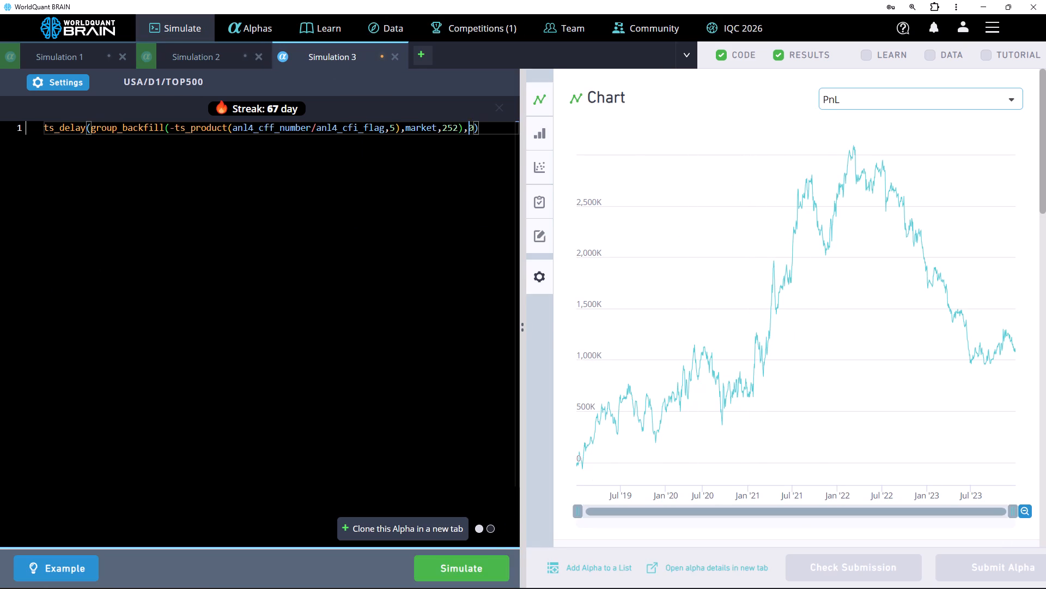
{"action": "key", "text": "2"}
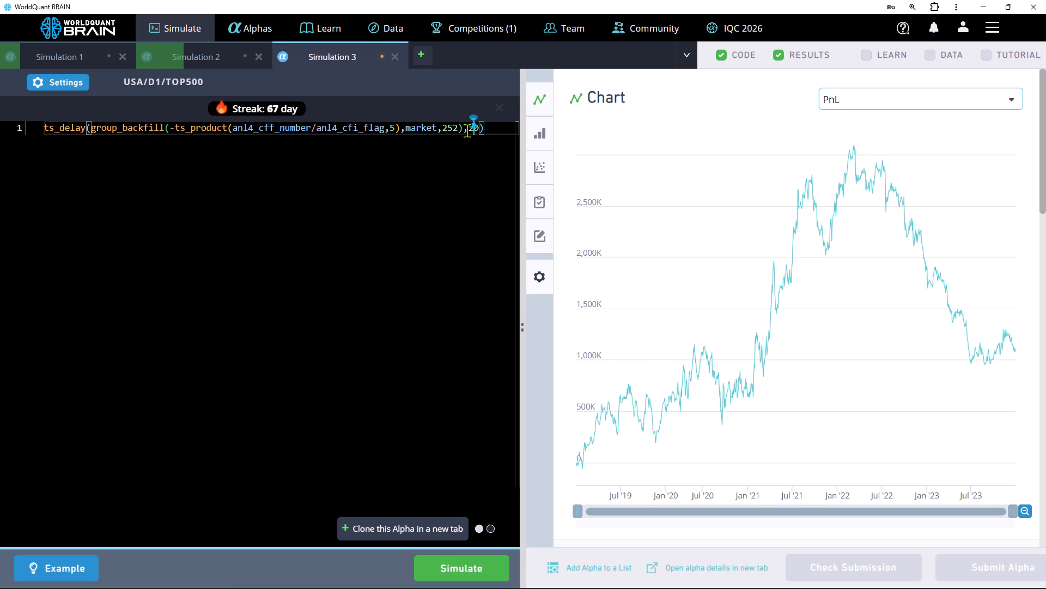
{"action": "scroll", "coordinate": [646, 341], "scroll_direction": "down", "scroll_amount": 2}
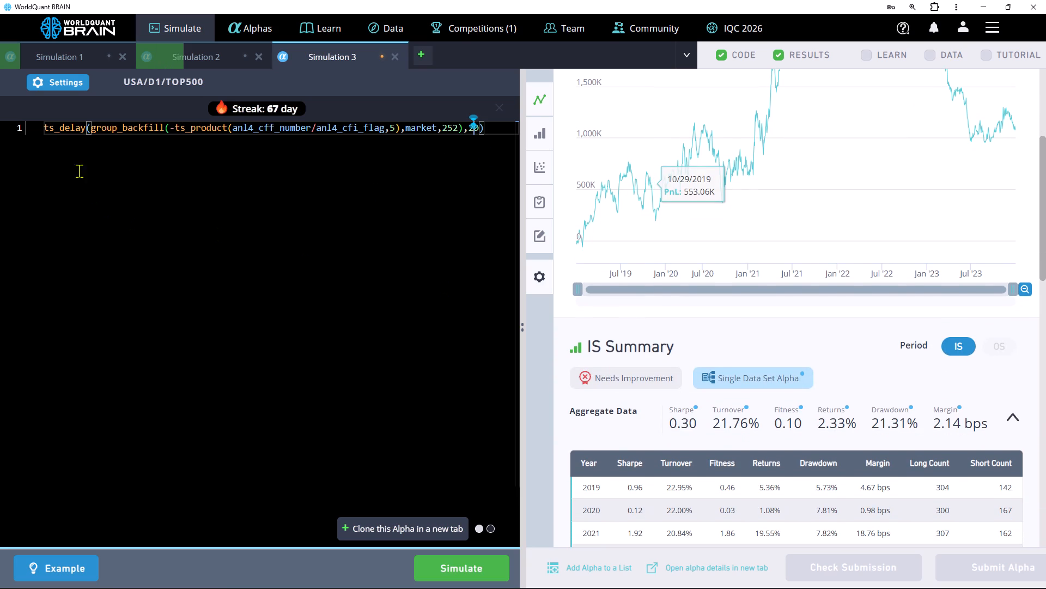
{"action": "left_click", "coordinate": [54, 90]}
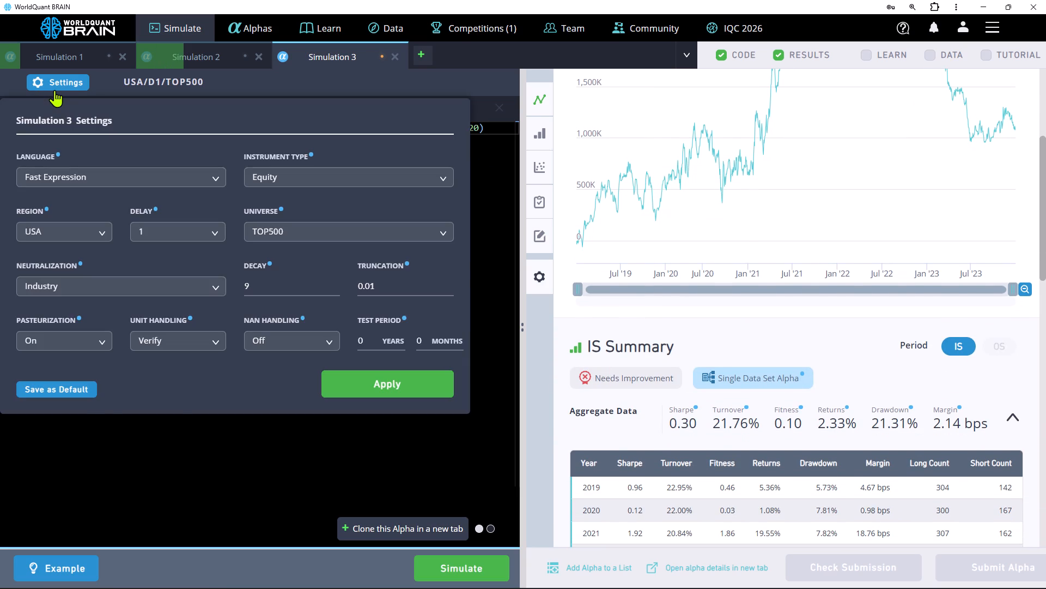
{"action": "left_click", "coordinate": [54, 90]}
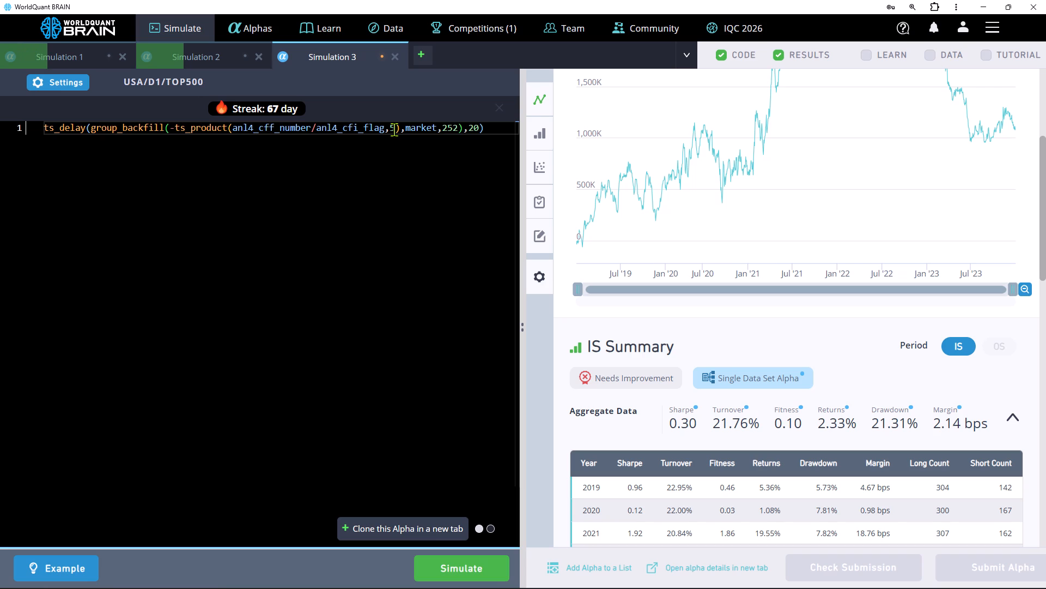
Set the ts_product lookback in the Simulation 3 expression to 50 and run the simulation.
{"action": "left_click", "coordinate": [394, 129]}
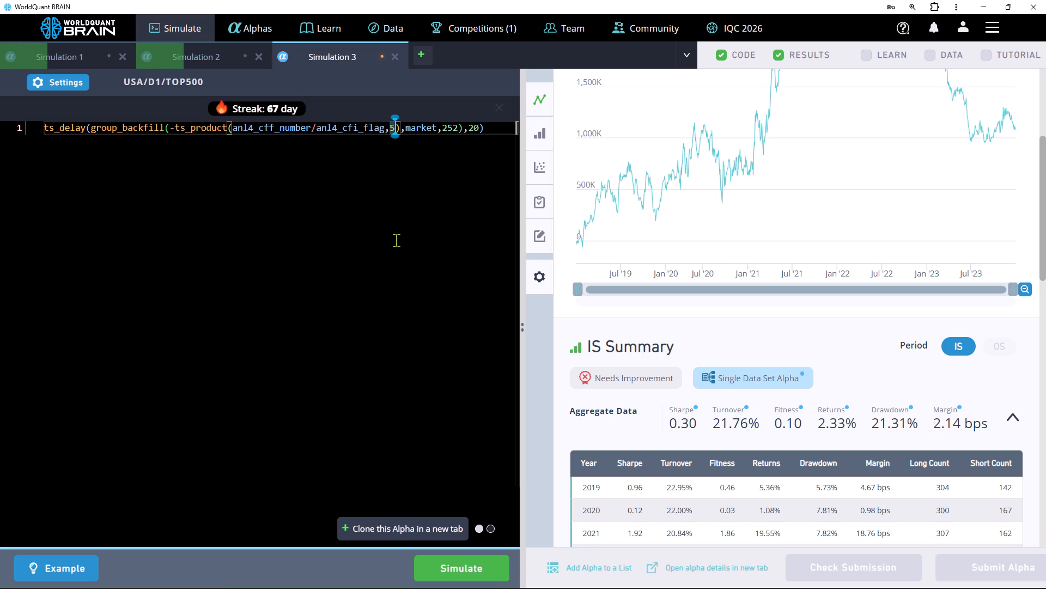
{"action": "key", "text": "0"}
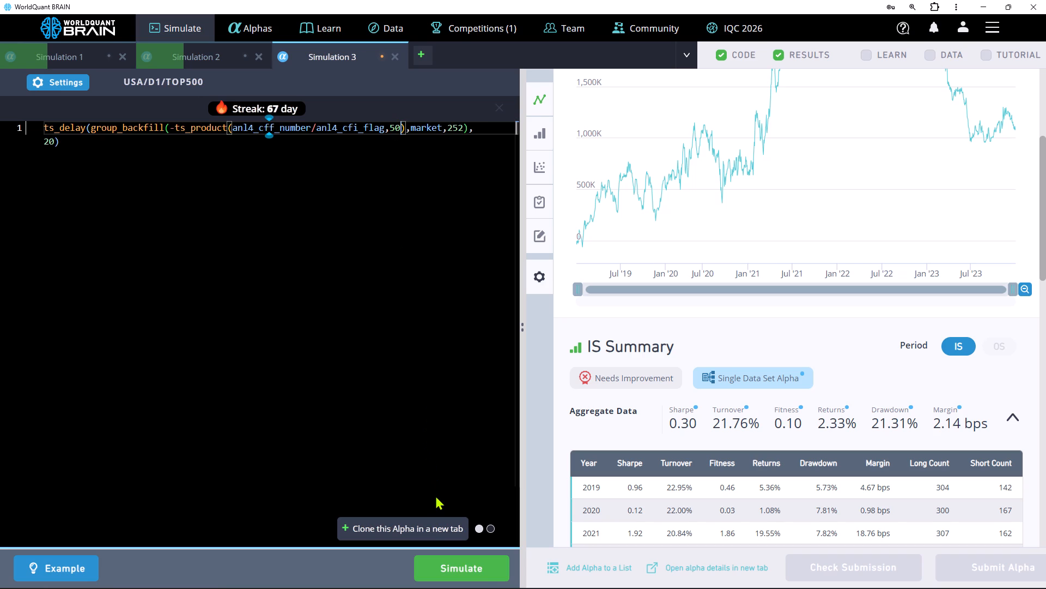
{"action": "left_click", "coordinate": [472, 566]}
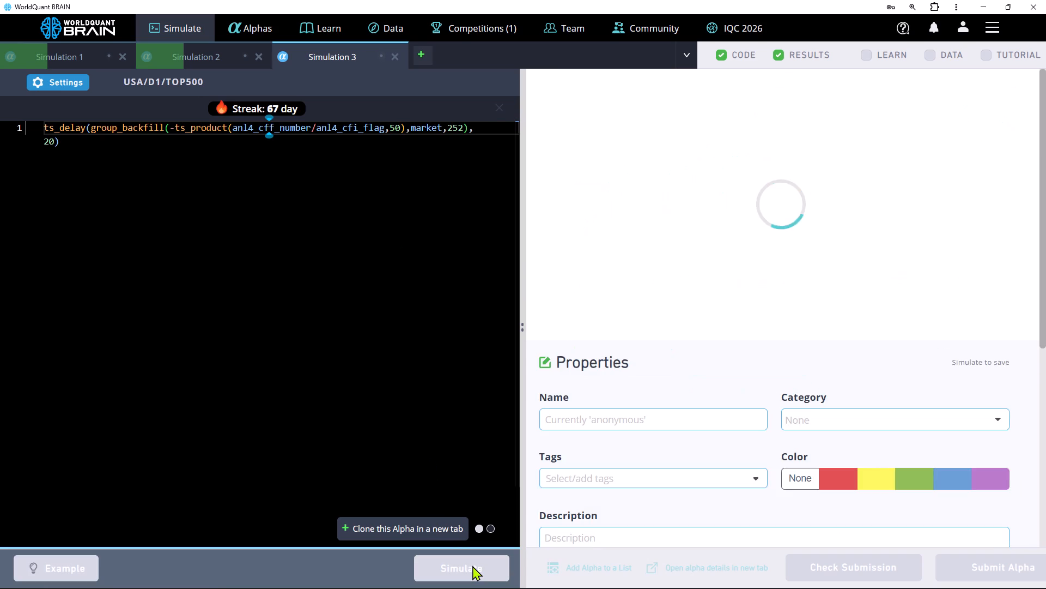
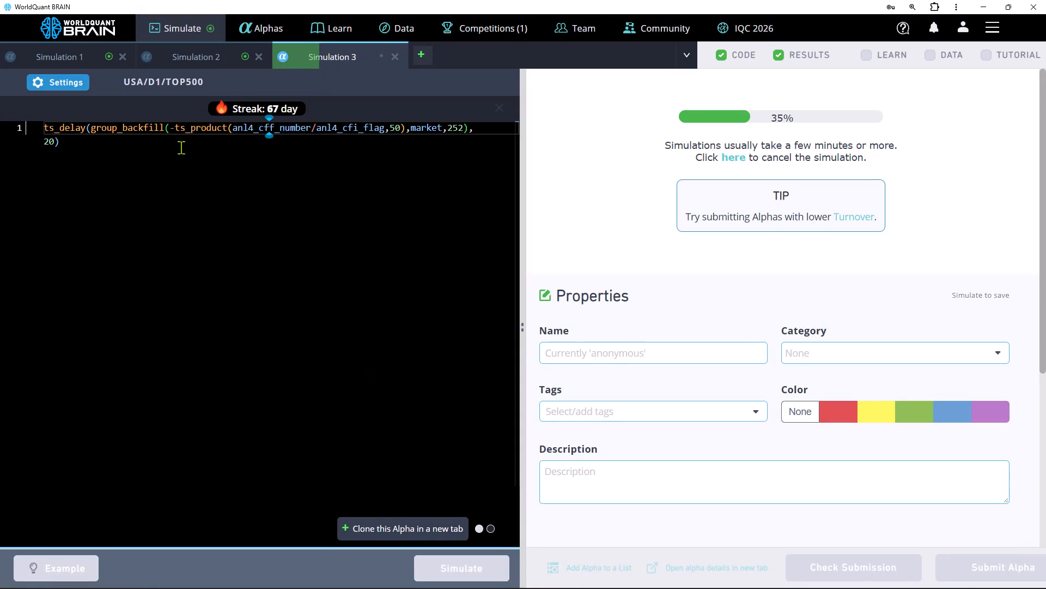
Replace the ts_delta operator in the Simulation 1 expression with ts_mean and run the simulation.
{"action": "left_click", "coordinate": [59, 60]}
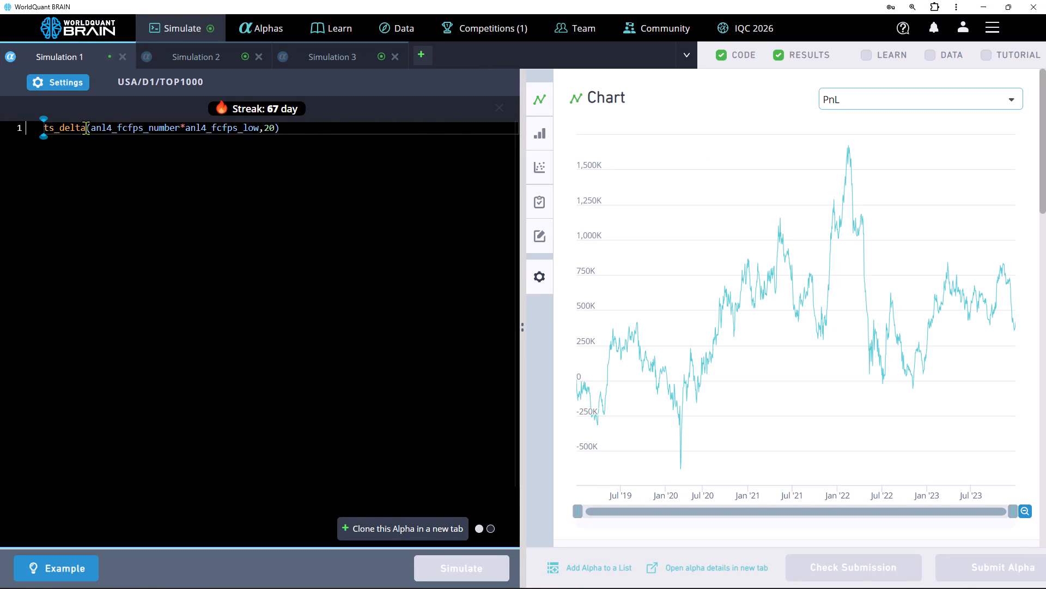
{"action": "left_click", "coordinate": [86, 128]}
{"action": "key", "text": "BackSpace"}
{"action": "key", "text": "BackSpace"}
{"action": "key", "text": "BackSpace"}
{"action": "key", "text": "BackSpace"}
{"action": "key", "text": "BackSpace"}
{"action": "key", "text": "BackSpace"}
{"action": "key", "text": "BackSpace"}
{"action": "key", "text": "BackSpace"}
{"action": "key", "text": "BackSpace"}
{"action": "key", "text": "BackSpace"}
{"action": "key", "text": "BackSpace"}
{"action": "key", "text": "BackSpace"}
{"action": "type", "text": "ts"}
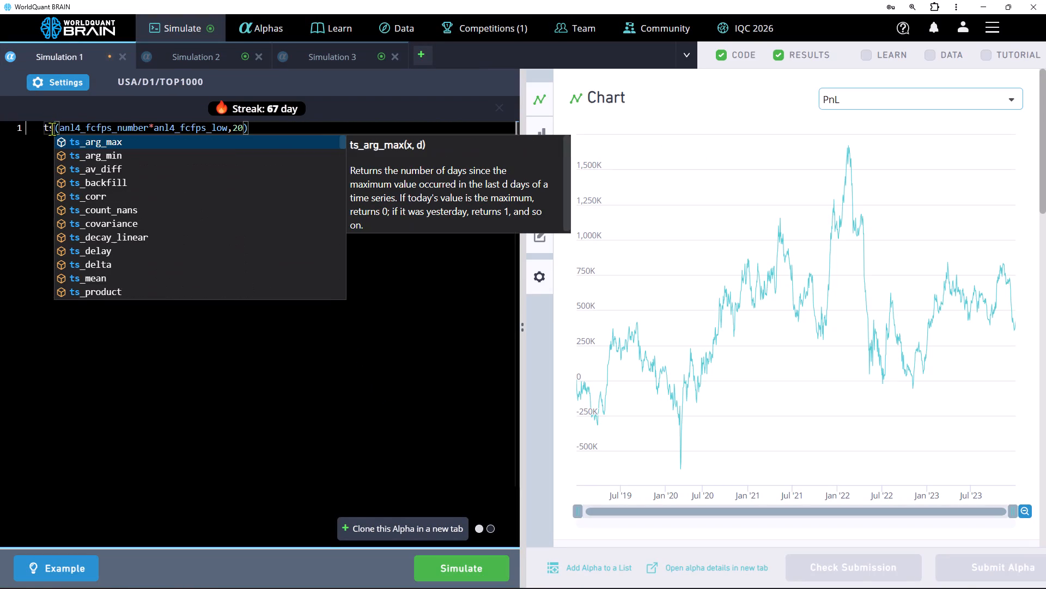
{"action": "left_click", "coordinate": [105, 275]}
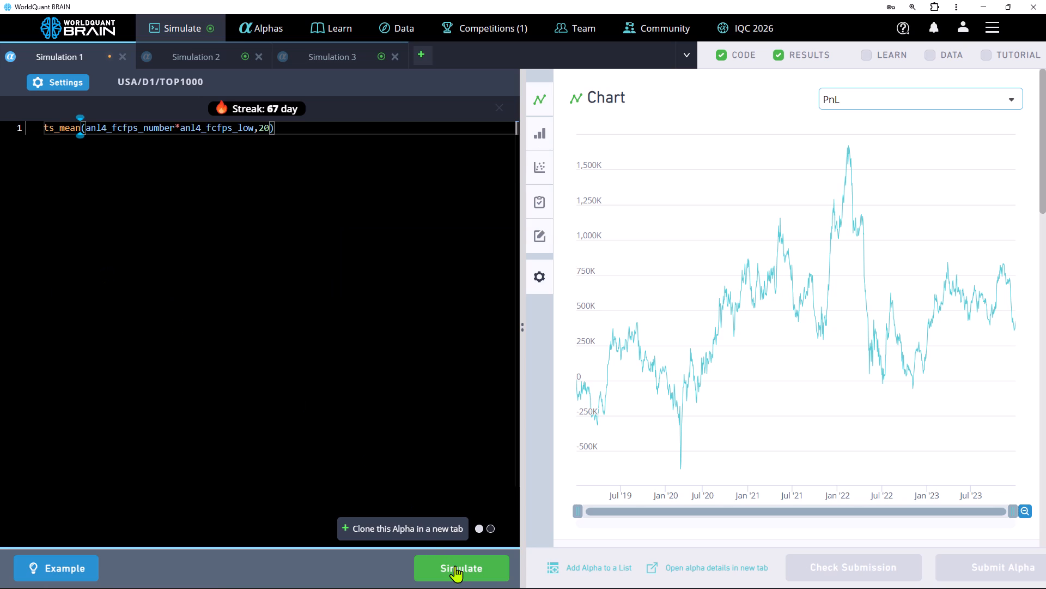
{"action": "left_click", "coordinate": [455, 566]}
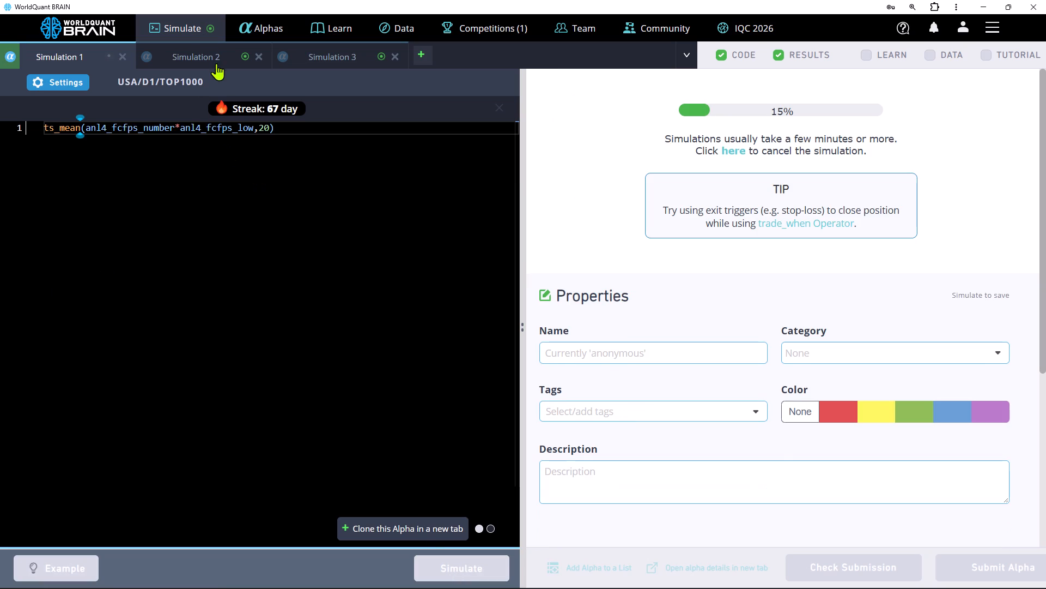
Replace the outer ts_mean operator in the Simulation 2 expression with ts_product and run the simulation.
{"action": "left_click", "coordinate": [200, 52]}
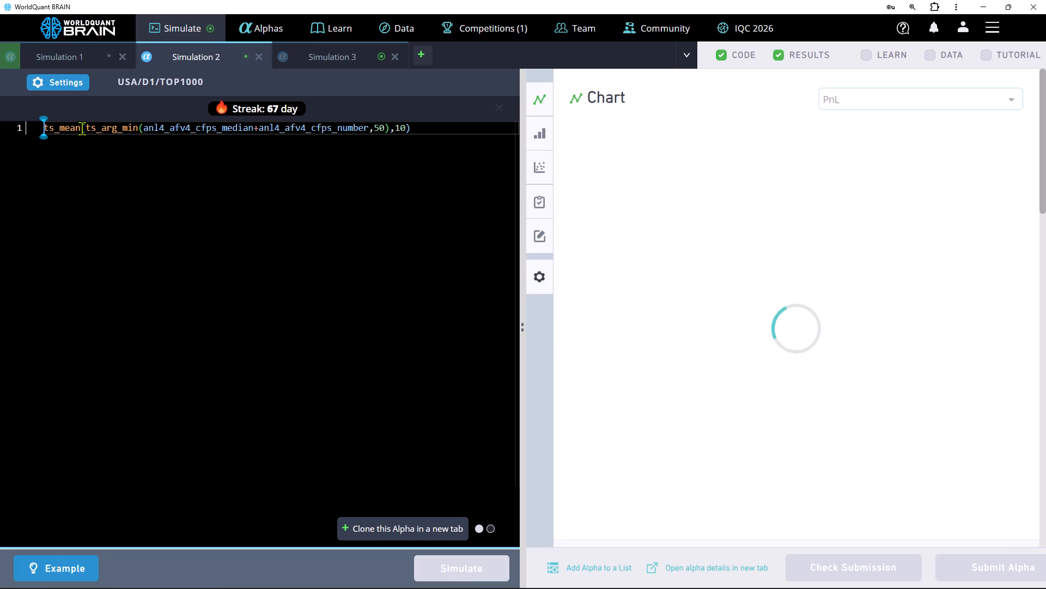
{"action": "left_click", "coordinate": [82, 128]}
{"action": "key", "text": "BackSpace"}
{"action": "key", "text": "BackSpace"}
{"action": "key", "text": "BackSpace"}
{"action": "key", "text": "BackSpace"}
{"action": "key", "text": "BackSpace"}
{"action": "key", "text": "BackSpace"}
{"action": "key", "text": "BackSpace"}
{"action": "key", "text": "BackSpace"}
{"action": "key", "text": "BackSpace"}
{"action": "key", "text": "BackSpace"}
{"action": "key", "text": "BackSpace"}
{"action": "type", "text": "ts"}
{"action": "left_click", "coordinate": [119, 286]}
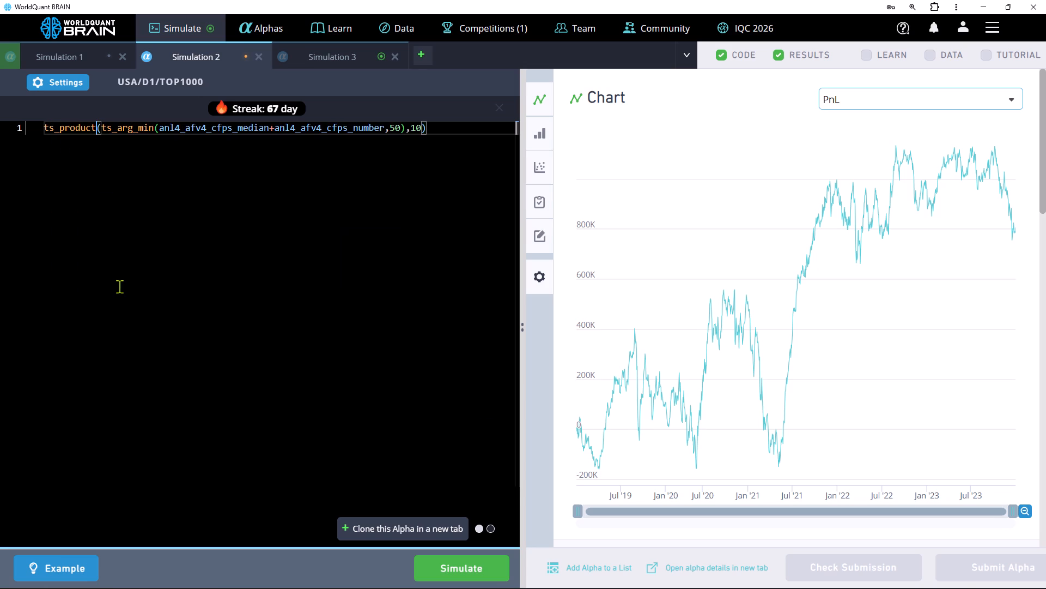
{"action": "left_click", "coordinate": [454, 588]}
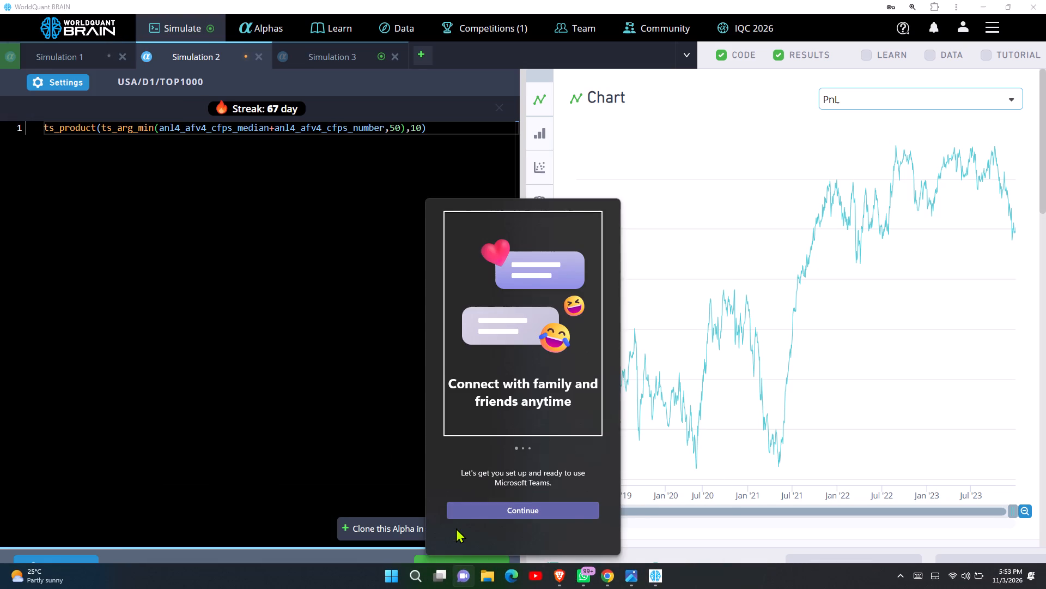
{"action": "left_click", "coordinate": [315, 300]}
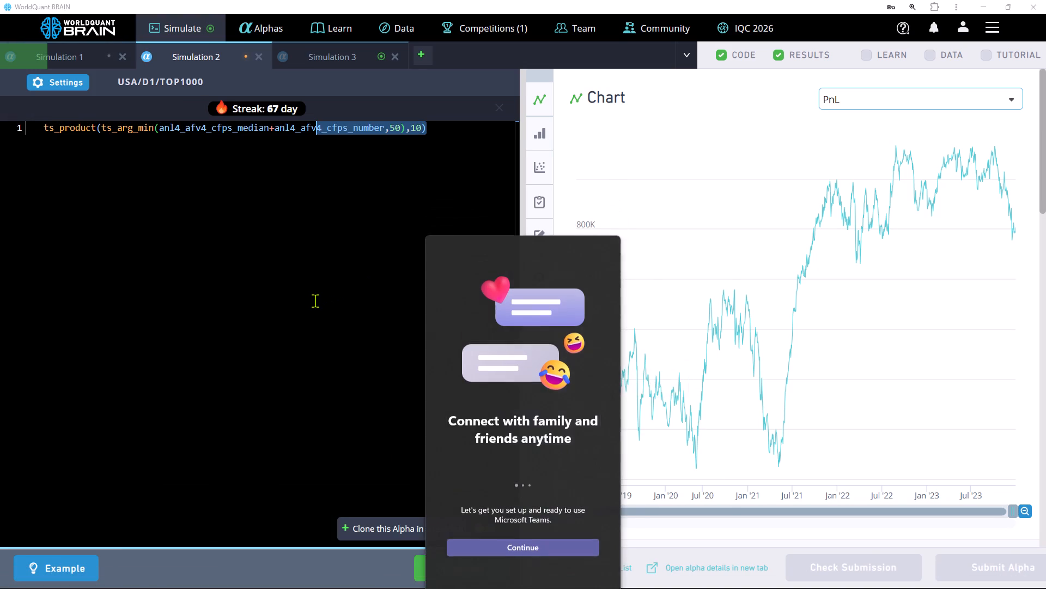
{"action": "left_click", "coordinate": [448, 574]}
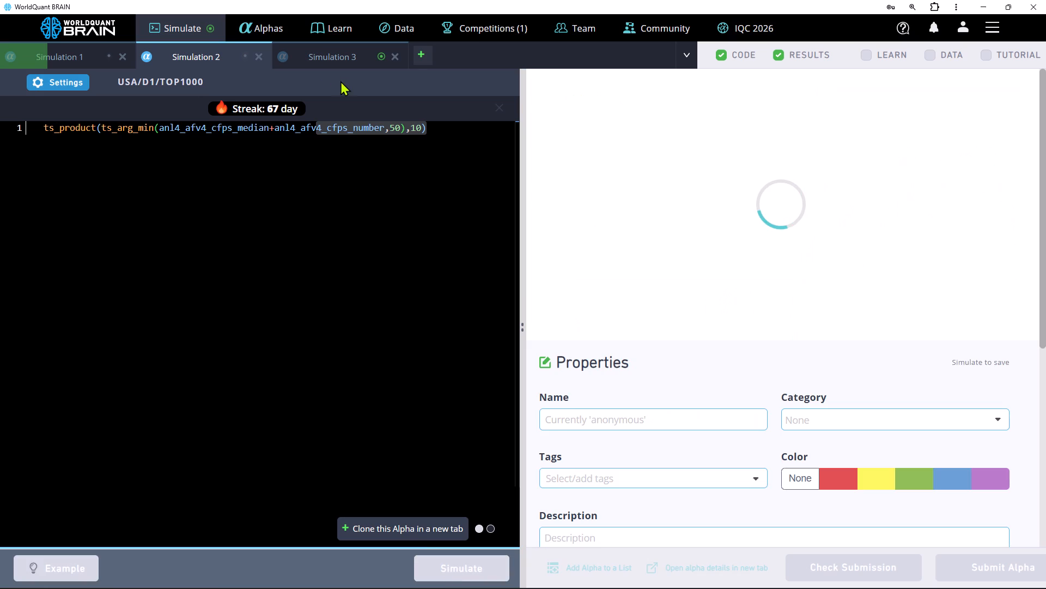
Set the ts_product lookback in the Simulation 3 expression to 20 and run the simulation.
{"action": "left_click", "coordinate": [326, 57]}
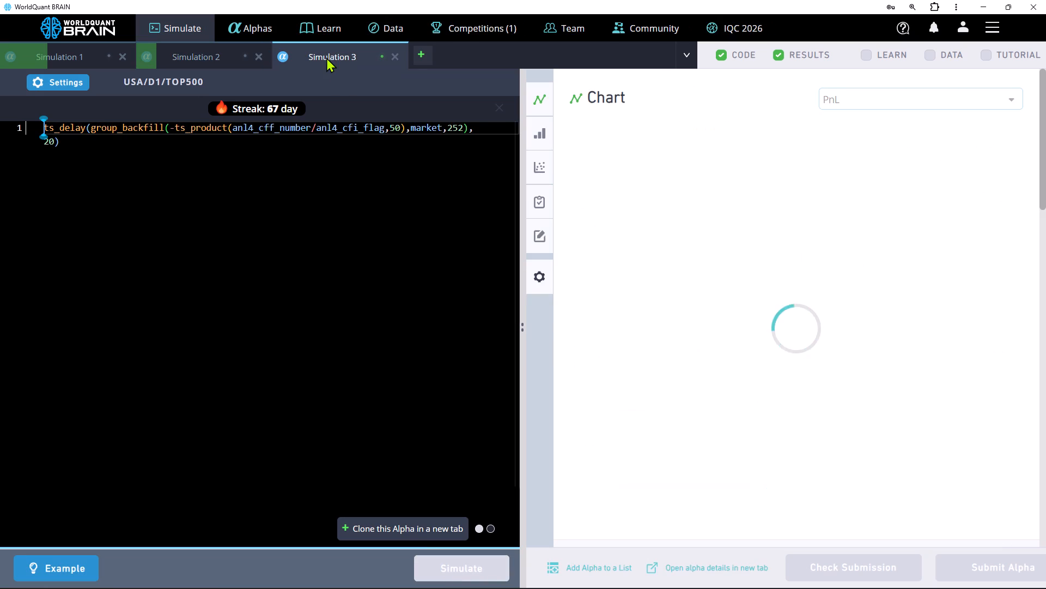
{"action": "left_click", "coordinate": [394, 126]}
{"action": "key", "text": "BackSpace"}
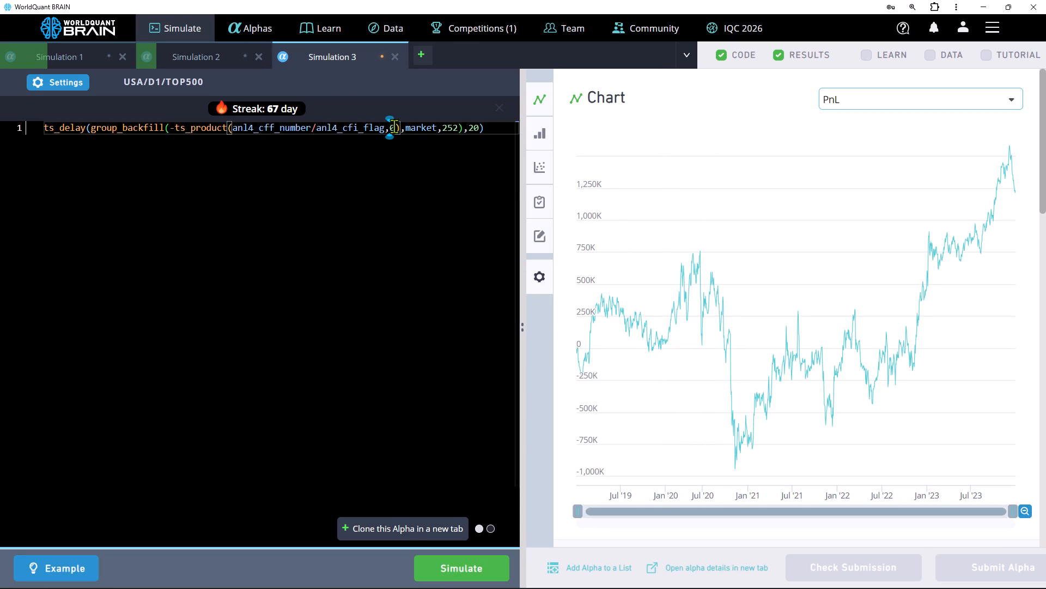
{"action": "key", "text": "2"}
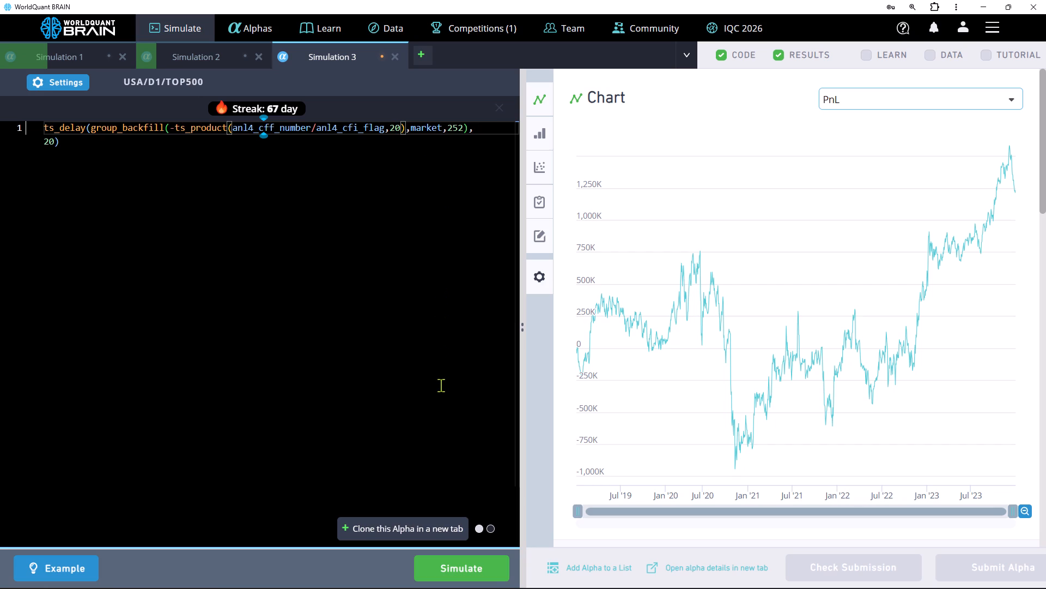
{"action": "left_click", "coordinate": [466, 571]}
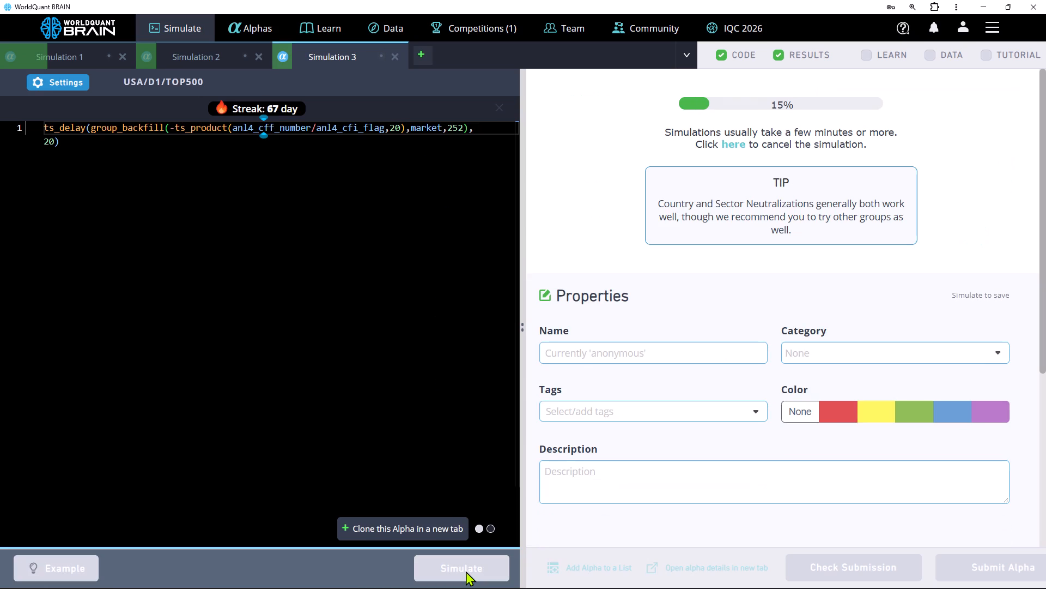
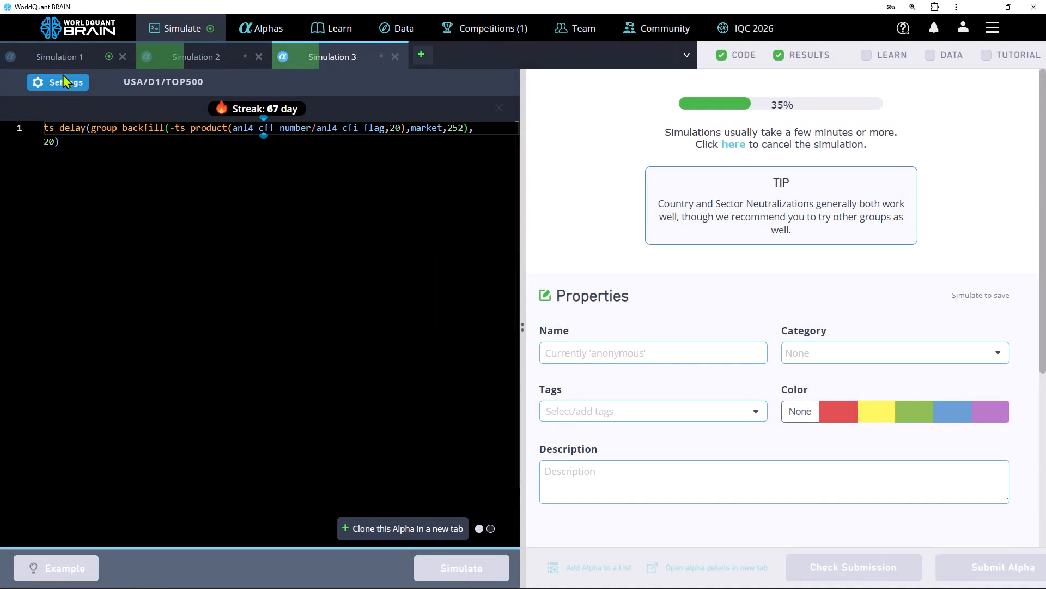
Replace the ts_mean operator in the Simulation 1 expression with ts_quantile and run the simulation.
{"action": "left_click", "coordinate": [57, 50]}
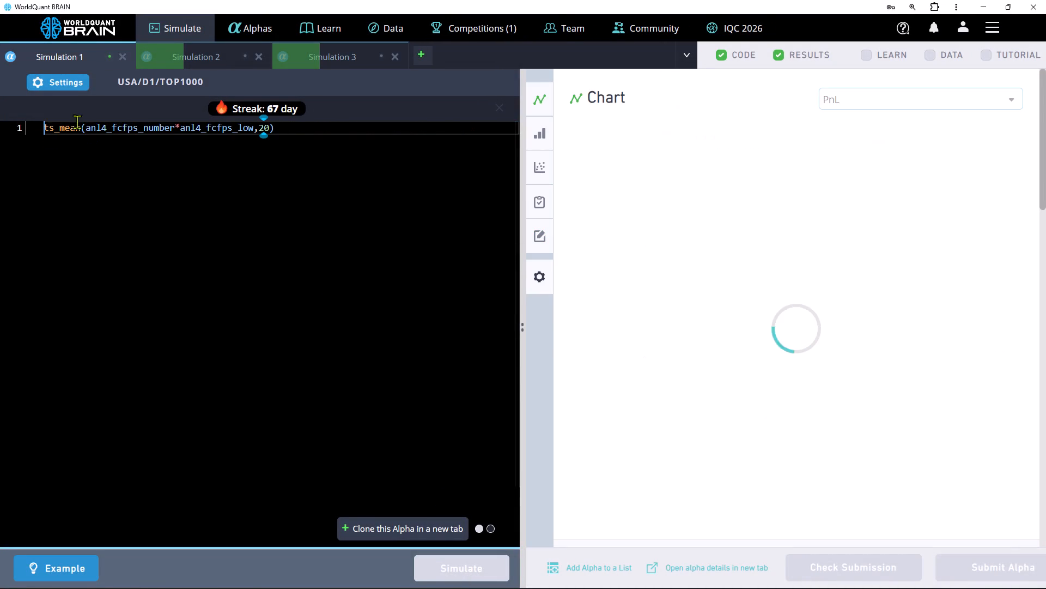
{"action": "left_click", "coordinate": [81, 127]}
{"action": "key", "text": "BackSpace"}
{"action": "key", "text": "BackSpace"}
{"action": "key", "text": "BackSpace"}
{"action": "key", "text": "BackSpace"}
{"action": "key", "text": "BackSpace"}
{"action": "key", "text": "BackSpace"}
{"action": "key", "text": "BackSpace"}
{"action": "key", "text": "BackSpace"}
{"action": "key", "text": "BackSpace"}
{"action": "key", "text": "BackSpace"}
{"action": "key", "text": "BackSpace"}
{"action": "key", "text": "BackSpace"}
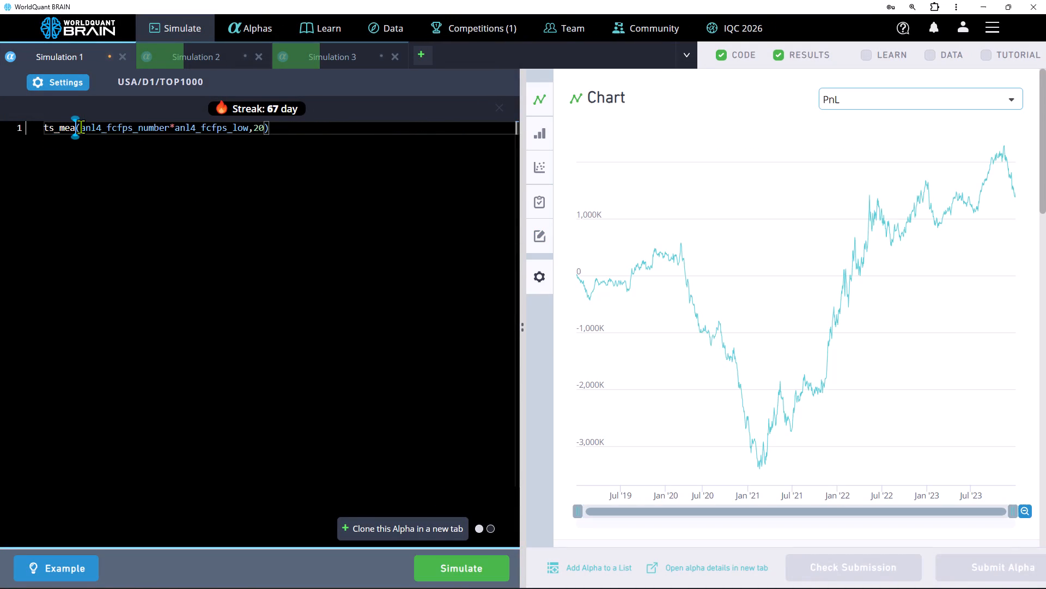
{"action": "type", "text": "ts"}
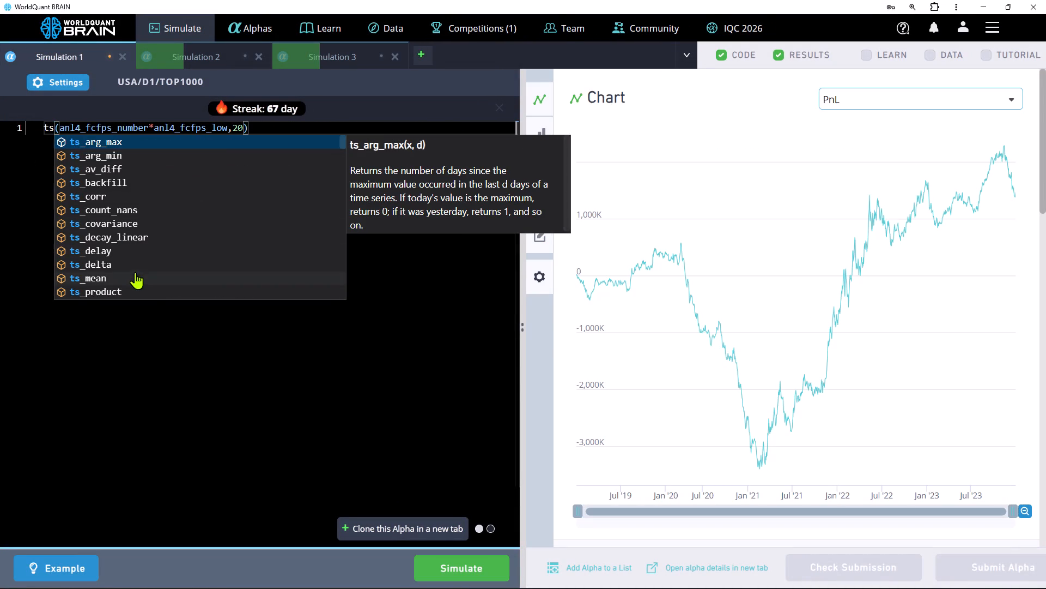
{"action": "scroll", "coordinate": [146, 290], "scroll_direction": "down", "scroll_amount": 1}
{"action": "left_click", "coordinate": [129, 278]}
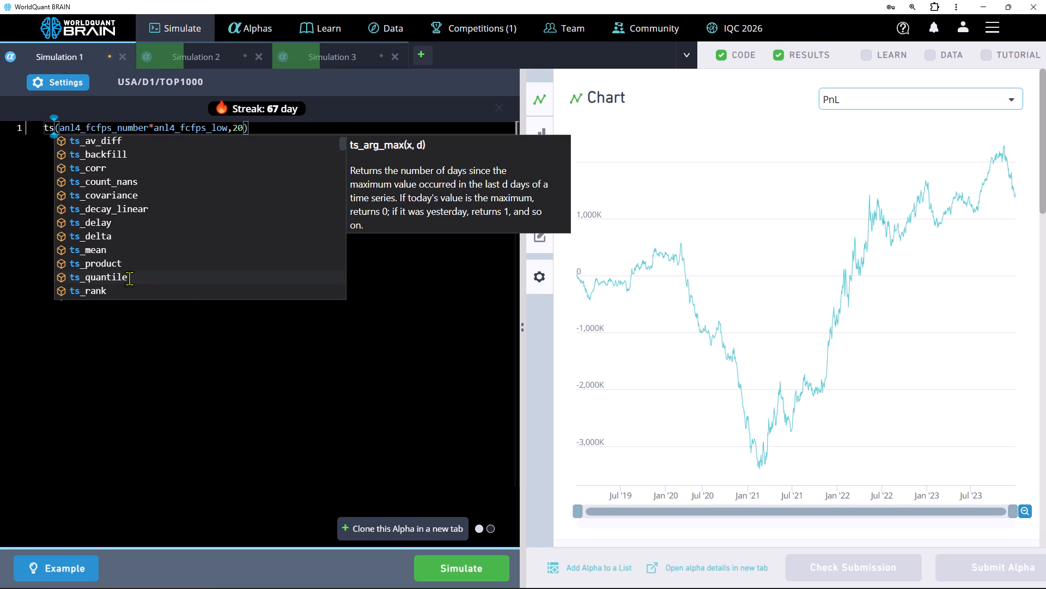
{"action": "left_click", "coordinate": [458, 573]}
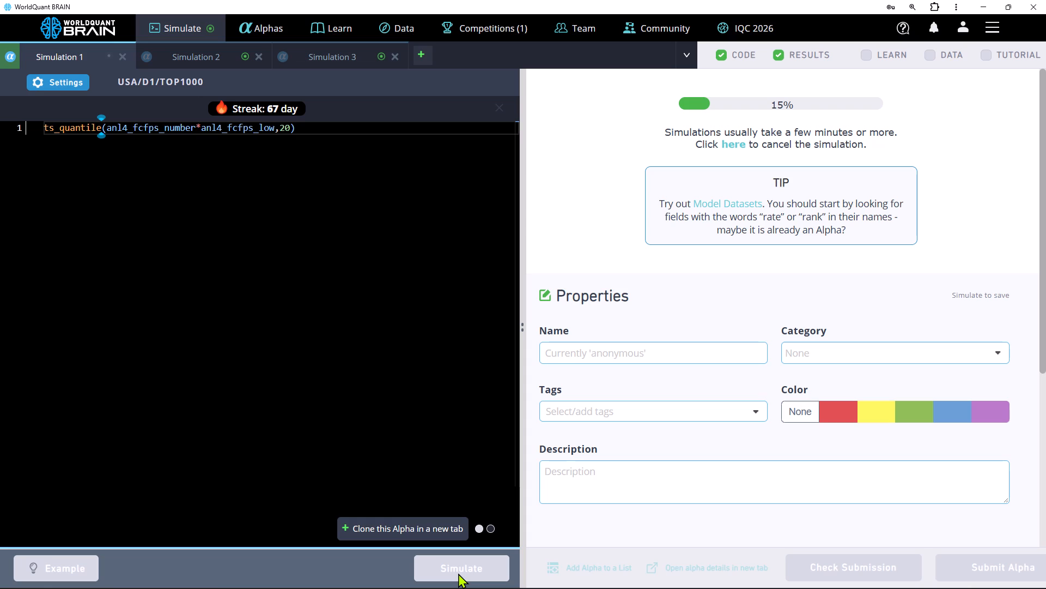
Replace the outer ts_product operator in the Simulation 2 expression with ts_rank and run the simulation.
{"action": "left_click", "coordinate": [194, 51]}
{"action": "left_click", "coordinate": [95, 129]}
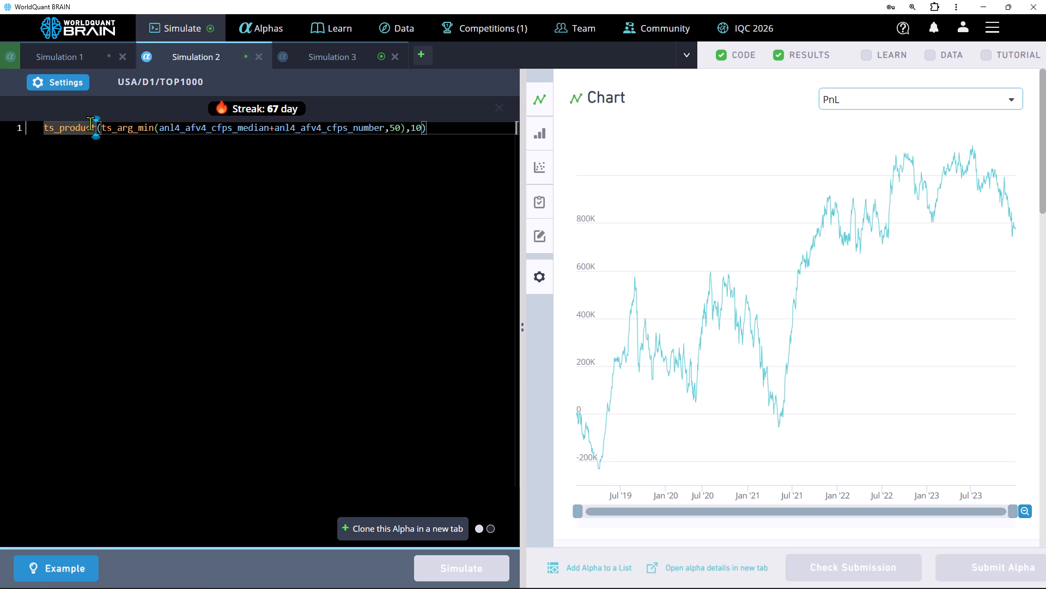
{"action": "key", "text": "BackSpace"}
{"action": "key", "text": "BackSpace"}
{"action": "key", "text": "BackSpace"}
{"action": "key", "text": "BackSpace"}
{"action": "key", "text": "BackSpace"}
{"action": "key", "text": "BackSpace"}
{"action": "key", "text": "BackSpace"}
{"action": "key", "text": "BackSpace"}
{"action": "key", "text": "BackSpace"}
{"action": "key", "text": "BackSpace"}
{"action": "key", "text": "BackSpace"}
{"action": "key", "text": "BackSpace"}
{"action": "key", "text": "BackSpace"}
{"action": "key", "text": "BackSpace"}
{"action": "key", "text": "BackSpace"}
{"action": "type", "text": "ts"}
{"action": "scroll", "coordinate": [106, 227], "scroll_direction": "down", "scroll_amount": 1}
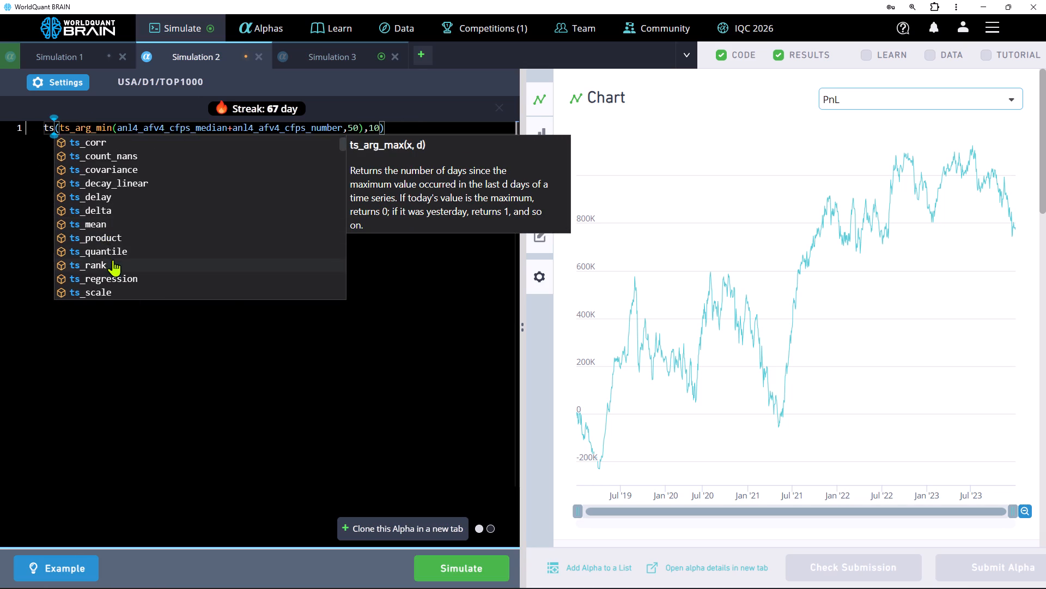
{"action": "left_click", "coordinate": [113, 260]}
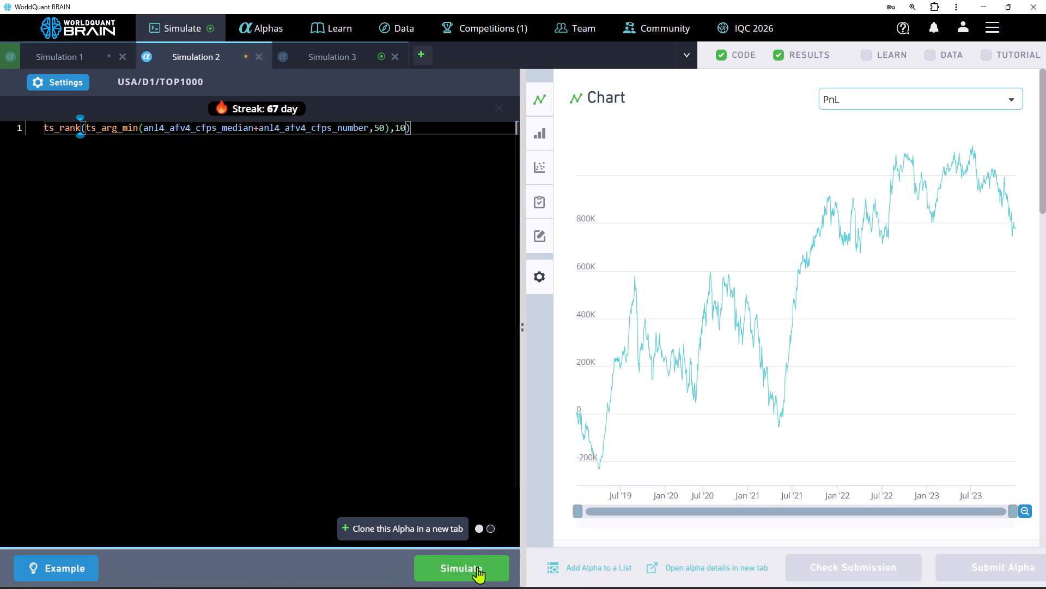
{"action": "left_click", "coordinate": [477, 567]}
Check the PnL chart of Simulation 3.
{"action": "left_click", "coordinate": [323, 52]}
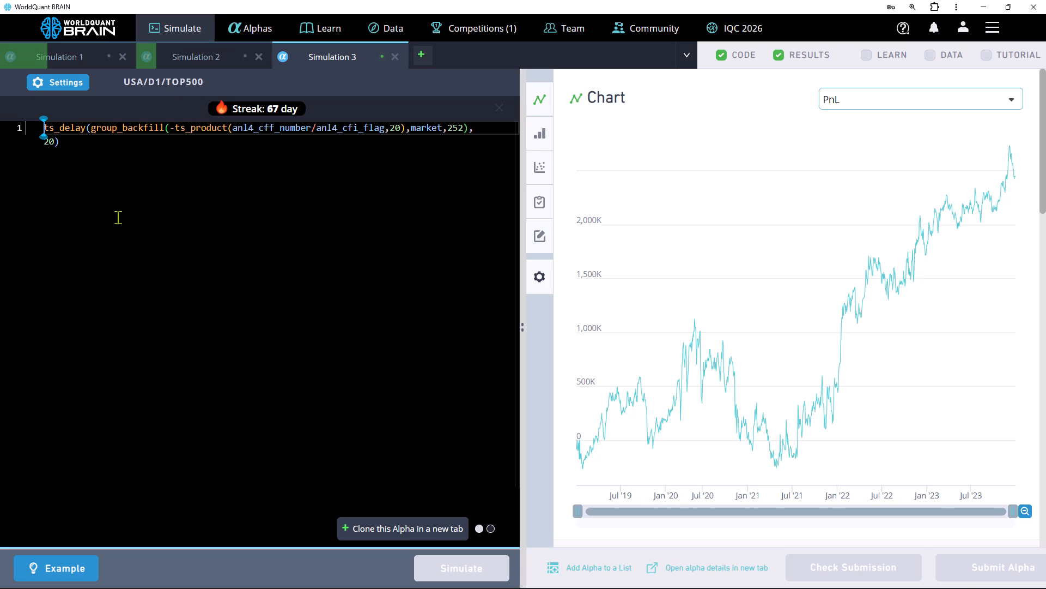
Browse the unsubmitted alphas and preview the expressions and settings of earlier simulations.
{"action": "left_click", "coordinate": [233, 28]}
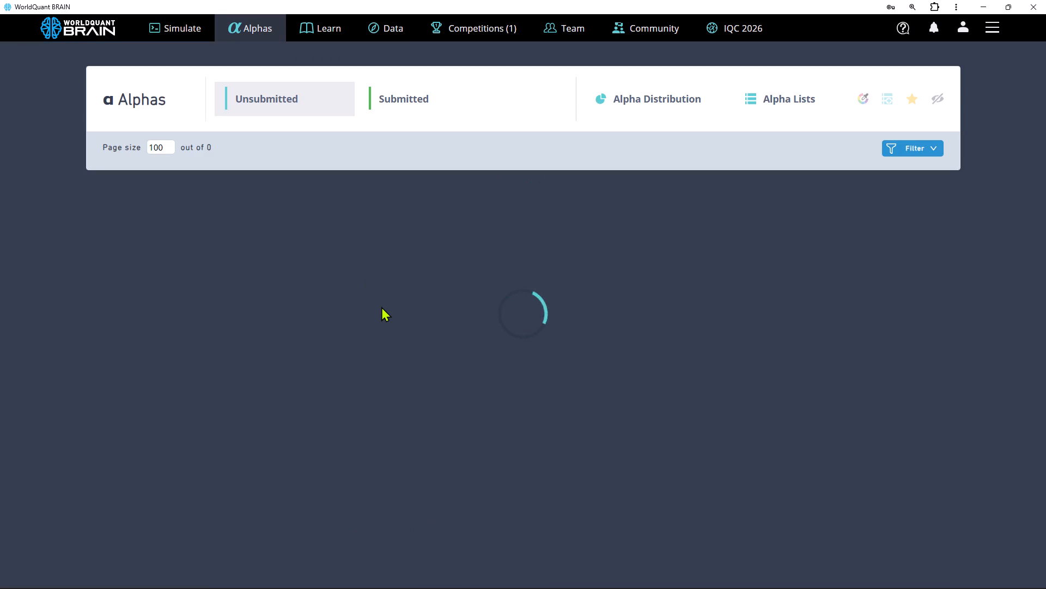
{"action": "scroll", "coordinate": [381, 306], "scroll_direction": "down", "scroll_amount": 1}
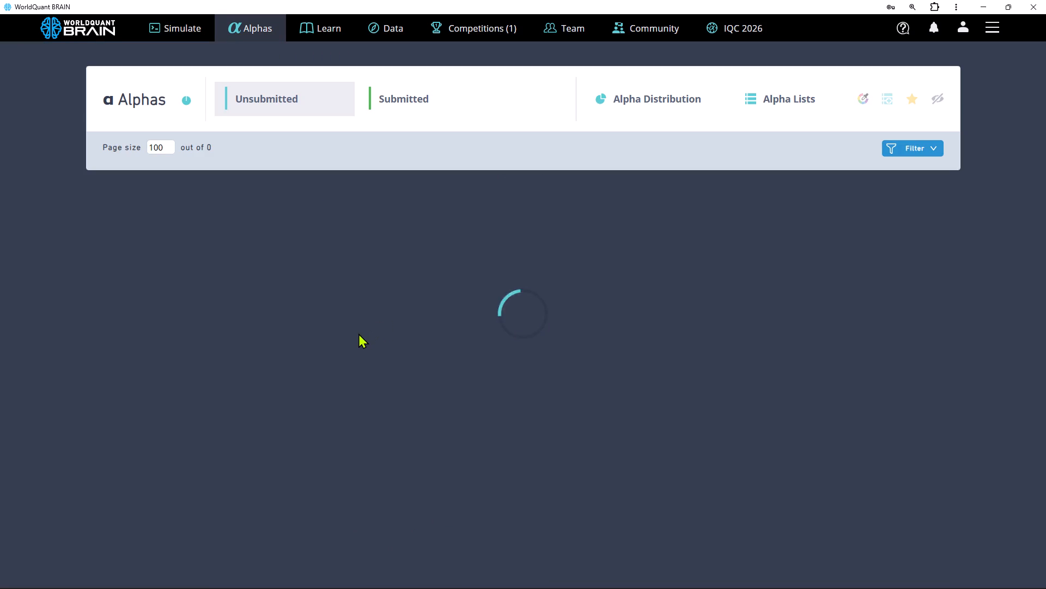
{"action": "scroll", "coordinate": [358, 333], "scroll_direction": "down", "scroll_amount": 4}
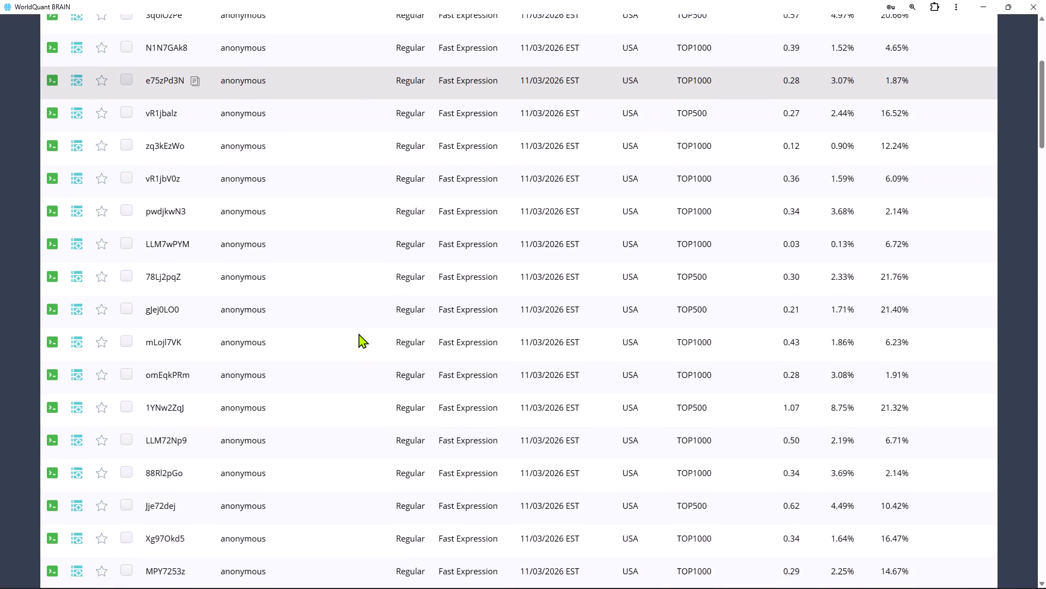
{"action": "scroll", "coordinate": [358, 333], "scroll_direction": "down", "scroll_amount": 9}
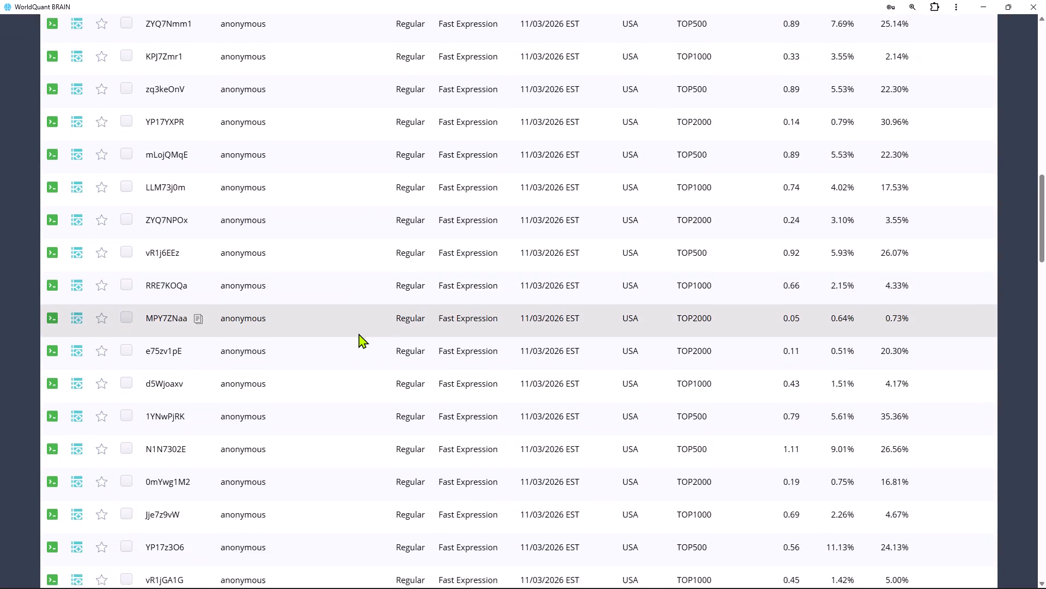
{"action": "scroll", "coordinate": [358, 333], "scroll_direction": "down", "scroll_amount": 2}
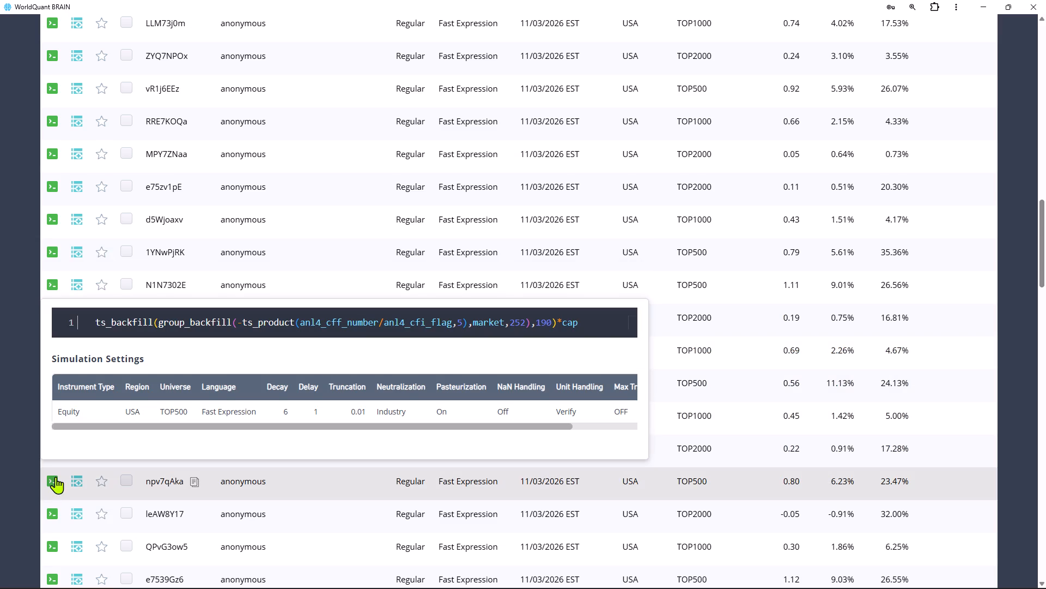
{"action": "scroll", "coordinate": [56, 477], "scroll_direction": "down", "scroll_amount": 4}
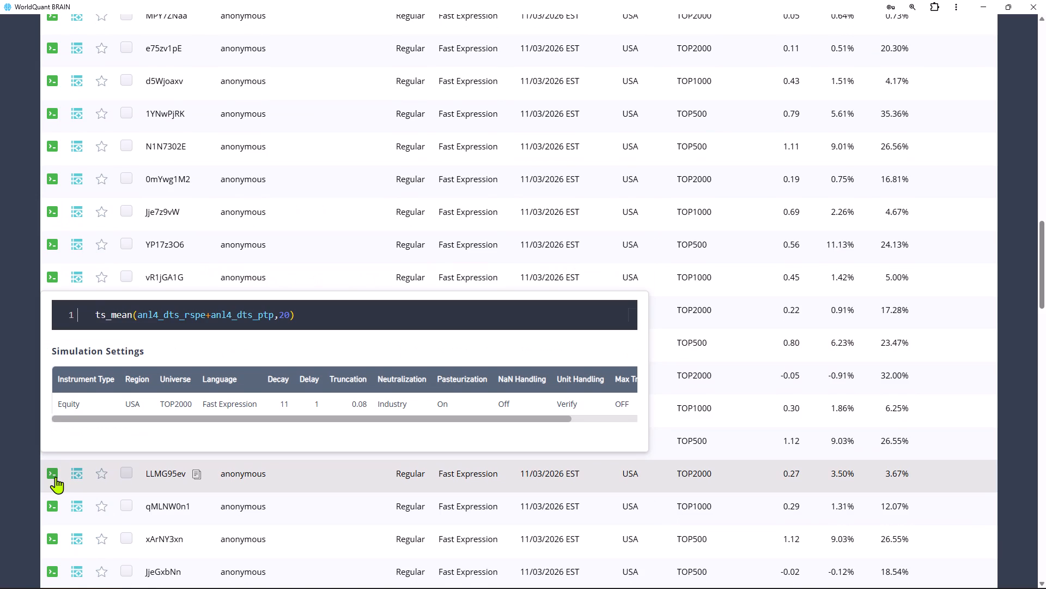
{"action": "scroll", "coordinate": [56, 477], "scroll_direction": "down", "scroll_amount": 1}
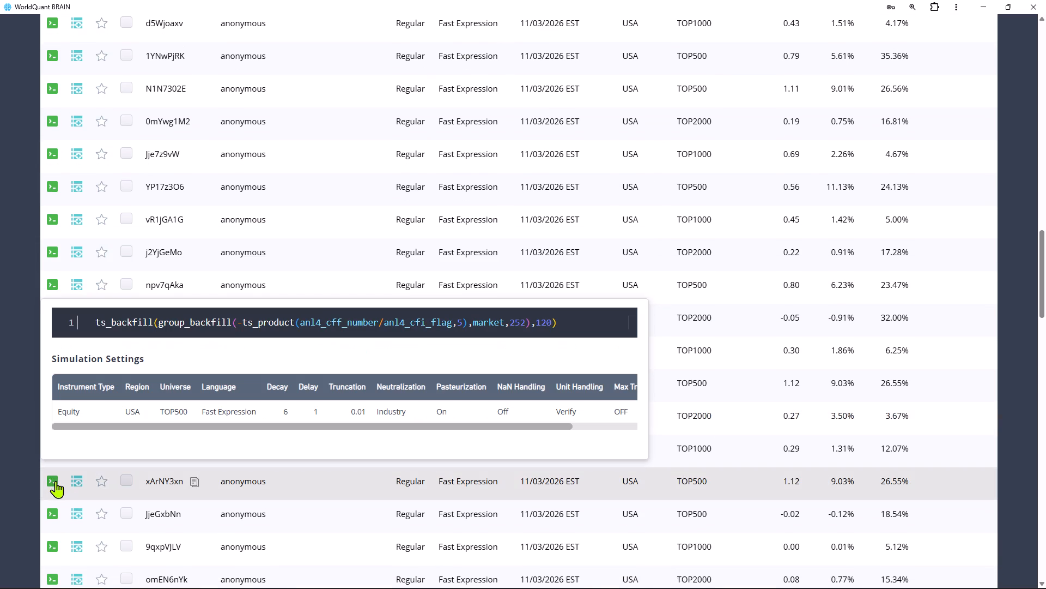
{"action": "scroll", "coordinate": [56, 481], "scroll_direction": "down", "scroll_amount": 1}
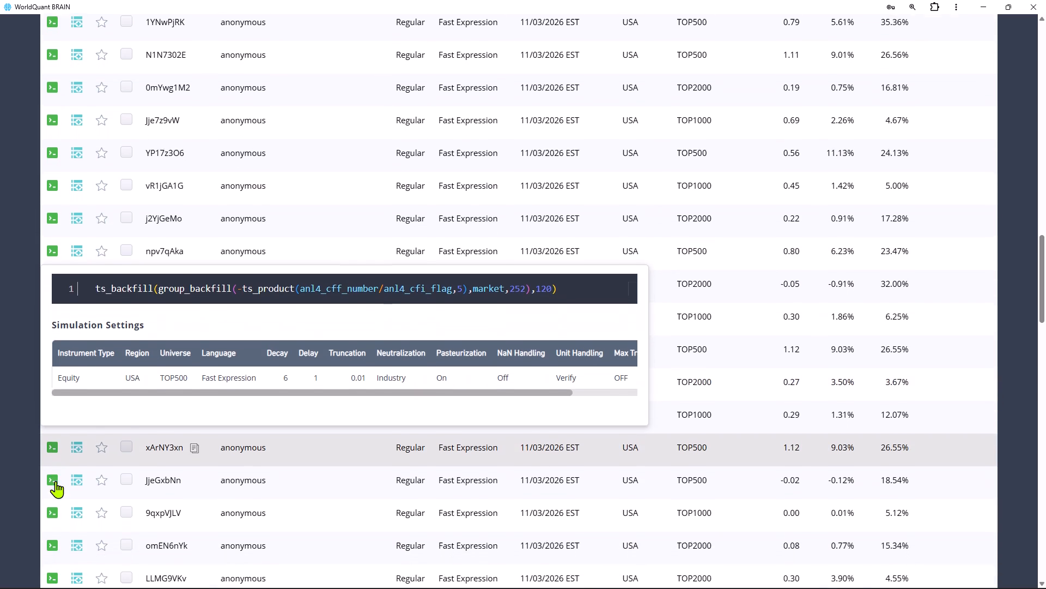
{"action": "scroll", "coordinate": [56, 481], "scroll_direction": "down", "scroll_amount": 1}
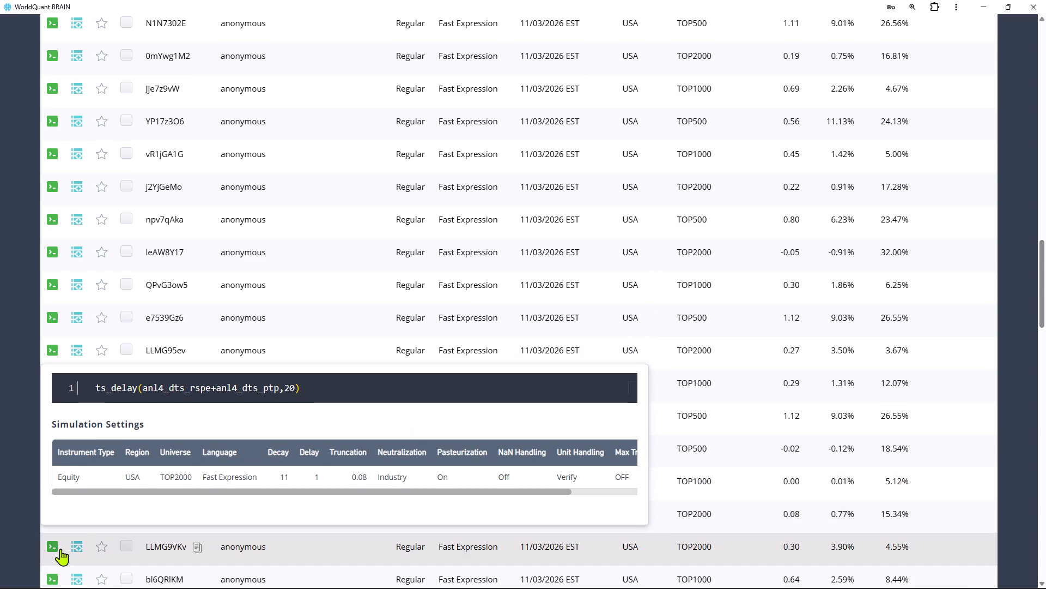
{"action": "scroll", "coordinate": [60, 550], "scroll_direction": "down", "scroll_amount": 2}
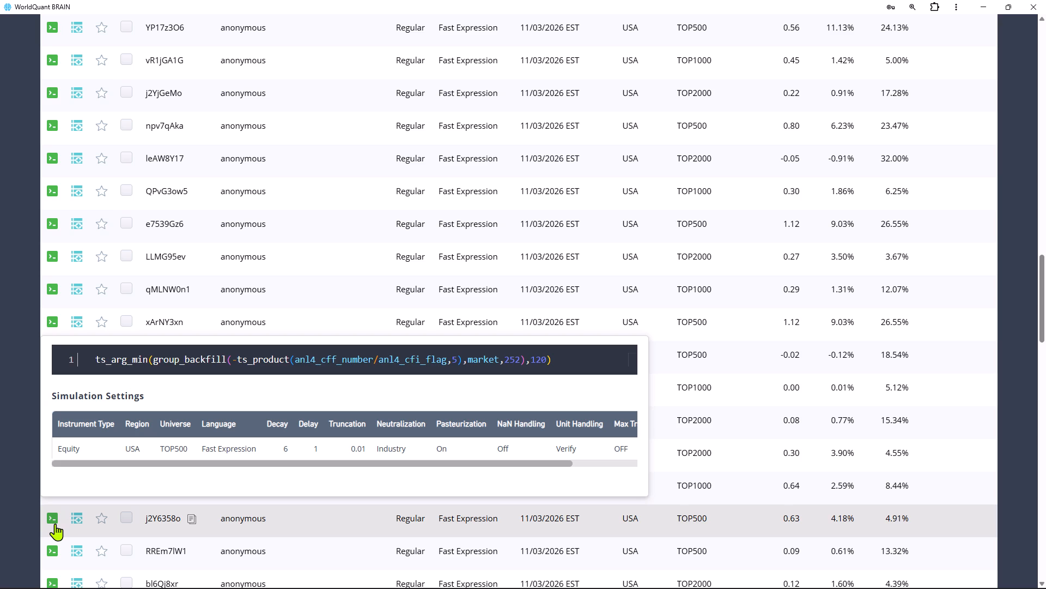
Open the details of alpha j2Y6358o and examine its expression, PnL chart and IS summary.
{"action": "left_click", "coordinate": [55, 524]}
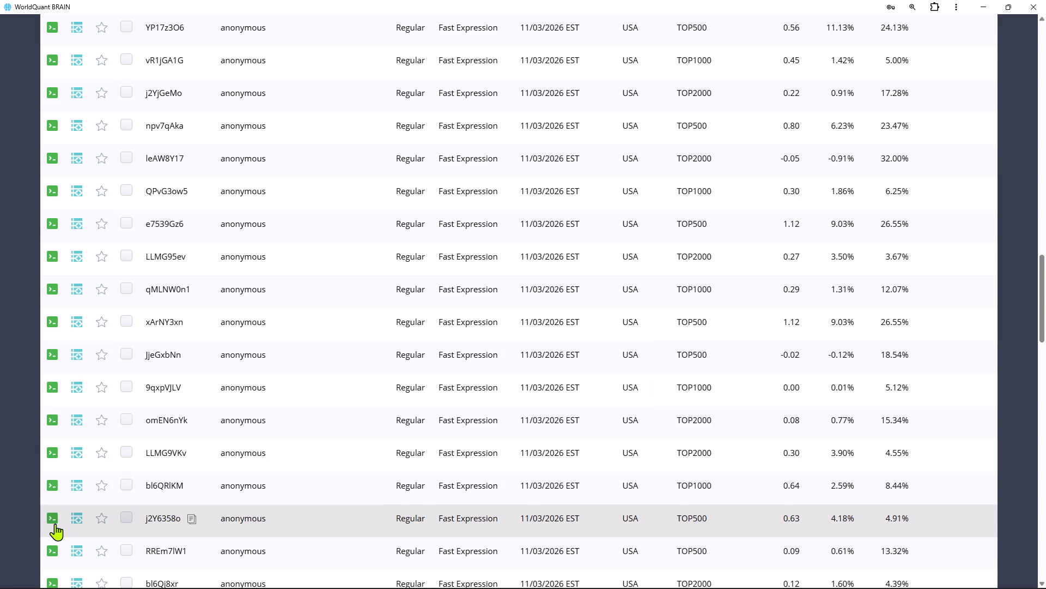
{"action": "left_click", "coordinate": [239, 520]}
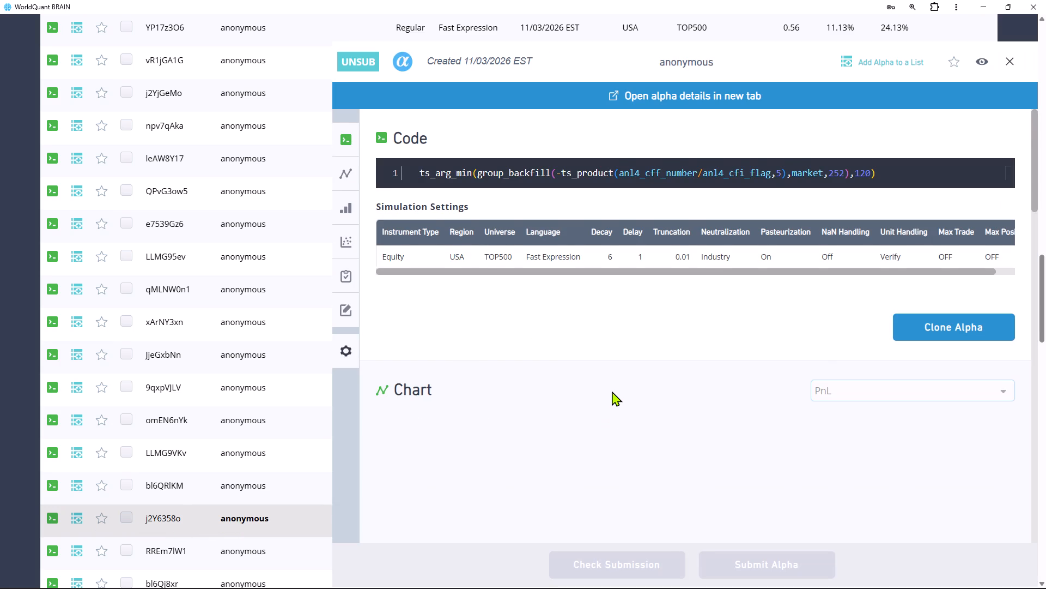
{"action": "scroll", "coordinate": [612, 391], "scroll_direction": "down", "scroll_amount": 3}
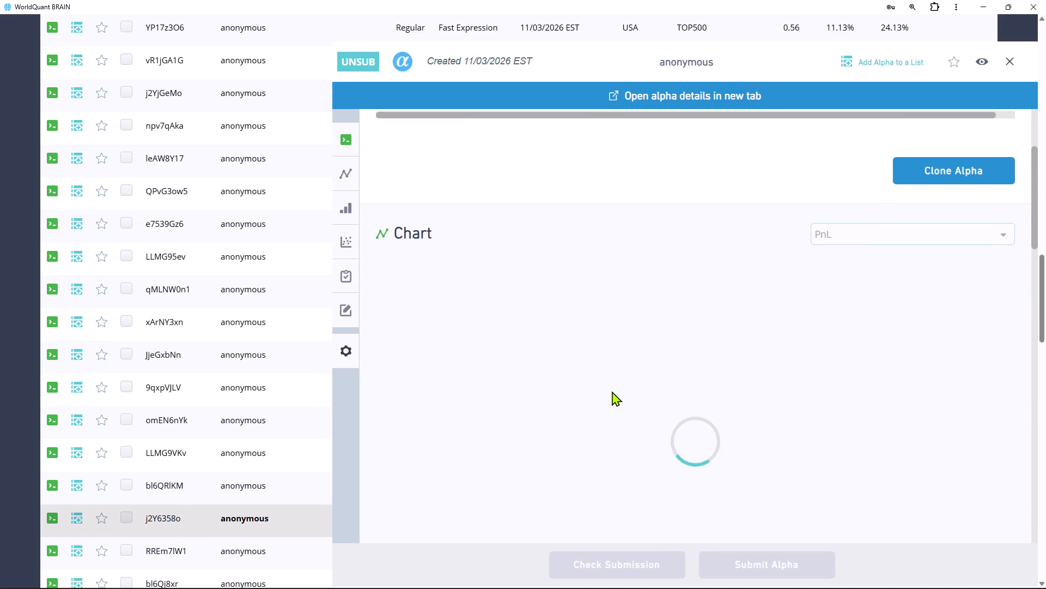
{"action": "scroll", "coordinate": [612, 391], "scroll_direction": "down", "scroll_amount": 3}
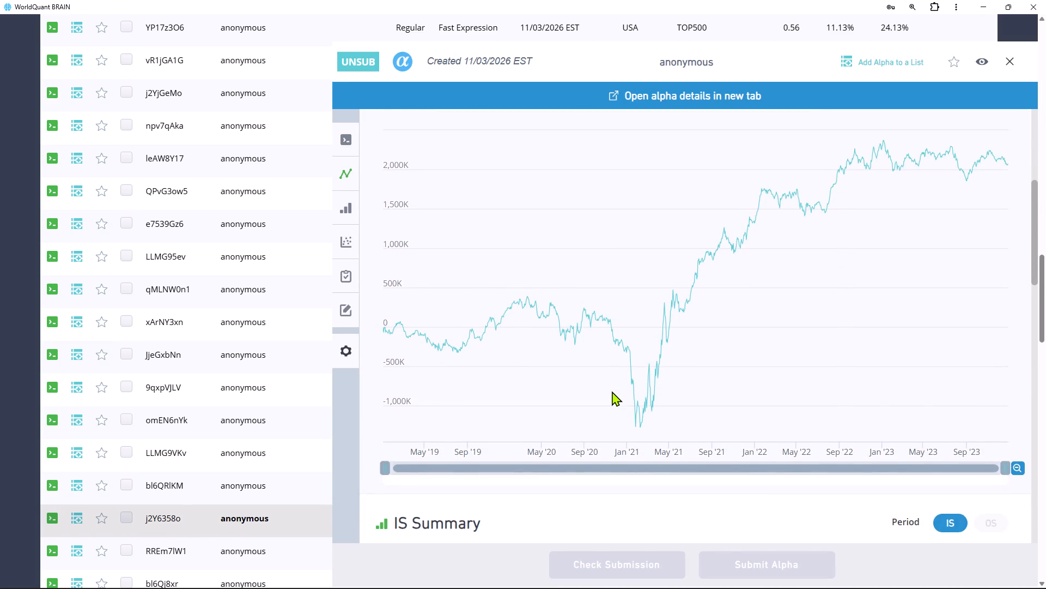
{"action": "scroll", "coordinate": [612, 391], "scroll_direction": "down", "scroll_amount": 3}
{"action": "scroll", "coordinate": [612, 391], "scroll_direction": "up", "scroll_amount": 2}
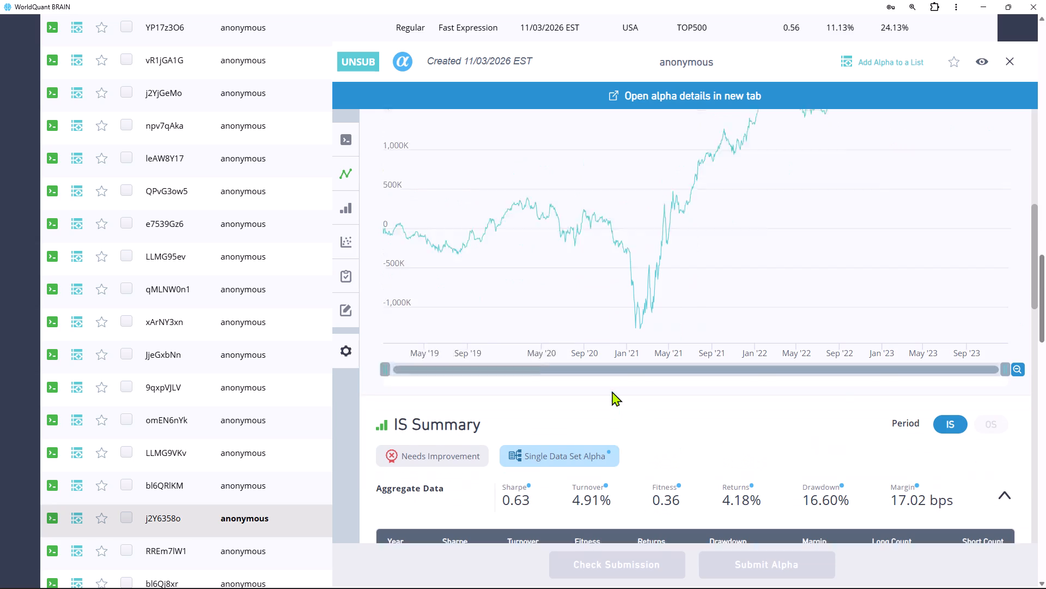
{"action": "scroll", "coordinate": [612, 391], "scroll_direction": "up", "scroll_amount": 1}
Open the details of alpha 58Epllbo and examine its PnL chart and IS summary.
{"action": "scroll", "coordinate": [163, 472], "scroll_direction": "down", "scroll_amount": 4}
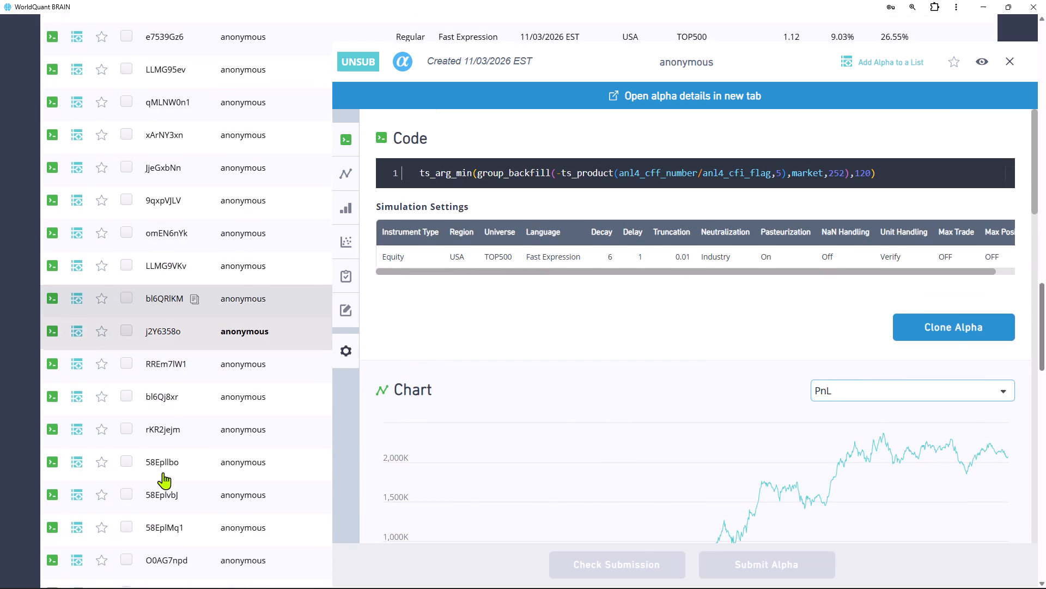
{"action": "scroll", "coordinate": [163, 472], "scroll_direction": "down", "scroll_amount": 1}
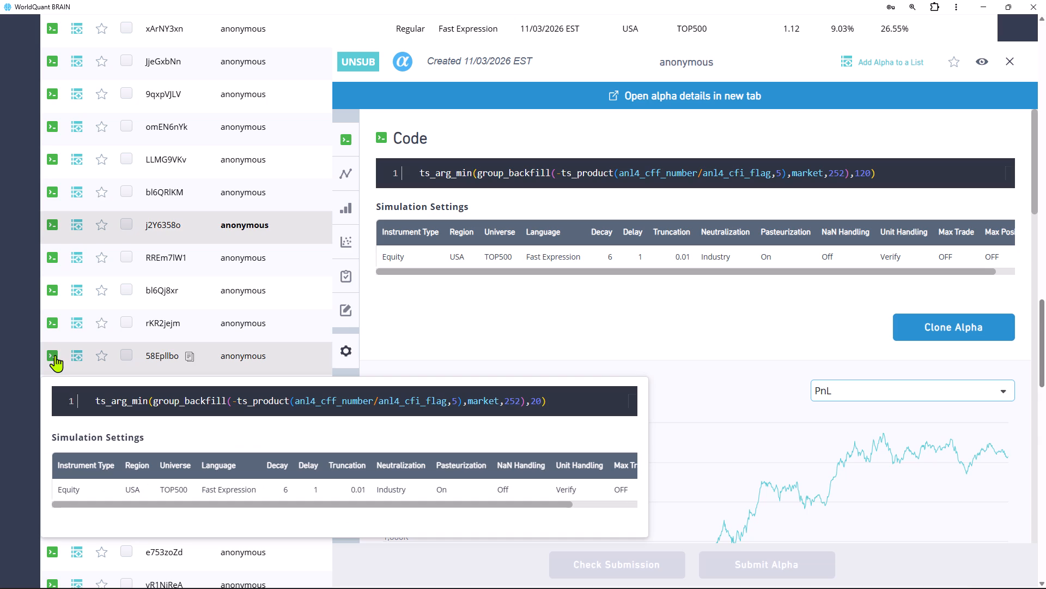
{"action": "left_click", "coordinate": [242, 358]}
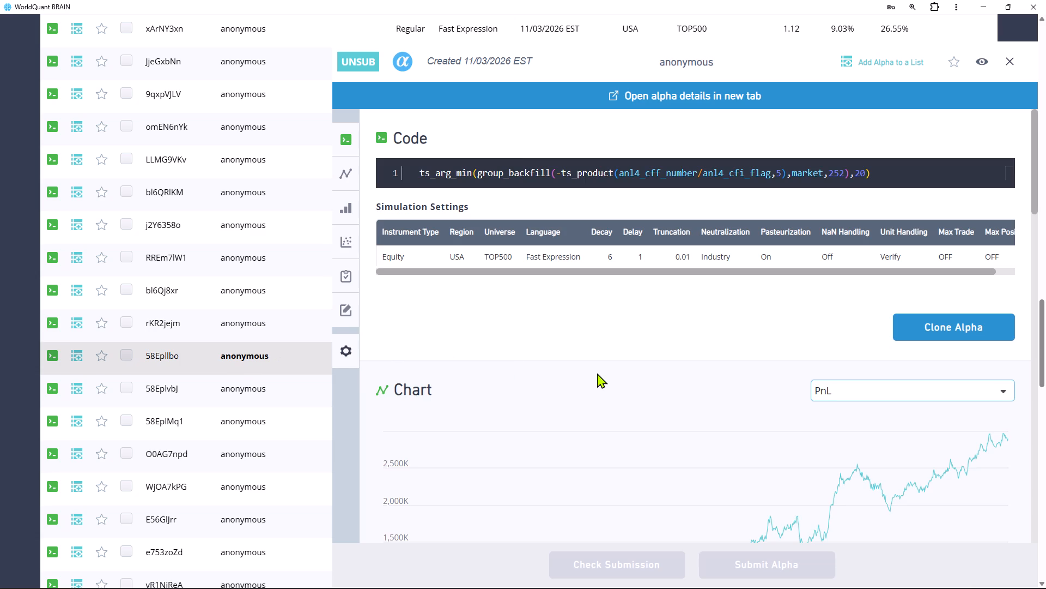
{"action": "scroll", "coordinate": [597, 373], "scroll_direction": "down", "scroll_amount": 5}
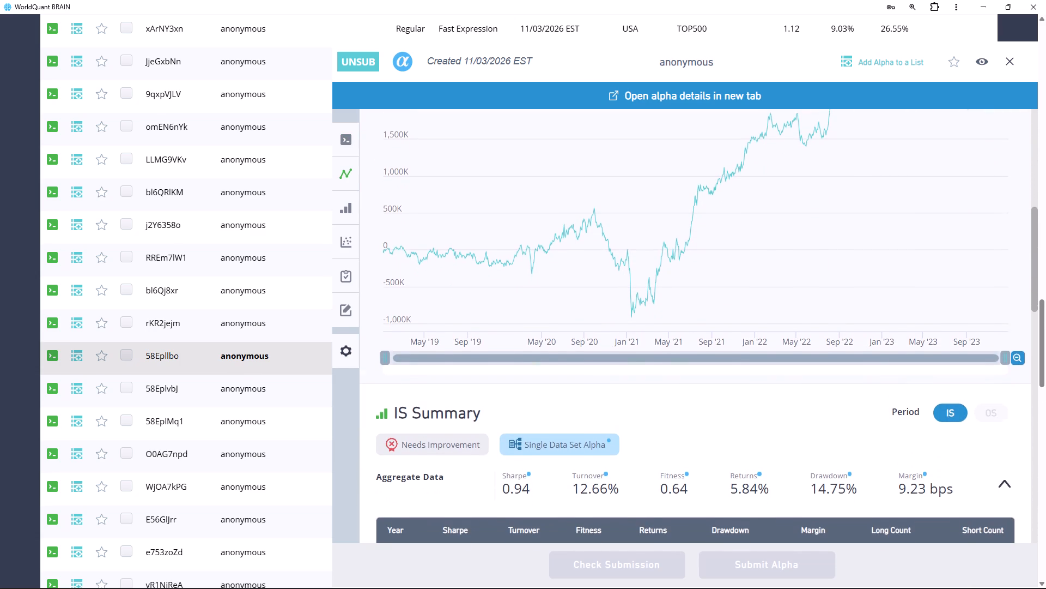
{"action": "scroll", "coordinate": [597, 373], "scroll_direction": "down", "scroll_amount": 1}
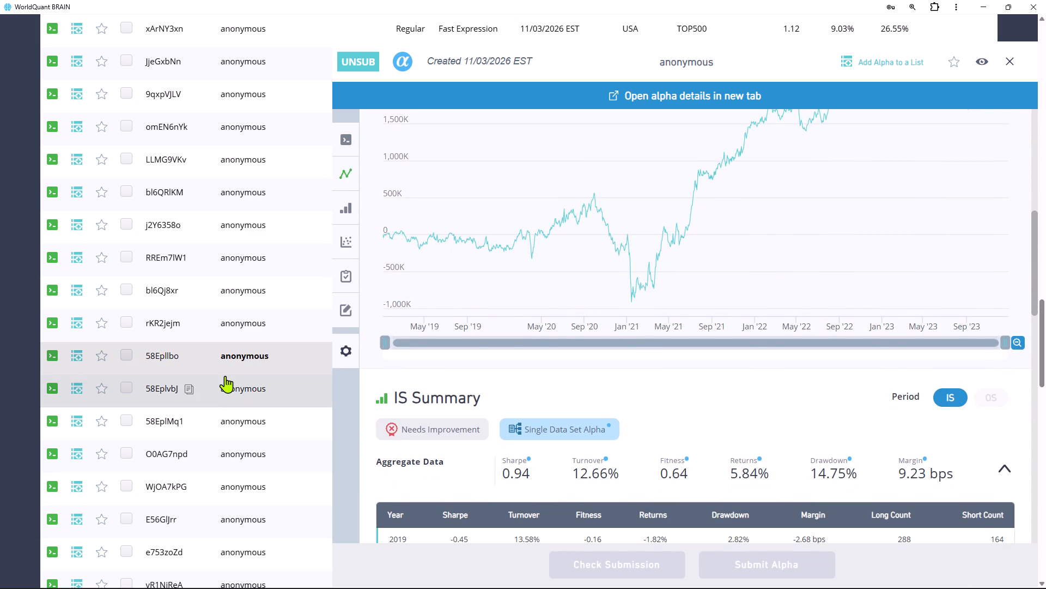
Find the unsubmitted group_backfill alpha e753zoZd without an outer time-series operator and examine its PnL chart and IS summary.
{"action": "scroll", "coordinate": [129, 407], "scroll_direction": "down", "scroll_amount": 3}
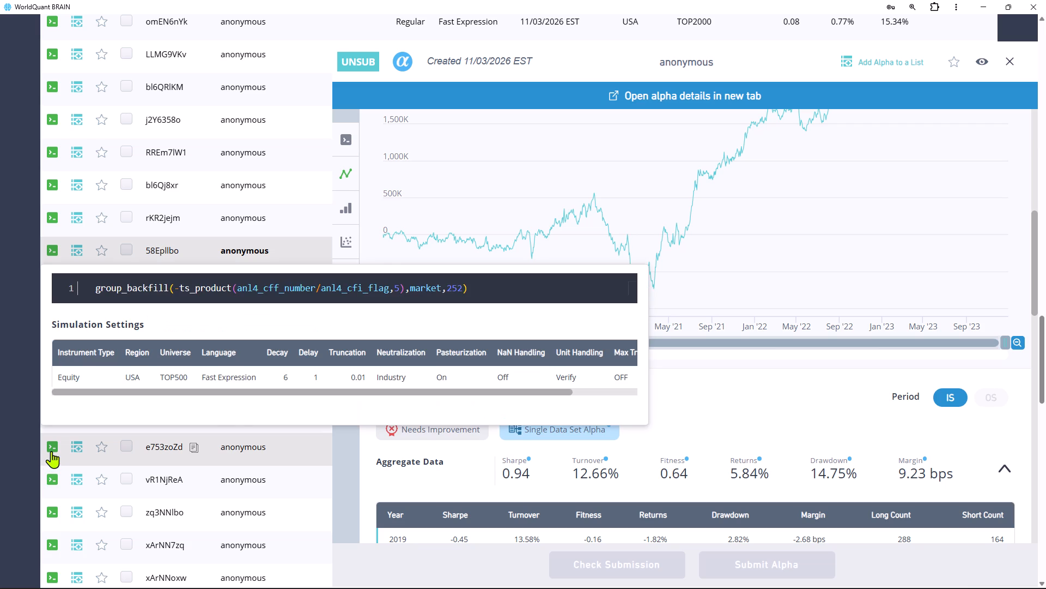
{"action": "left_click", "coordinate": [51, 451]}
{"action": "left_click", "coordinate": [241, 448]}
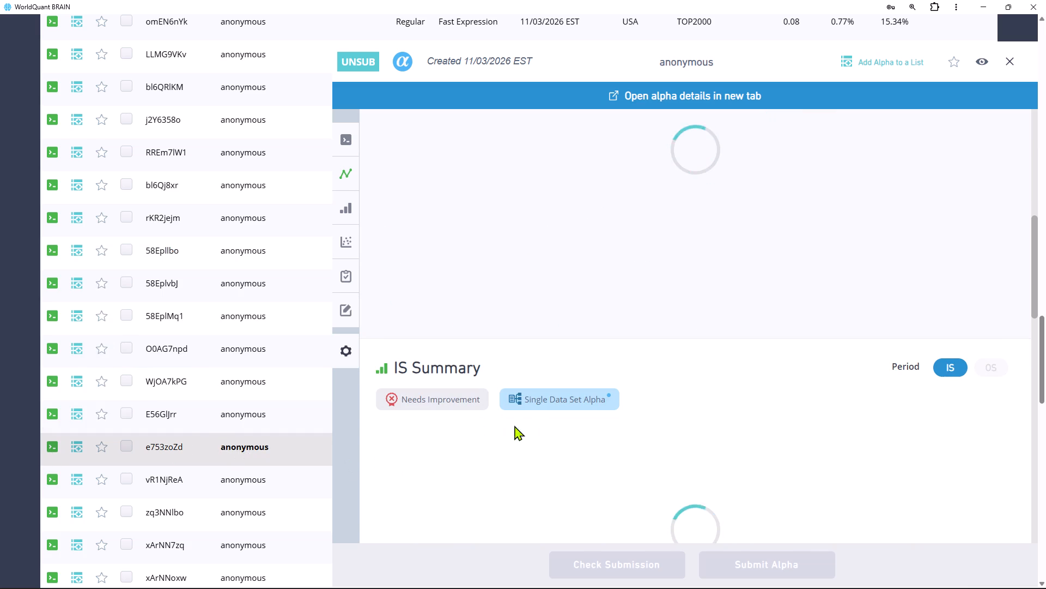
{"action": "scroll", "coordinate": [532, 336], "scroll_direction": "up", "scroll_amount": 2}
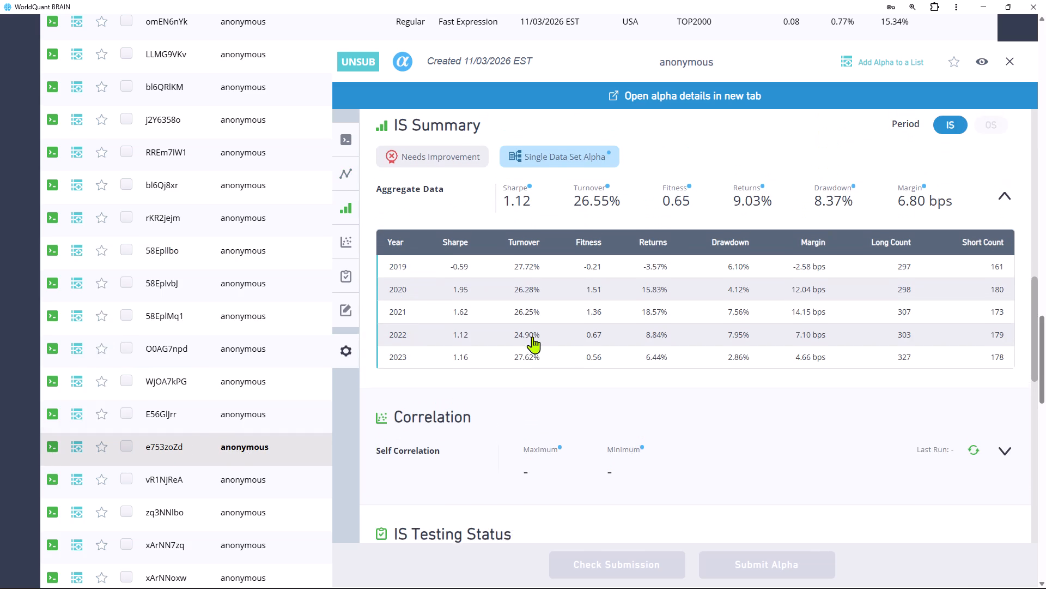
{"action": "scroll", "coordinate": [532, 336], "scroll_direction": "up", "scroll_amount": 3}
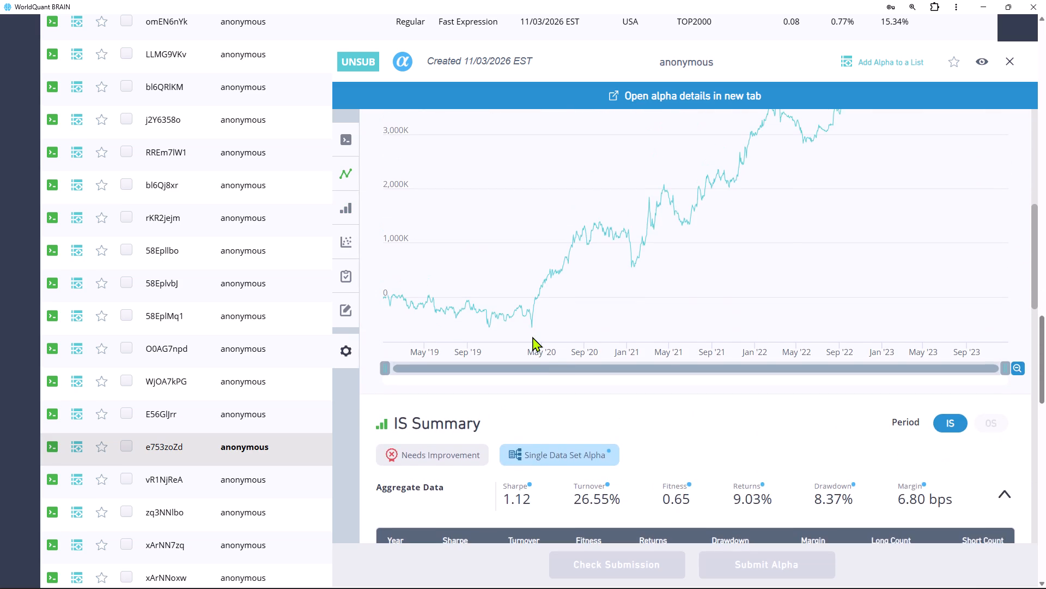
{"action": "scroll", "coordinate": [532, 336], "scroll_direction": "up", "scroll_amount": 2}
{"action": "scroll", "coordinate": [532, 336], "scroll_direction": "down", "scroll_amount": 3}
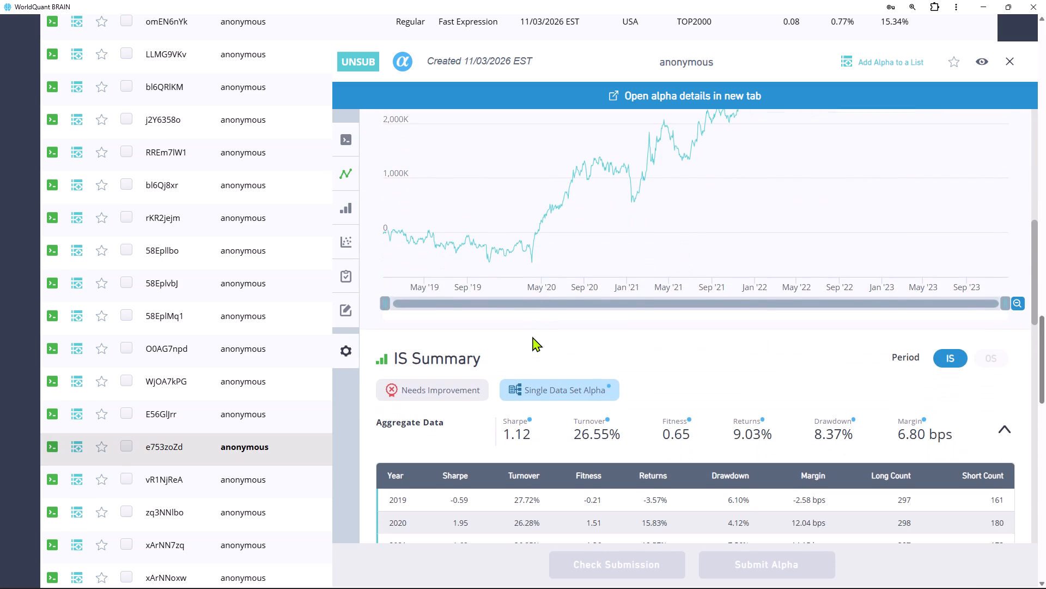
Review alpha e753zoZd's yearly IS summary and failed IS tests, and clone the alpha into a new simulation.
{"action": "scroll", "coordinate": [532, 336], "scroll_direction": "down", "scroll_amount": 6}
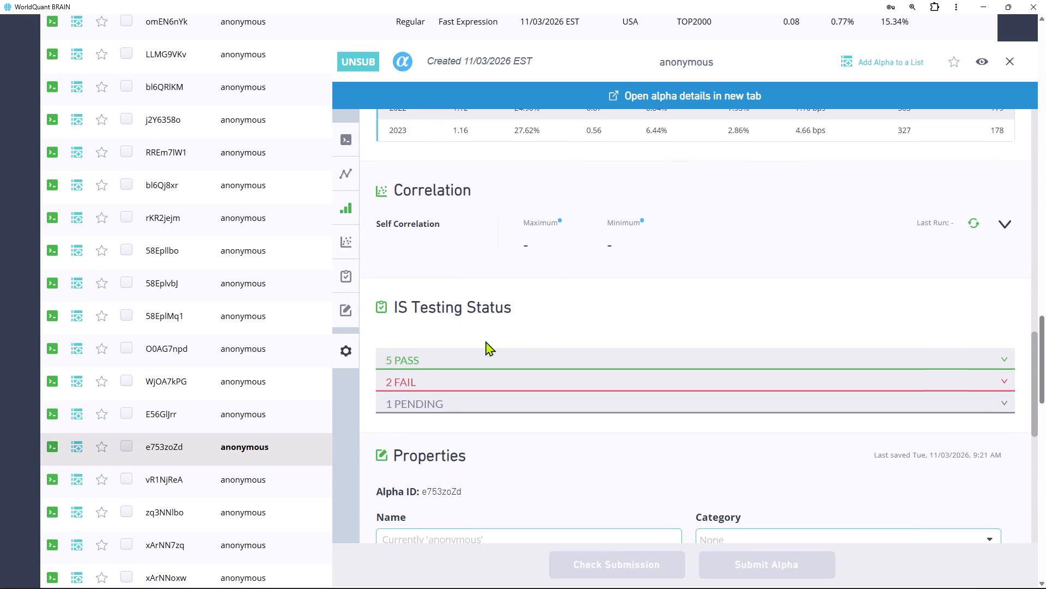
{"action": "left_click", "coordinate": [485, 384]}
{"action": "scroll", "coordinate": [485, 384], "scroll_direction": "up", "scroll_amount": 3}
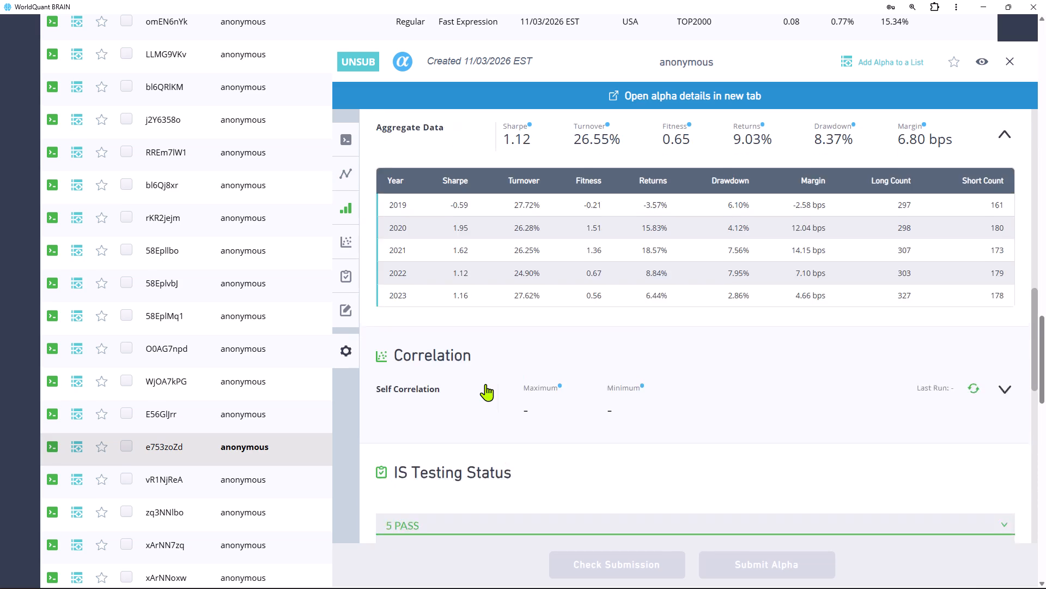
{"action": "scroll", "coordinate": [710, 434], "scroll_direction": "up", "scroll_amount": 2}
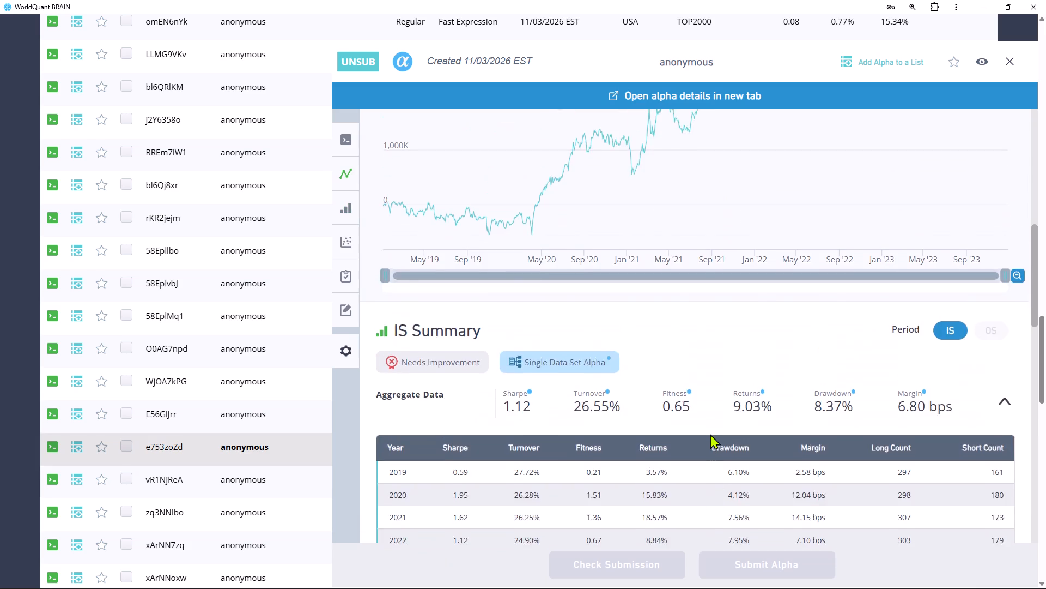
{"action": "scroll", "coordinate": [702, 378], "scroll_direction": "up", "scroll_amount": 2}
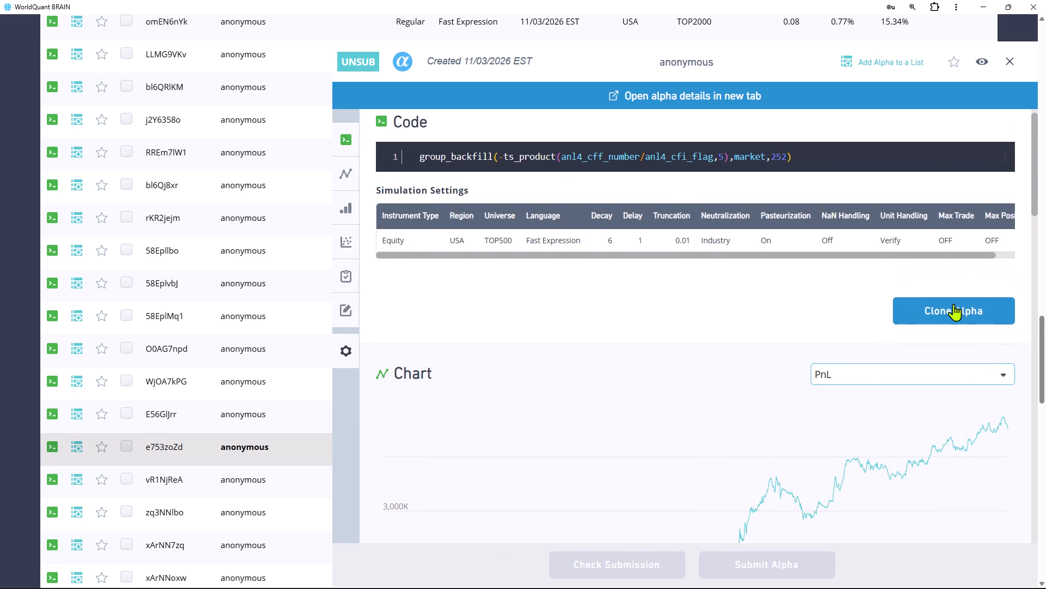
{"action": "left_click", "coordinate": [951, 309]}
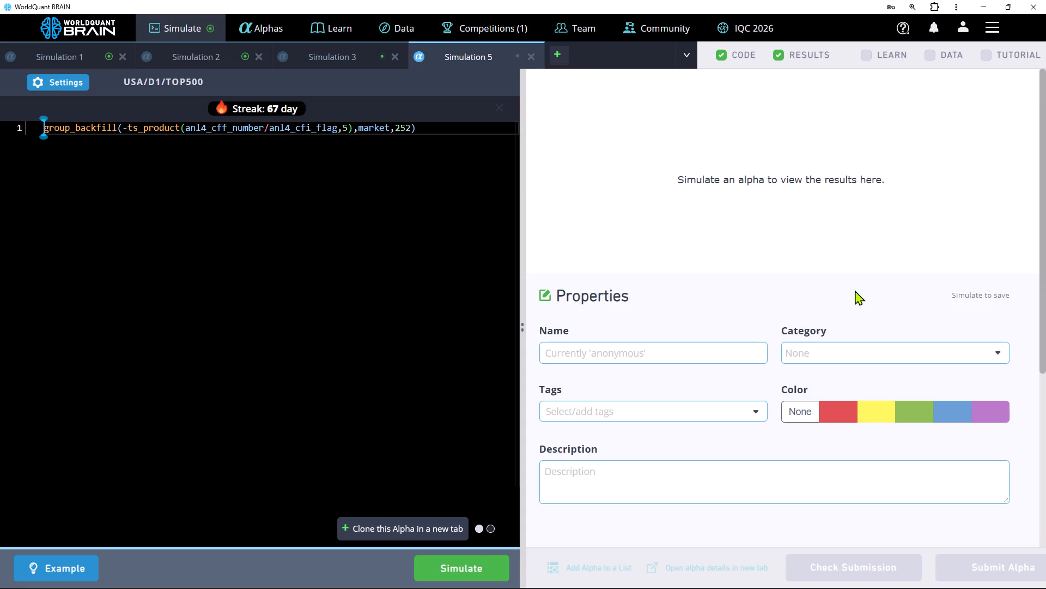
In Simulation 3, set the ts_product lookback inside the ts_delay expression to 5 and simulate the alpha.
{"action": "left_click", "coordinate": [321, 56]}
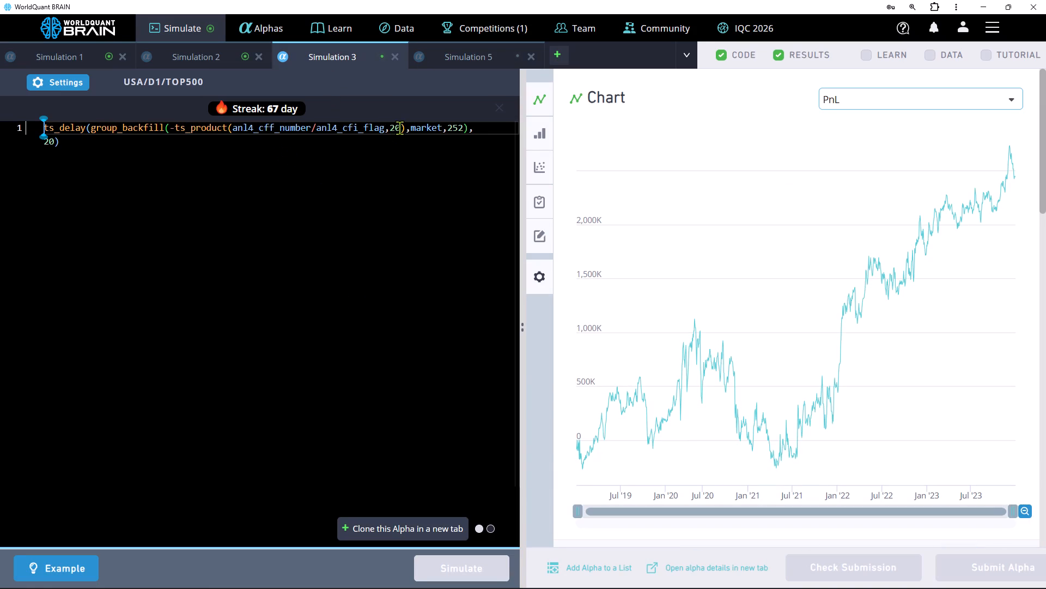
{"action": "left_click", "coordinate": [400, 128]}
{"action": "key", "text": "BackSpace"}
{"action": "key", "text": "BackSpace"}
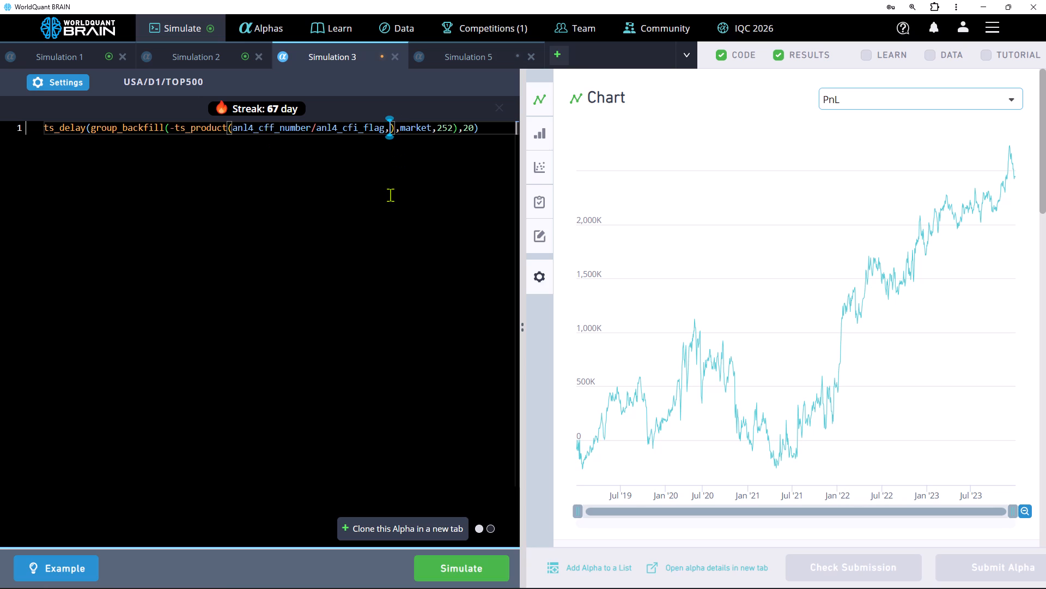
{"action": "key", "text": "5"}
{"action": "left_click", "coordinate": [487, 572]}
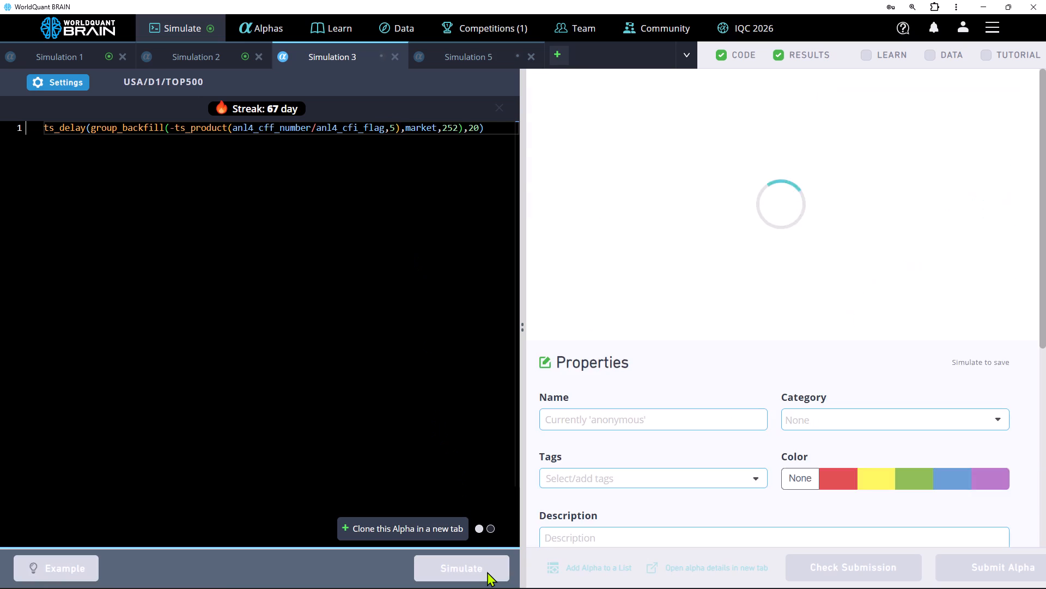
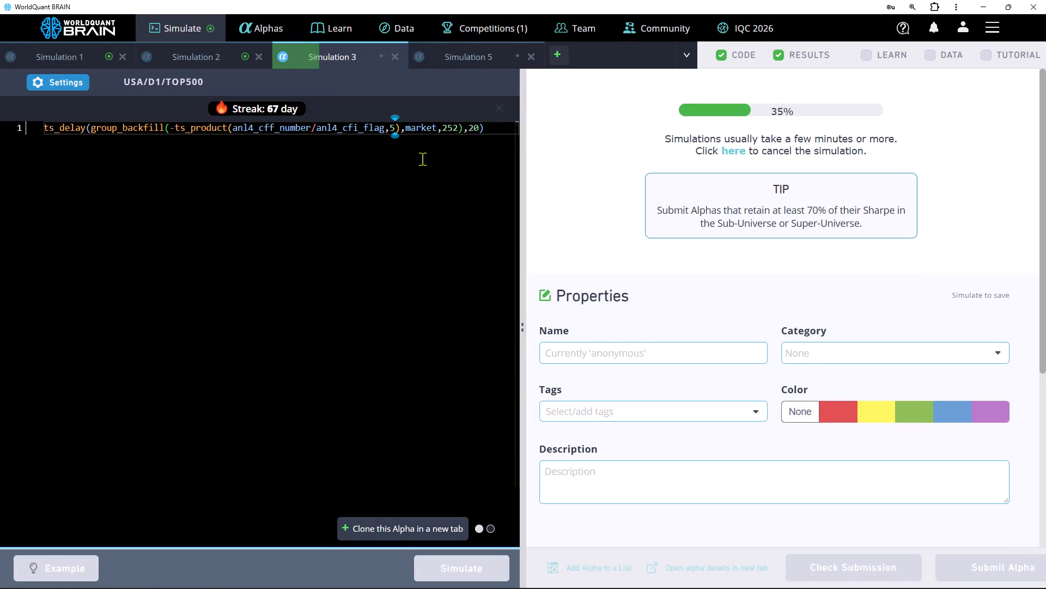
In Simulation 2, replace the outer ts_rank operator with ts_scale and simulate the alpha.
{"action": "left_click", "coordinate": [205, 51]}
{"action": "left_click", "coordinate": [80, 127]}
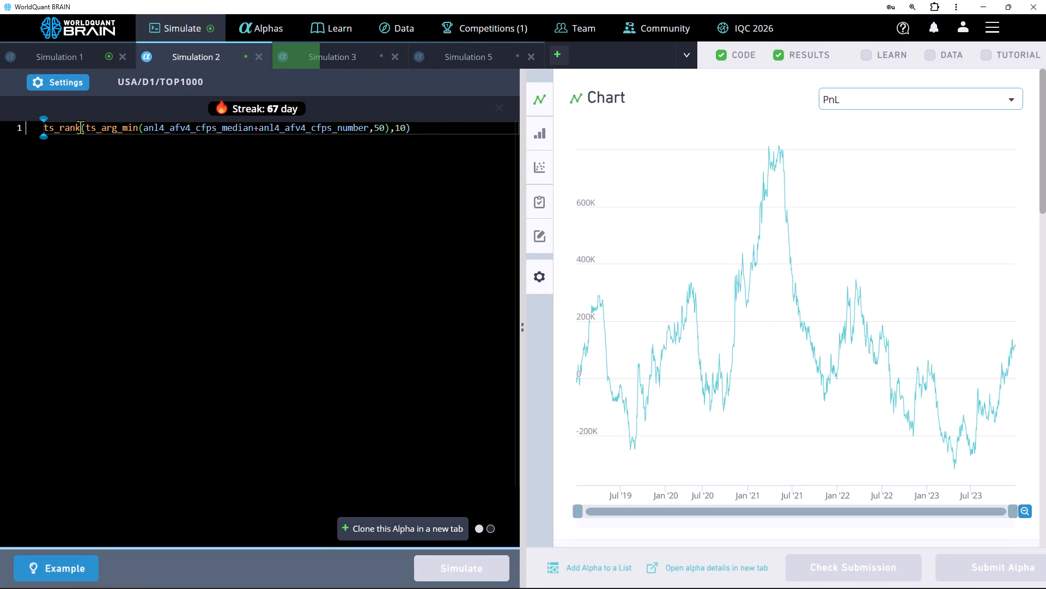
{"action": "key", "text": "BackSpace"}
{"action": "key", "text": "BackSpace"}
{"action": "key", "text": "BackSpace"}
{"action": "key", "text": "BackSpace"}
{"action": "key", "text": "BackSpace"}
{"action": "key", "text": "BackSpace"}
{"action": "key", "text": "BackSpace"}
{"action": "key", "text": "BackSpace"}
{"action": "key", "text": "BackSpace"}
{"action": "key", "text": "BackSpace"}
{"action": "key", "text": "BackSpace"}
{"action": "key", "text": "BackSpace"}
{"action": "key", "text": "BackSpace"}
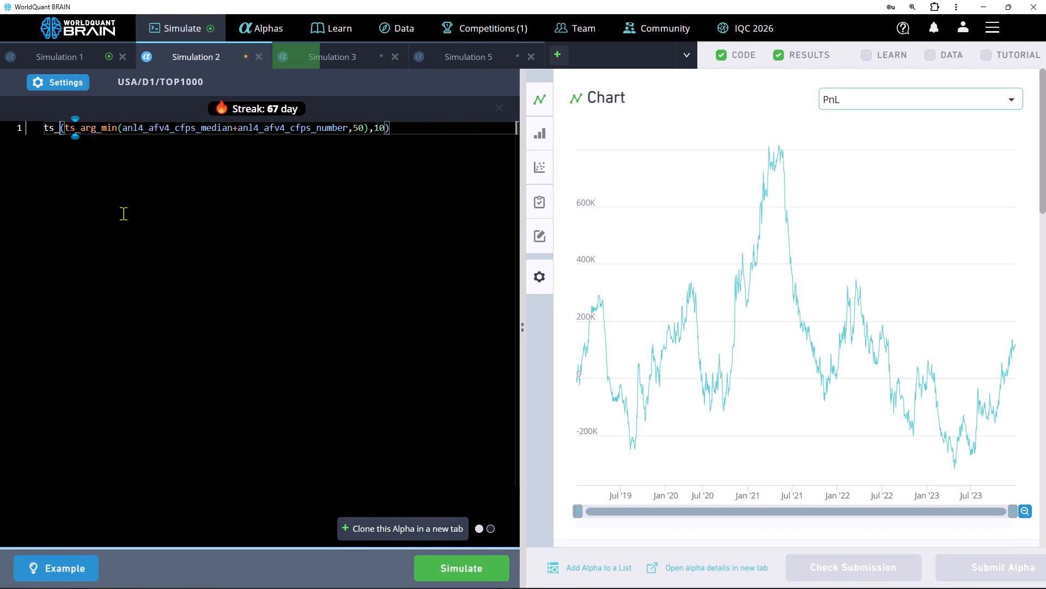
{"action": "type", "text": "ts"}
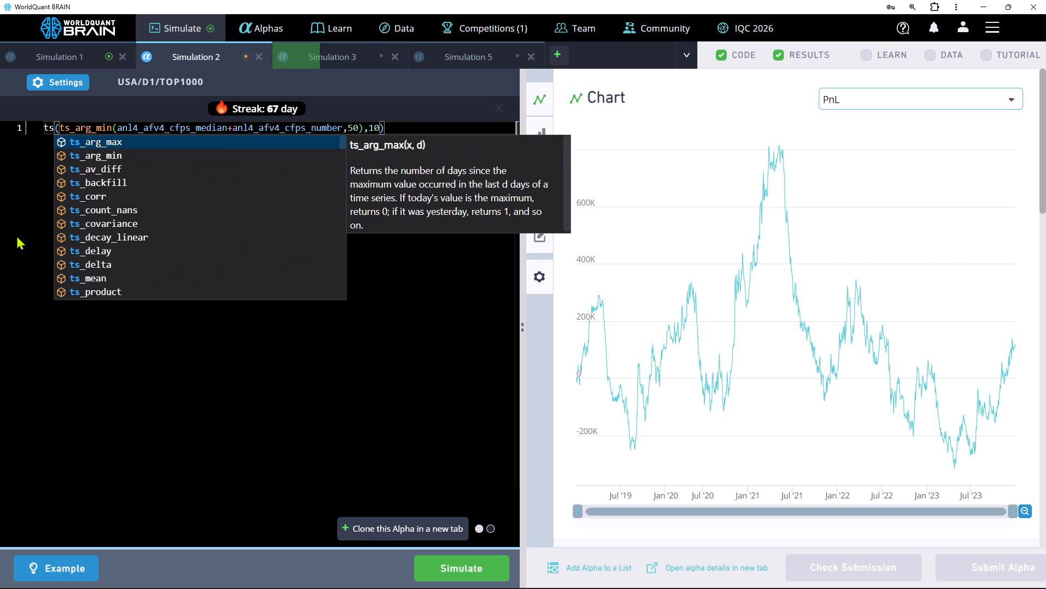
{"action": "scroll", "coordinate": [161, 271], "scroll_direction": "down", "scroll_amount": 2}
{"action": "left_click", "coordinate": [119, 246]}
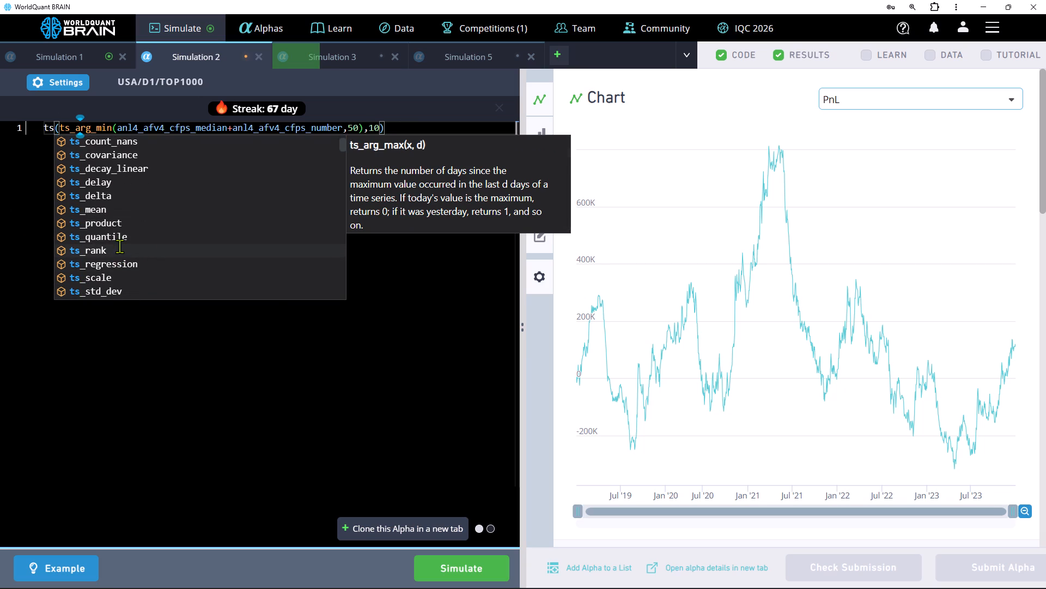
{"action": "key", "text": "BackSpace"}
{"action": "key", "text": "BackSpace"}
{"action": "key", "text": "BackSpace"}
{"action": "key", "text": "BackSpace"}
{"action": "key", "text": "BackSpace"}
{"action": "key", "text": "BackSpace"}
{"action": "key", "text": "BackSpace"}
{"action": "key", "text": "BackSpace"}
{"action": "key", "text": "BackSpace"}
{"action": "key", "text": "BackSpace"}
{"action": "key", "text": "BackSpace"}
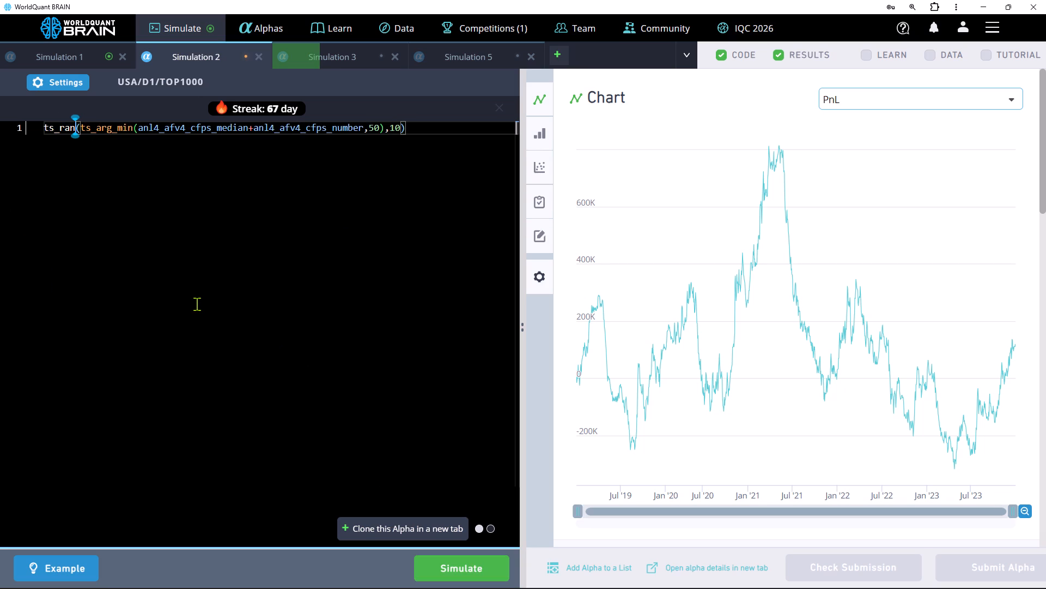
{"action": "type", "text": "ts"}
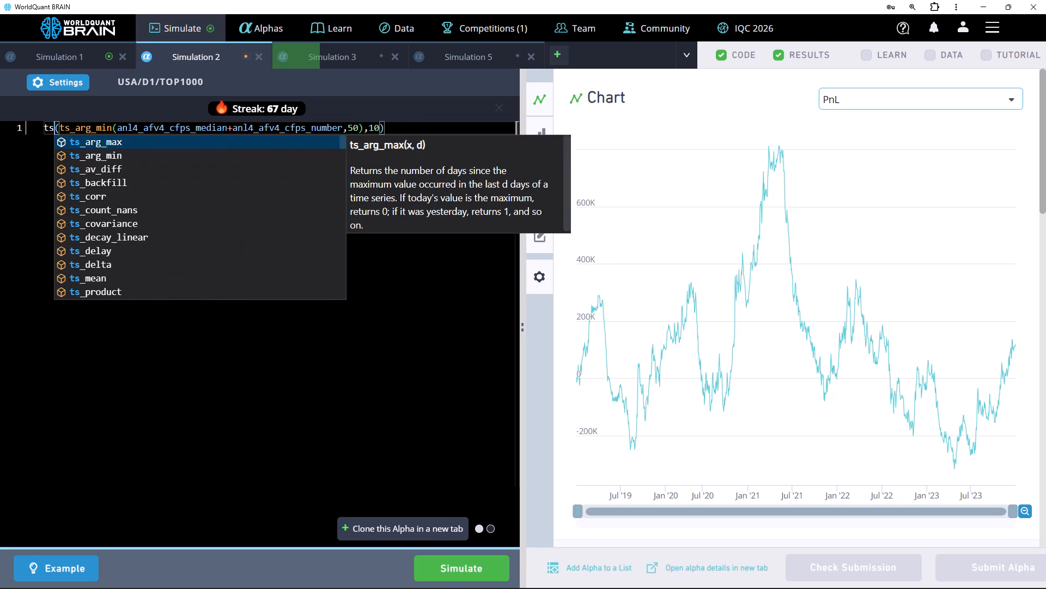
{"action": "scroll", "coordinate": [175, 252], "scroll_direction": "down", "scroll_amount": 2}
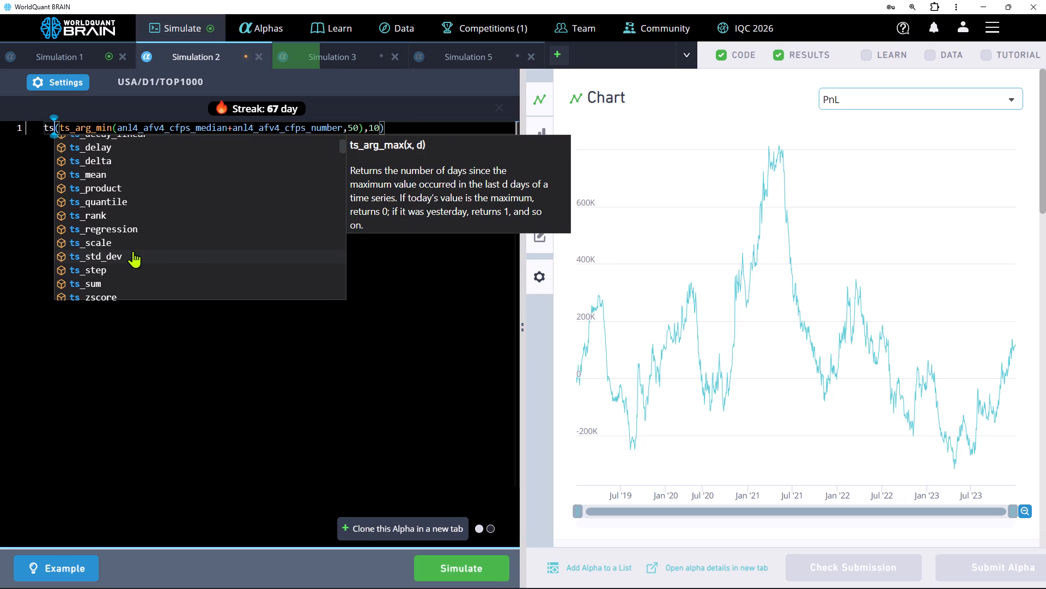
{"action": "left_click", "coordinate": [114, 242]}
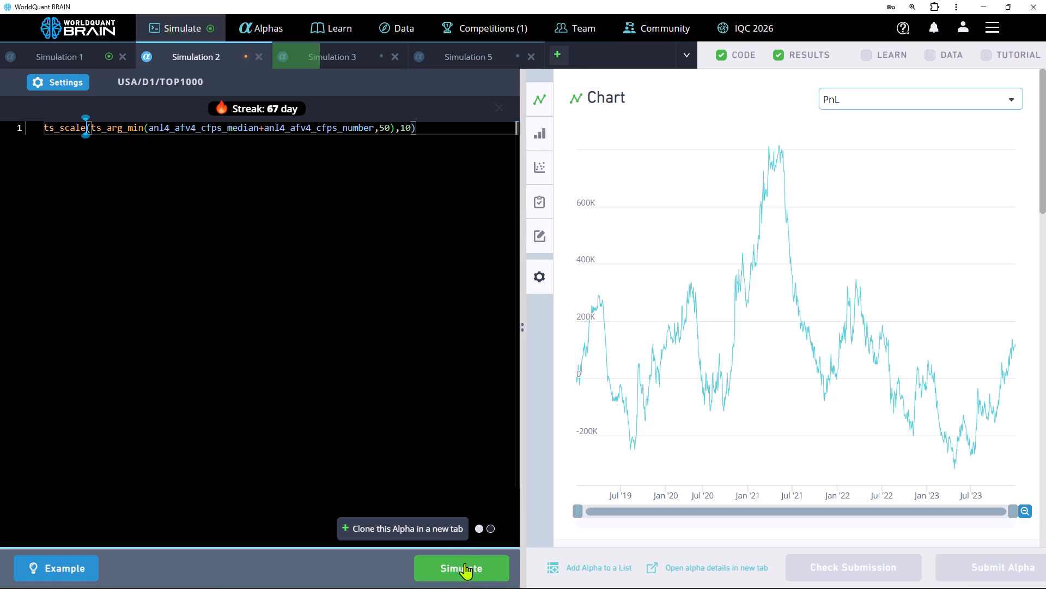
{"action": "left_click", "coordinate": [462, 561]}
{"action": "left_click", "coordinate": [462, 561]}
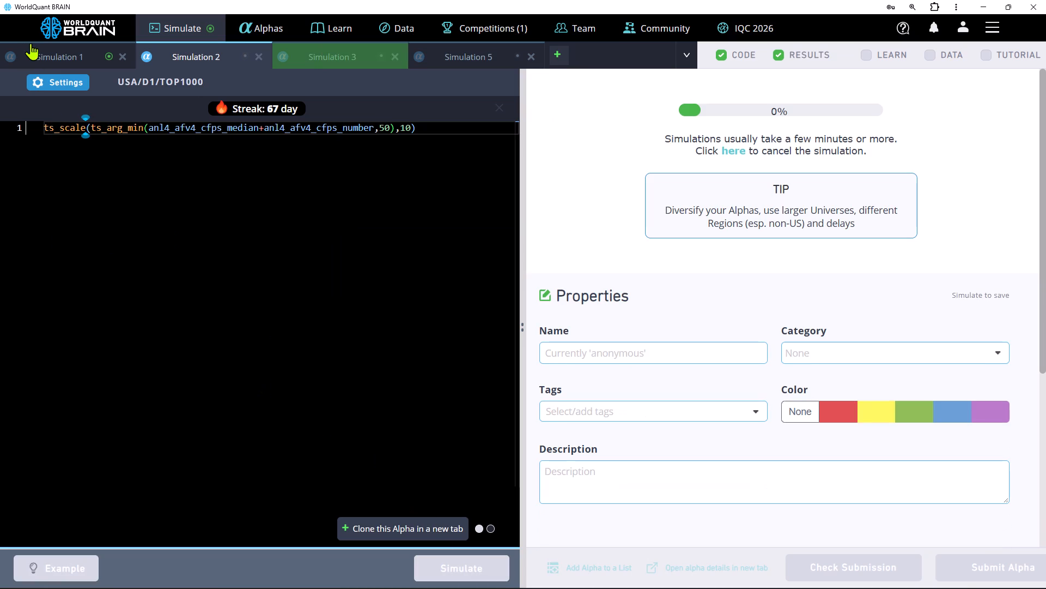
Check Simulation 1's PnL chart and IS summary, set its neutralization to Subindustry, and simulate the alpha again.
{"action": "left_click", "coordinate": [57, 55]}
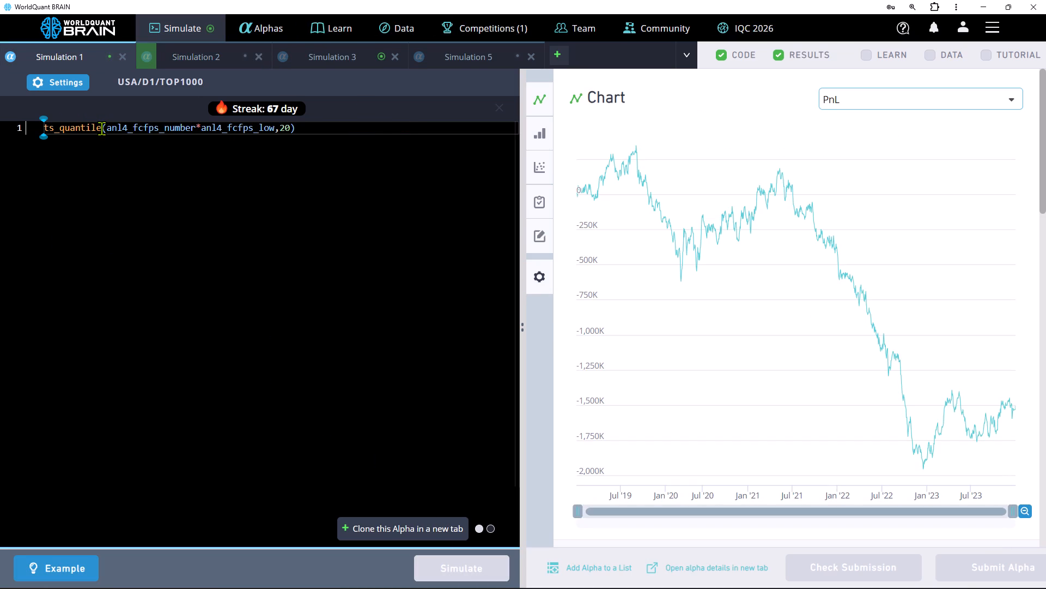
{"action": "scroll", "coordinate": [787, 253], "scroll_direction": "down", "scroll_amount": 3}
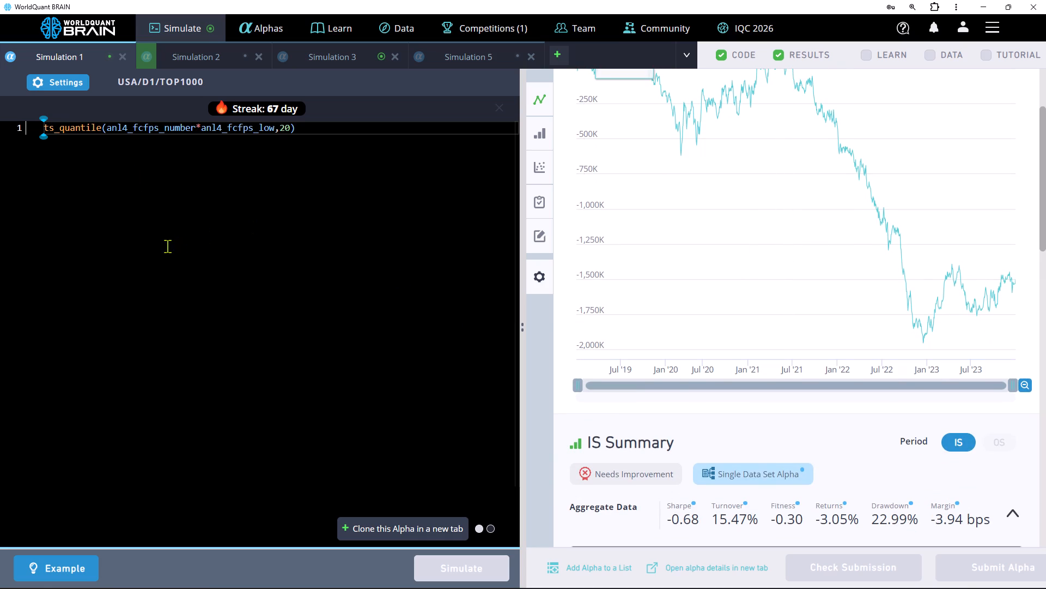
{"action": "left_click", "coordinate": [63, 86]}
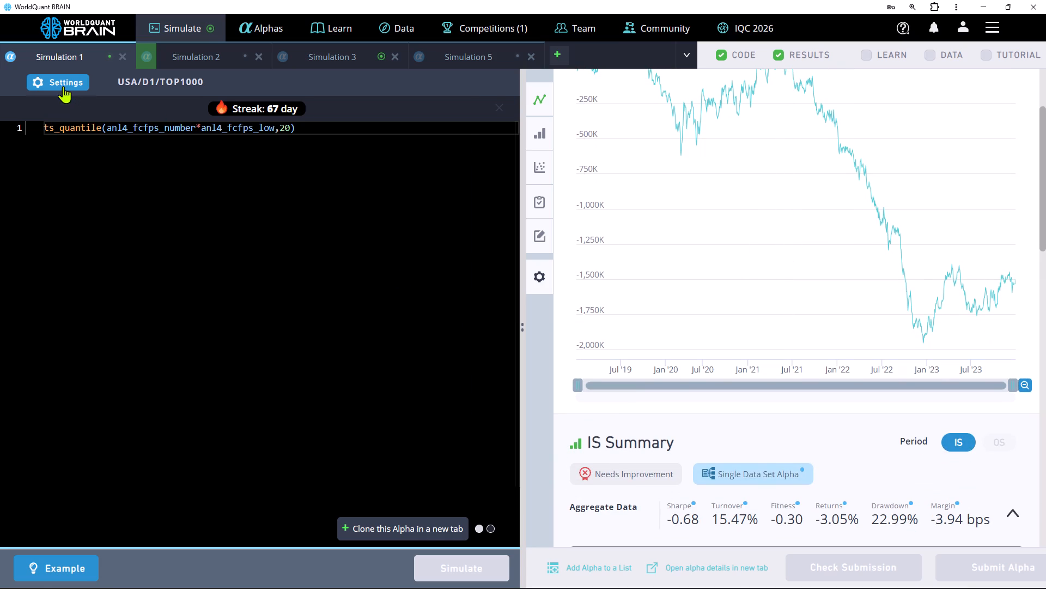
{"action": "left_click", "coordinate": [183, 285]}
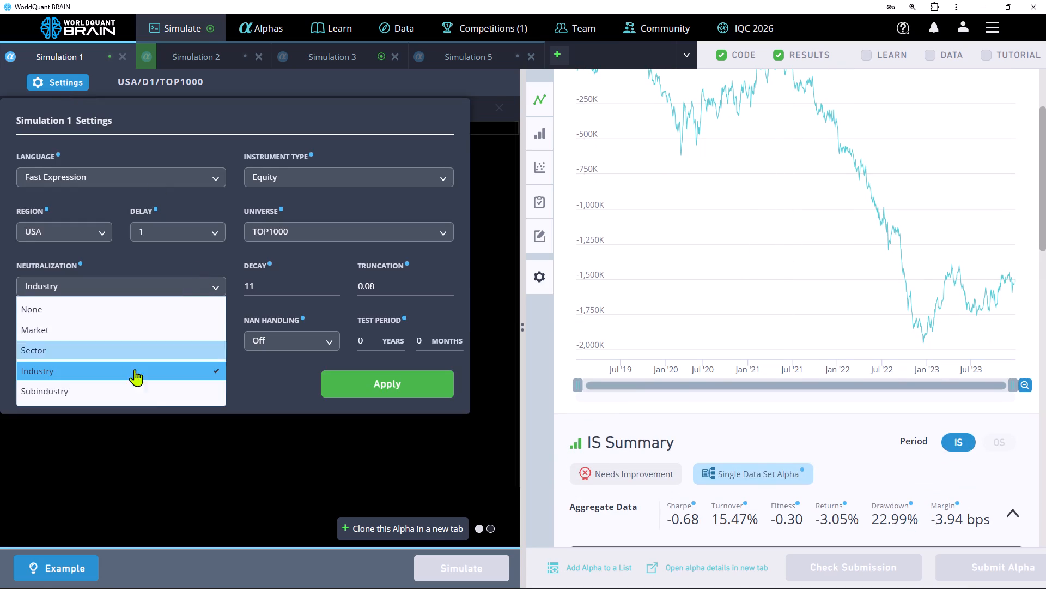
{"action": "left_click", "coordinate": [148, 388]}
{"action": "left_click", "coordinate": [394, 394]}
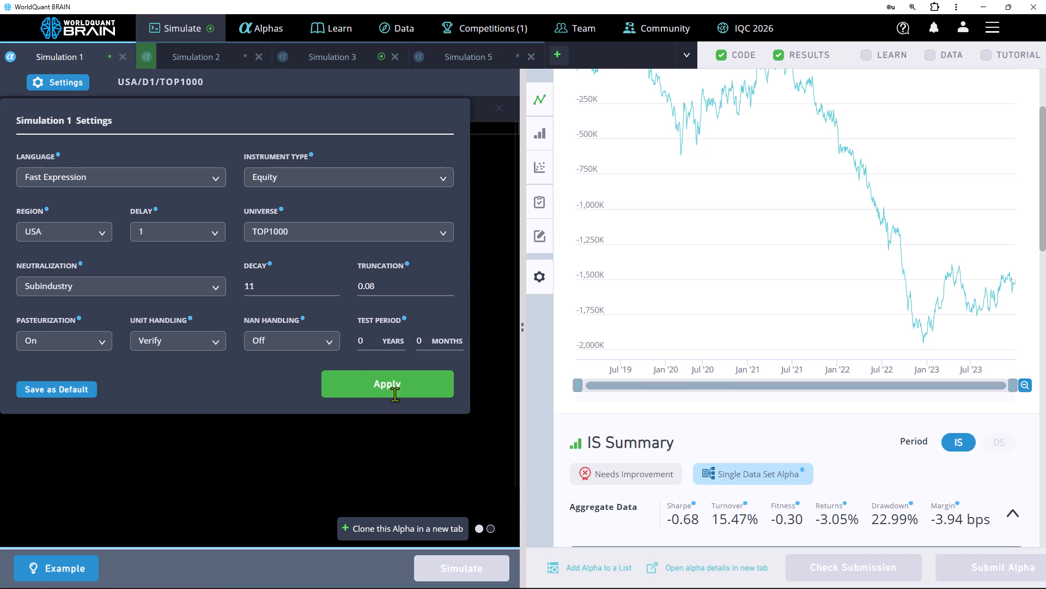
{"action": "left_click", "coordinate": [484, 562]}
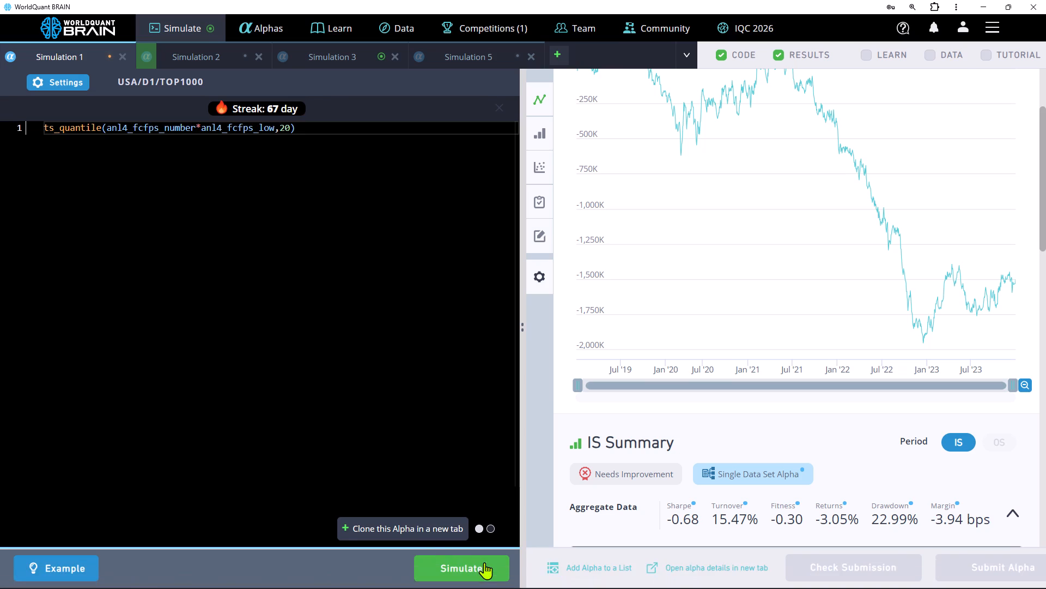
Examine Simulation 3's PnL chart, yearly IS summary and failed IS tests.
{"action": "left_click", "coordinate": [339, 57]}
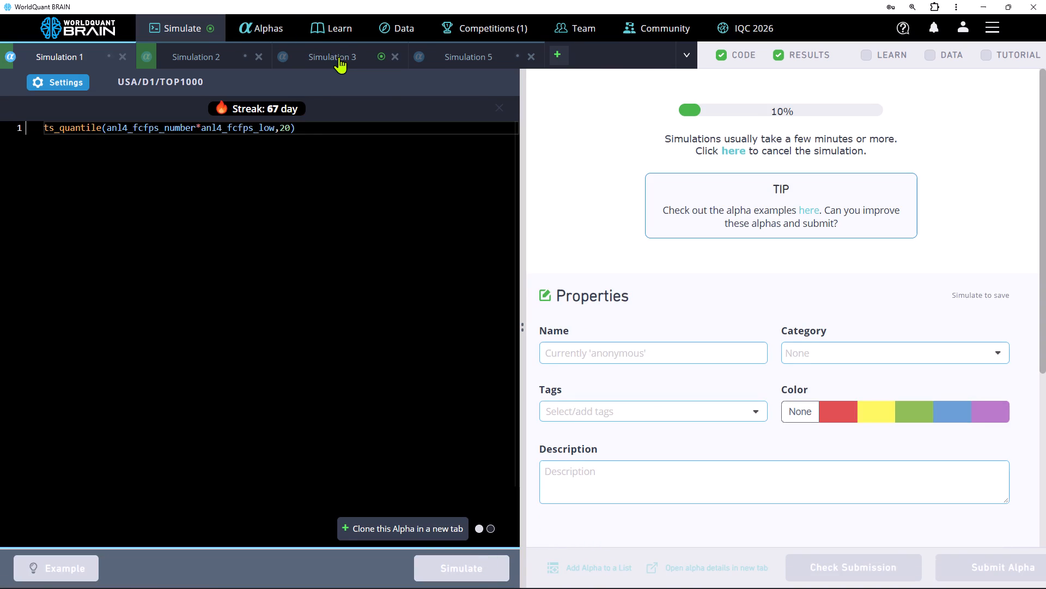
{"action": "scroll", "coordinate": [808, 257], "scroll_direction": "down", "scroll_amount": 3}
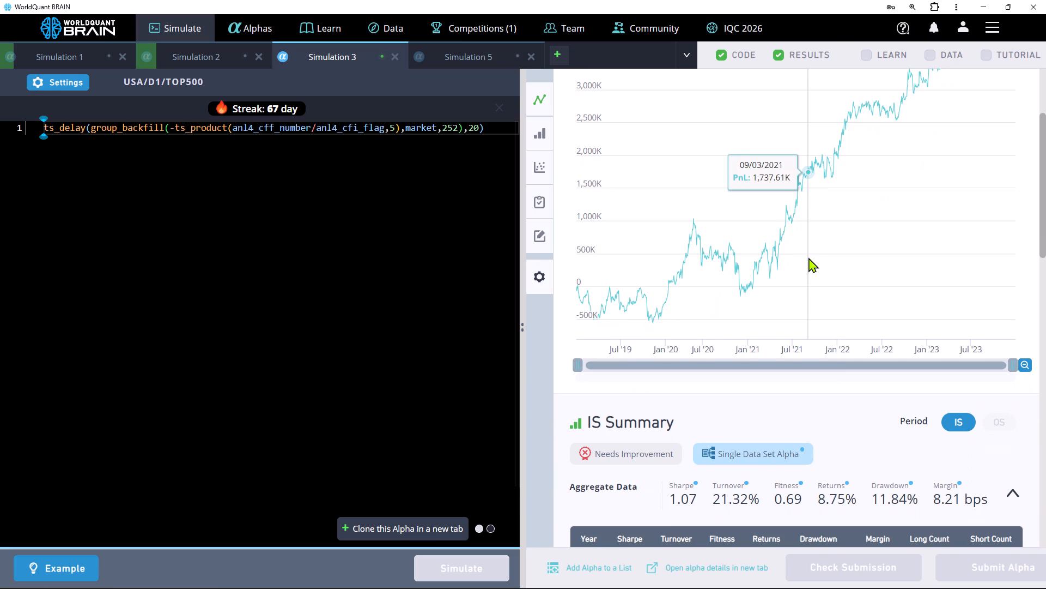
{"action": "scroll", "coordinate": [808, 257], "scroll_direction": "down", "scroll_amount": 3}
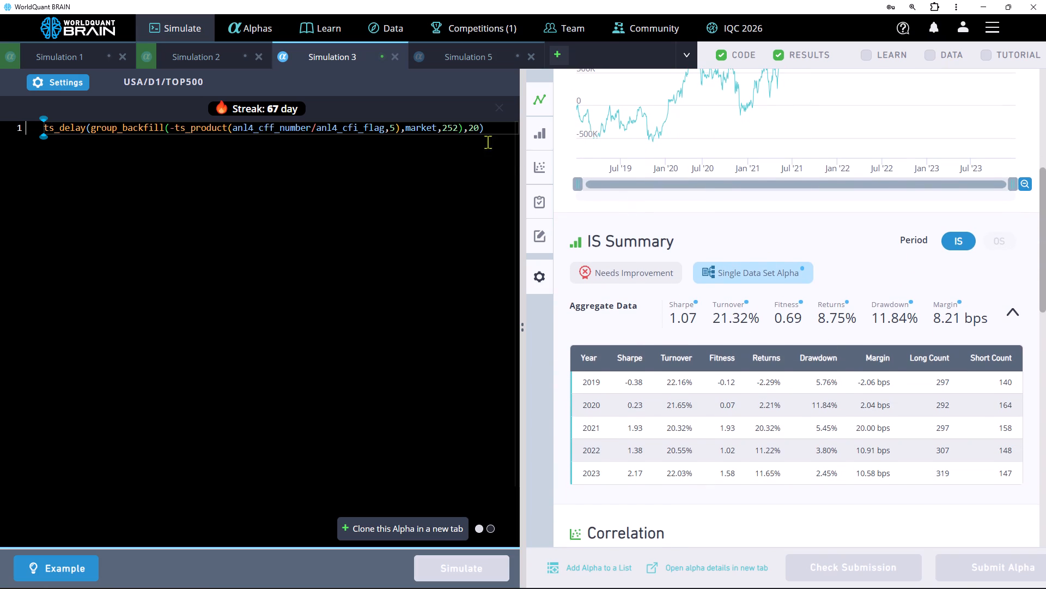
{"action": "scroll", "coordinate": [731, 305], "scroll_direction": "down", "scroll_amount": 1}
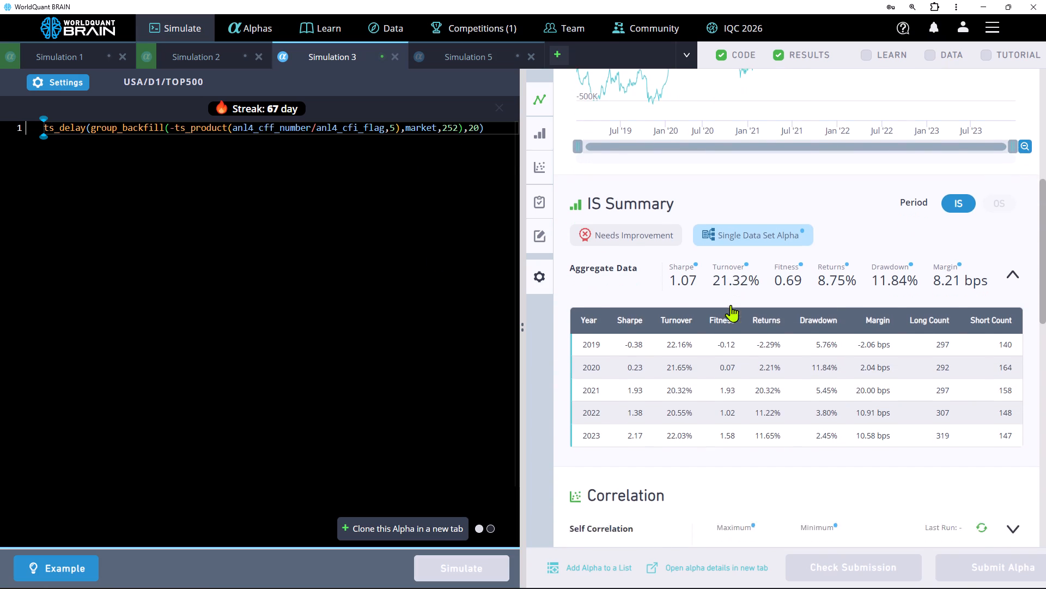
{"action": "scroll", "coordinate": [731, 305], "scroll_direction": "down", "scroll_amount": 5}
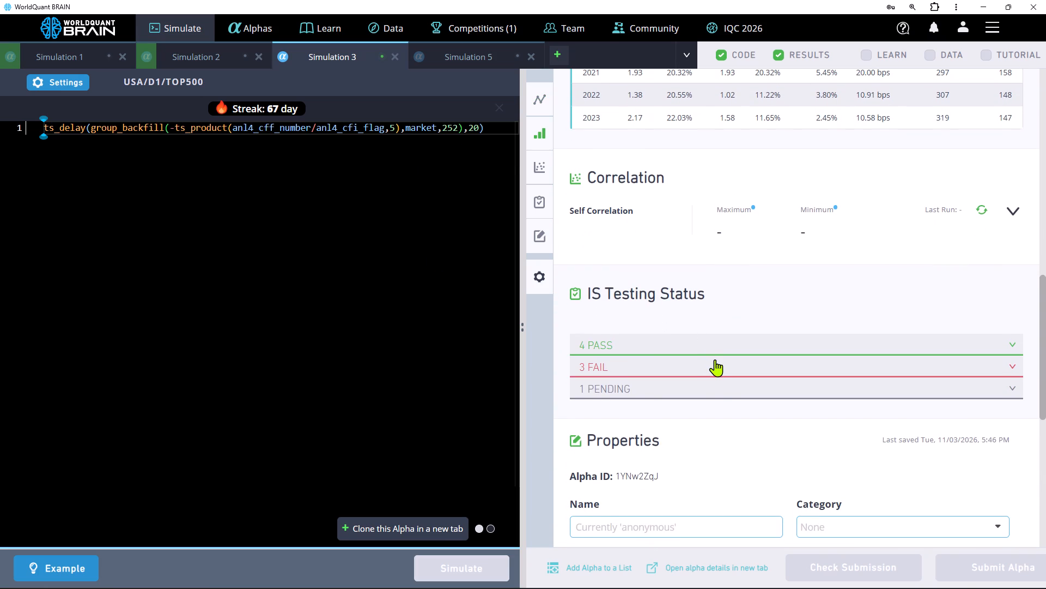
{"action": "left_click", "coordinate": [715, 359]}
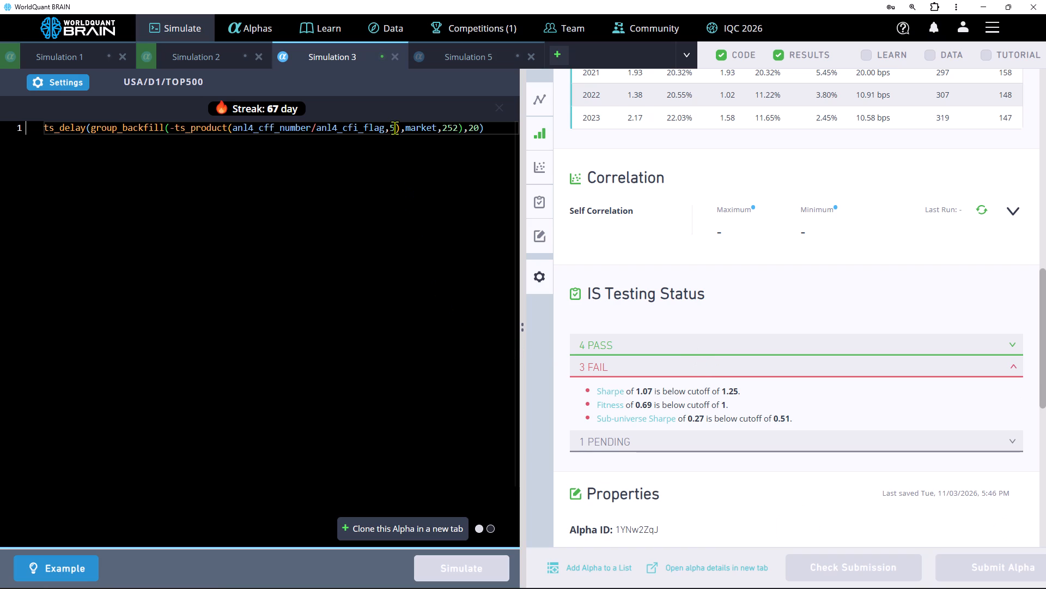
Set the neutralization of Simulation 3 to Sector and apply the settings.
{"action": "left_click", "coordinate": [436, 125]}
{"action": "left_click", "coordinate": [436, 125]}
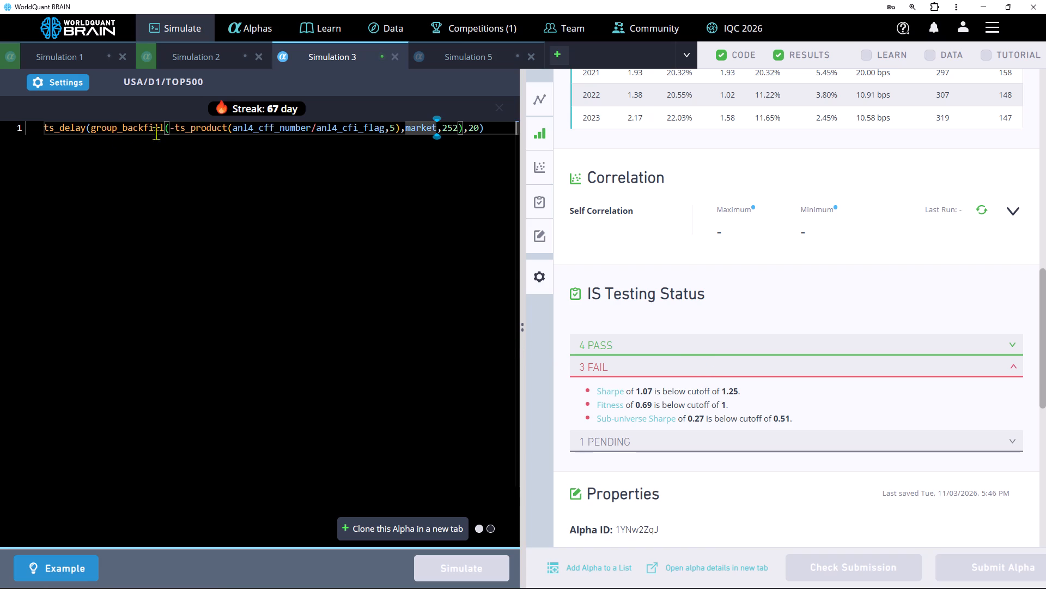
{"action": "left_click", "coordinate": [55, 77]}
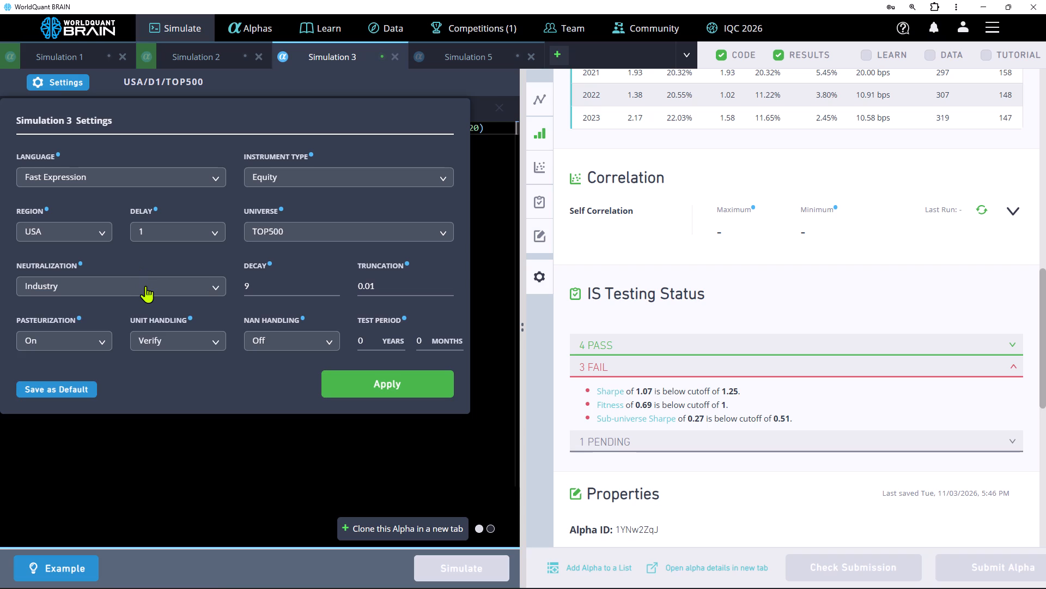
{"action": "left_click", "coordinate": [145, 286]}
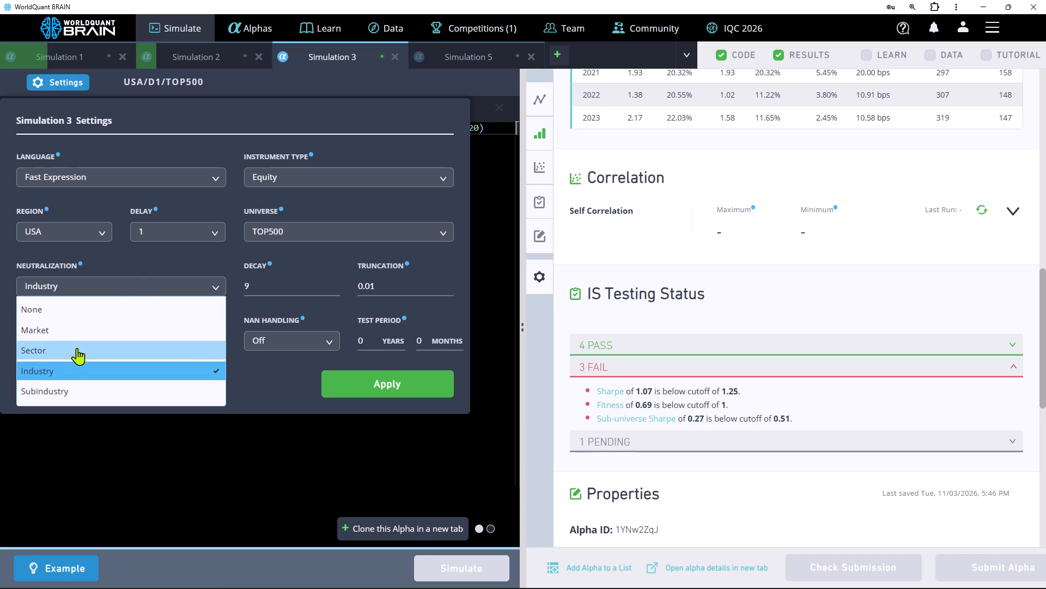
{"action": "left_click", "coordinate": [77, 348]}
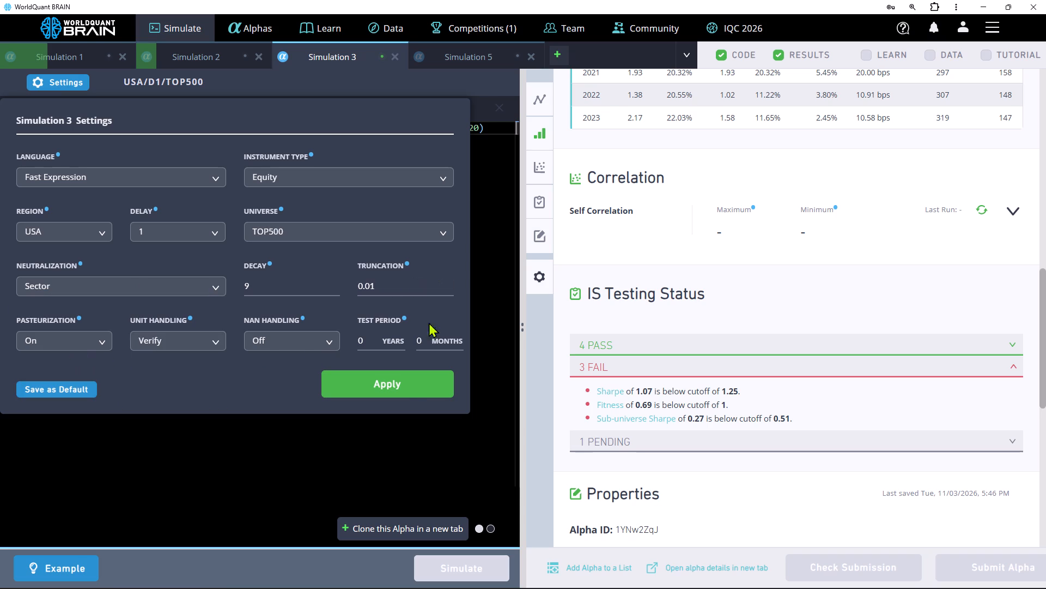
{"action": "left_click", "coordinate": [404, 377]}
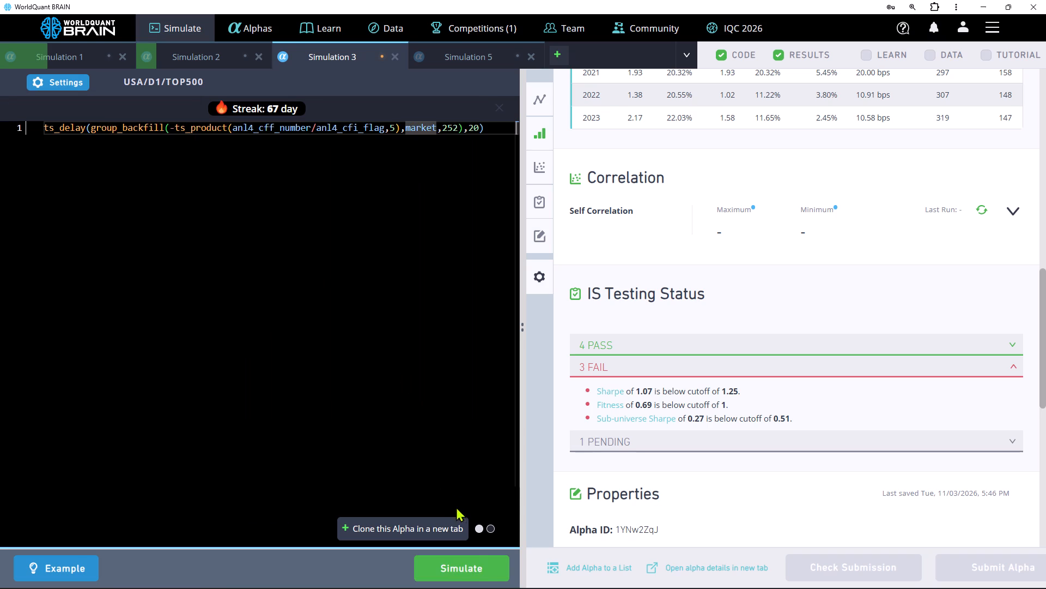
Lower the decay in Simulation 3's settings, apply the change, and simulate the alpha.
{"action": "left_click", "coordinate": [58, 80]}
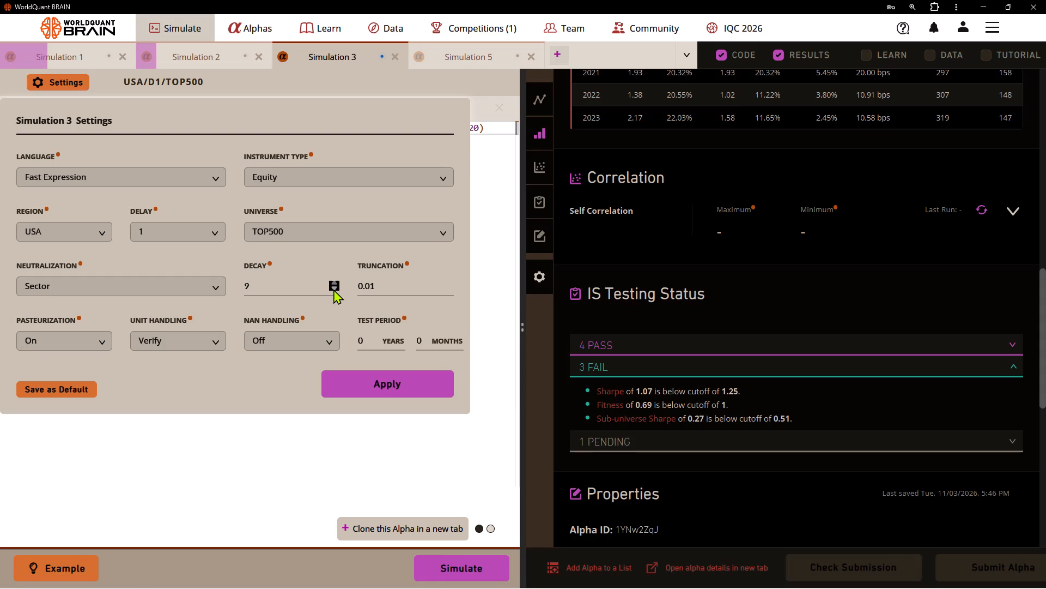
{"action": "left_click", "coordinate": [333, 289]}
{"action": "key", "text": "space"}
{"action": "key", "text": "space"}
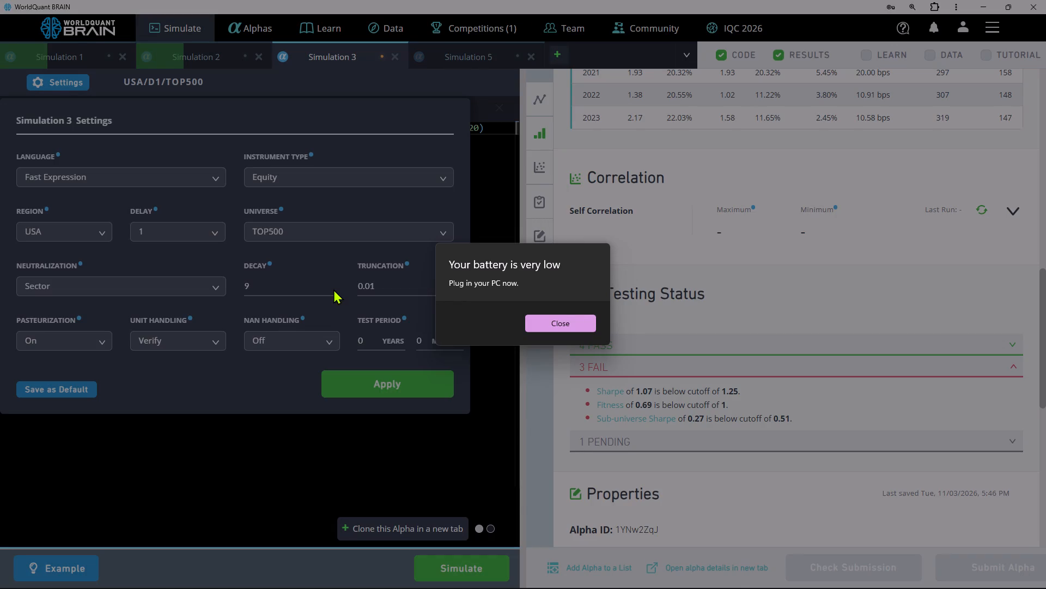
{"action": "left_click", "coordinate": [562, 322]}
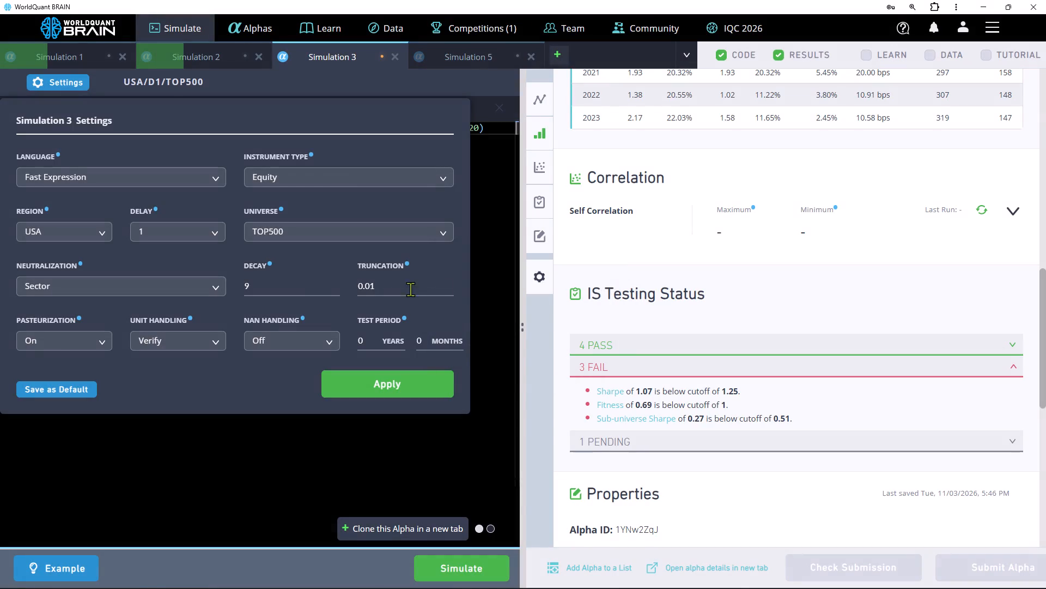
{"action": "double_click", "coordinate": [331, 287]}
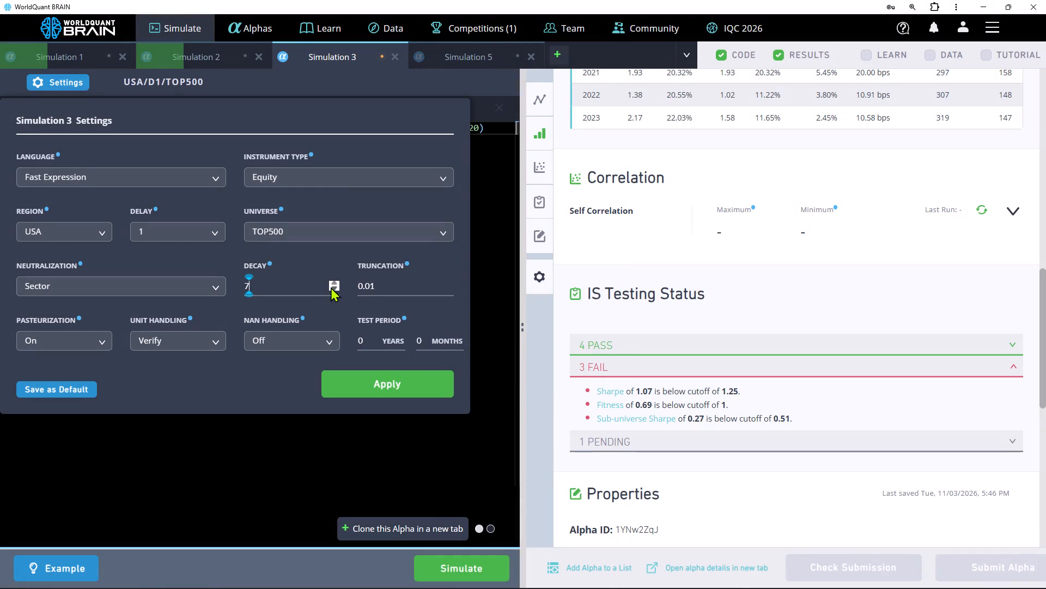
{"action": "left_click", "coordinate": [331, 287]}
{"action": "left_click", "coordinate": [402, 375]}
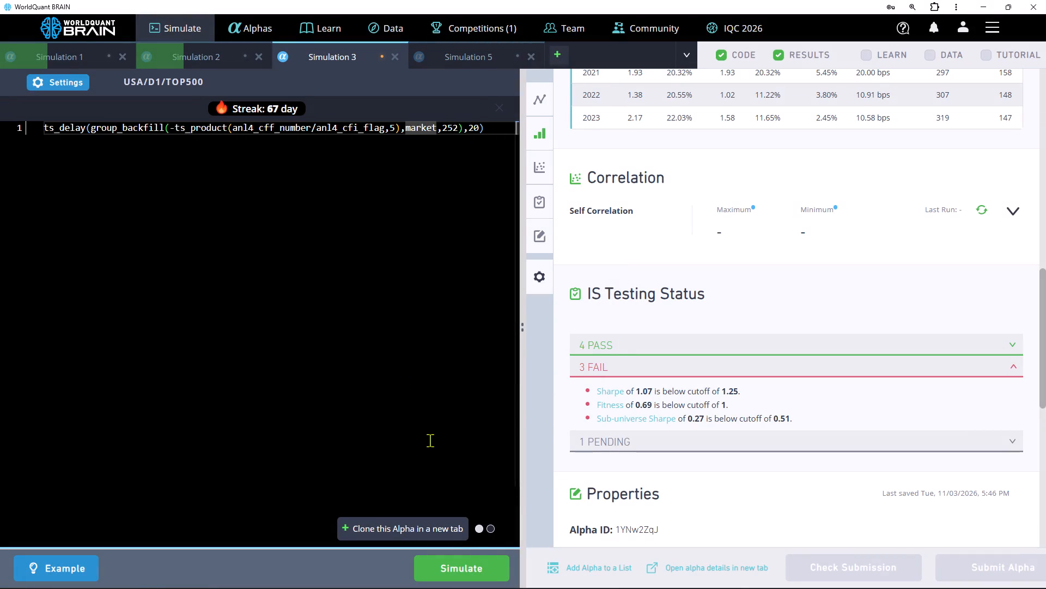
{"action": "left_click", "coordinate": [491, 572]}
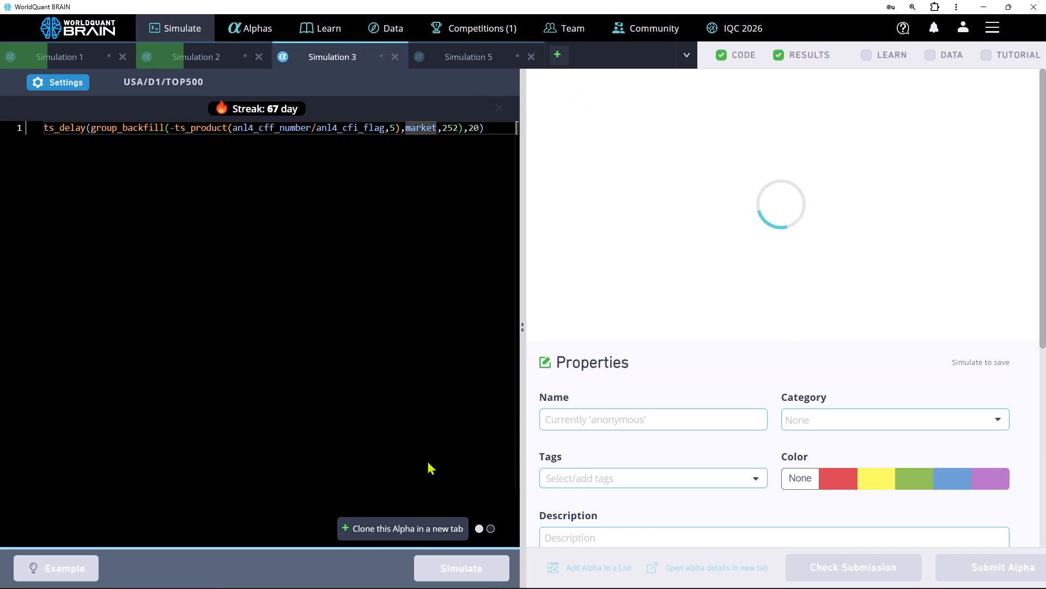
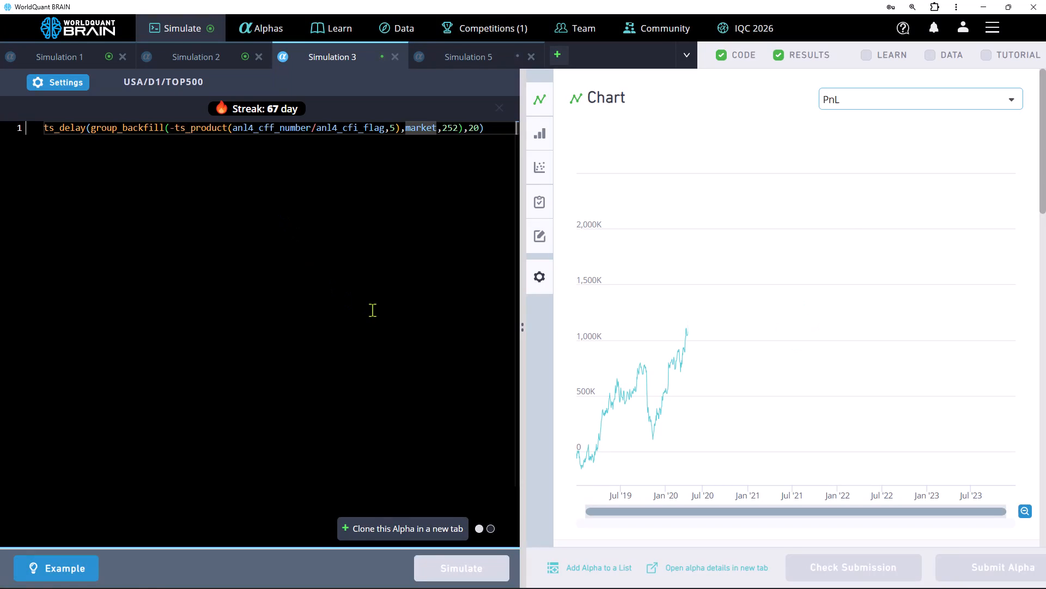
Set Simulation 3's neutralization to Subindustry, apply the settings, and simulate the alpha again.
{"action": "left_click", "coordinate": [372, 310]}
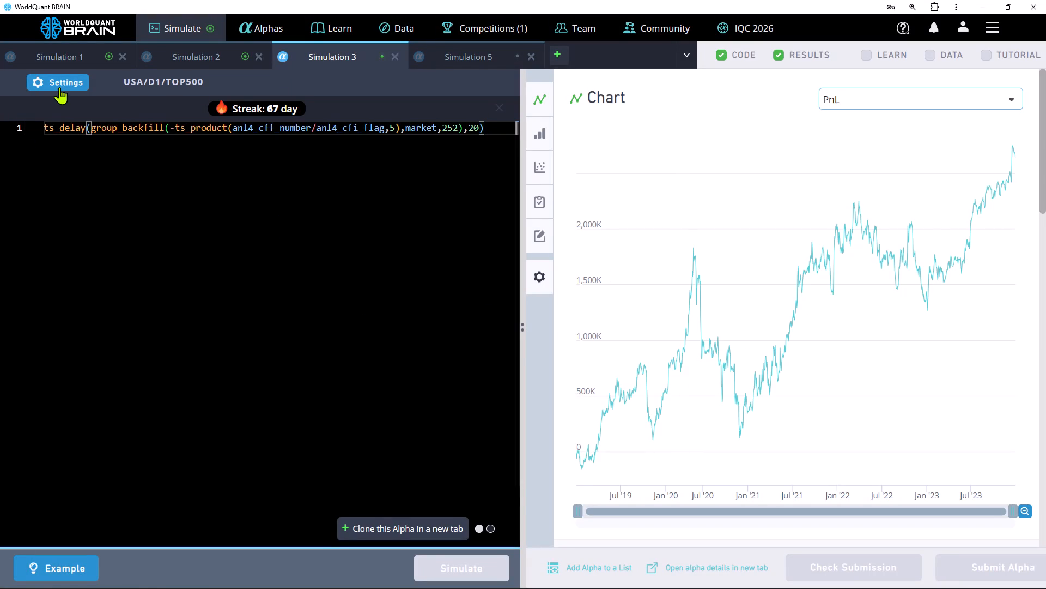
{"action": "left_click", "coordinate": [58, 83]}
{"action": "left_click", "coordinate": [124, 284]}
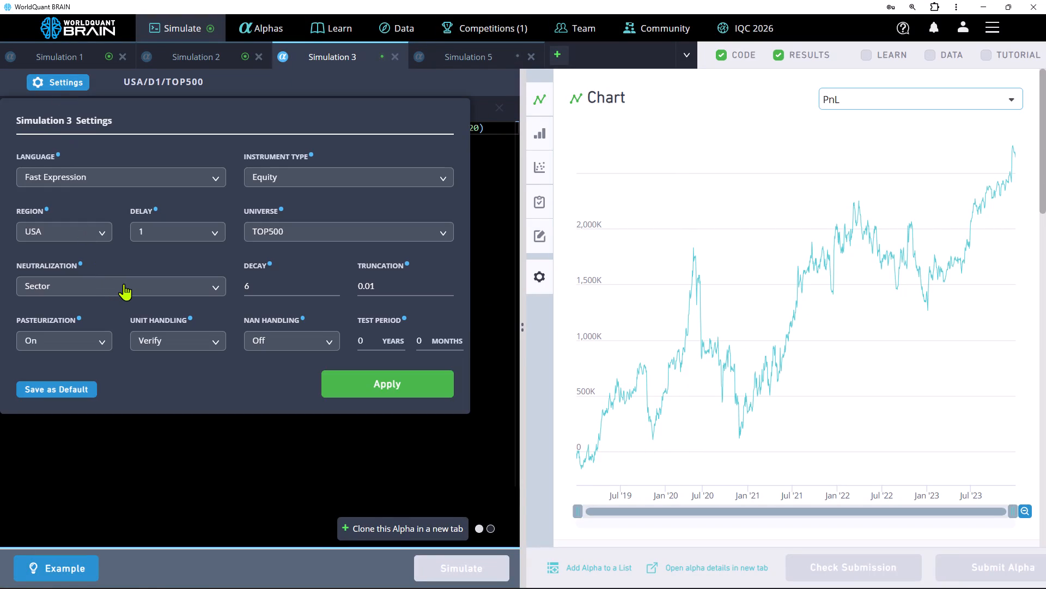
{"action": "left_click", "coordinate": [112, 389]}
{"action": "left_click", "coordinate": [364, 387]}
{"action": "left_click", "coordinate": [484, 563]}
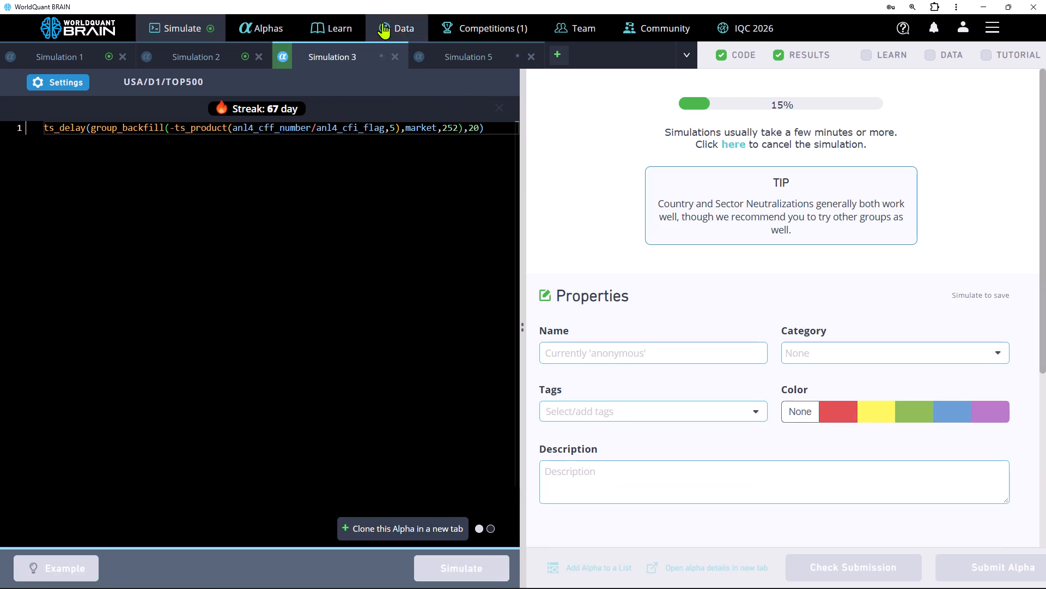
Simulate the unchanged group_backfill alpha in Simulation 5, keeping the results pane shown.
{"action": "left_click", "coordinate": [488, 60]}
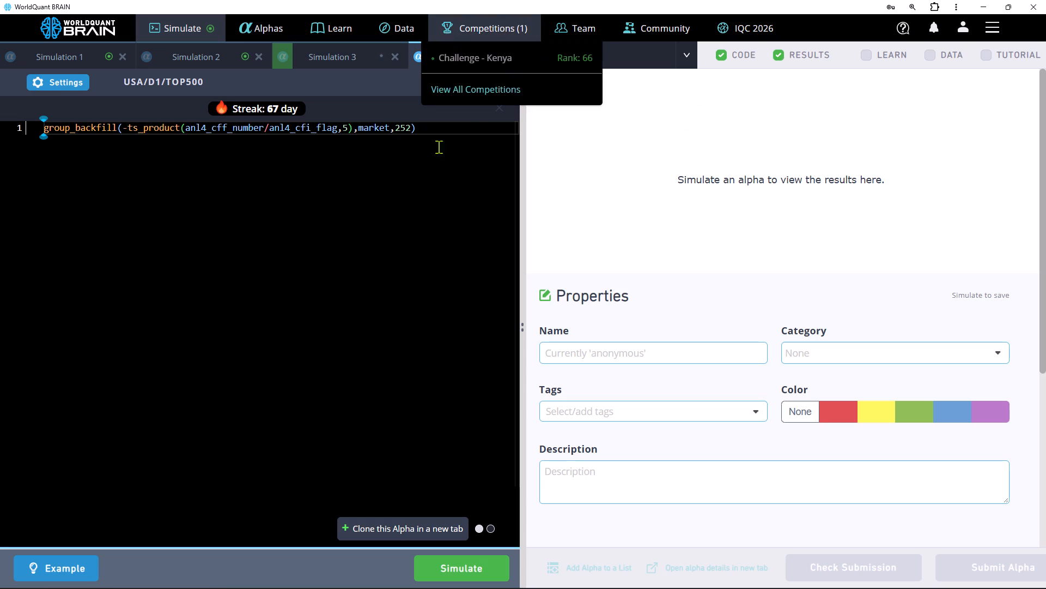
{"action": "left_click", "coordinate": [790, 58]}
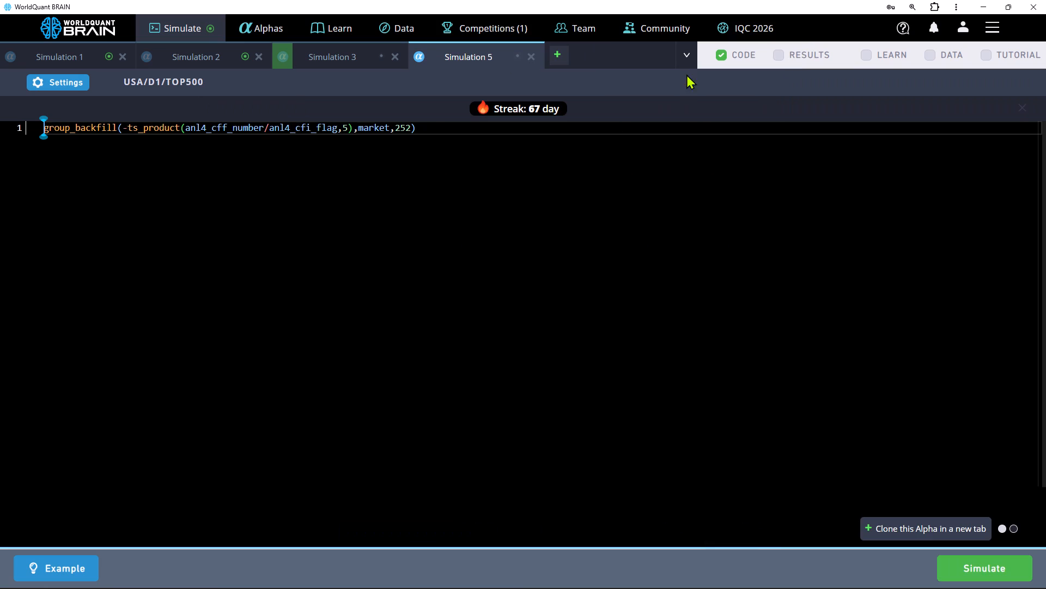
{"action": "left_click", "coordinate": [788, 47]}
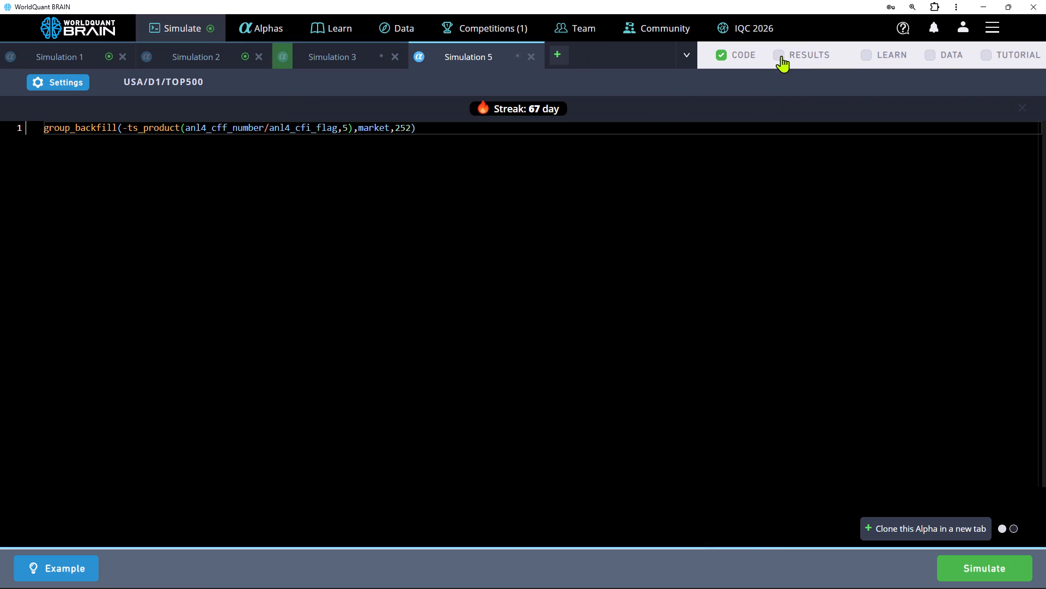
{"action": "left_click", "coordinate": [780, 57]}
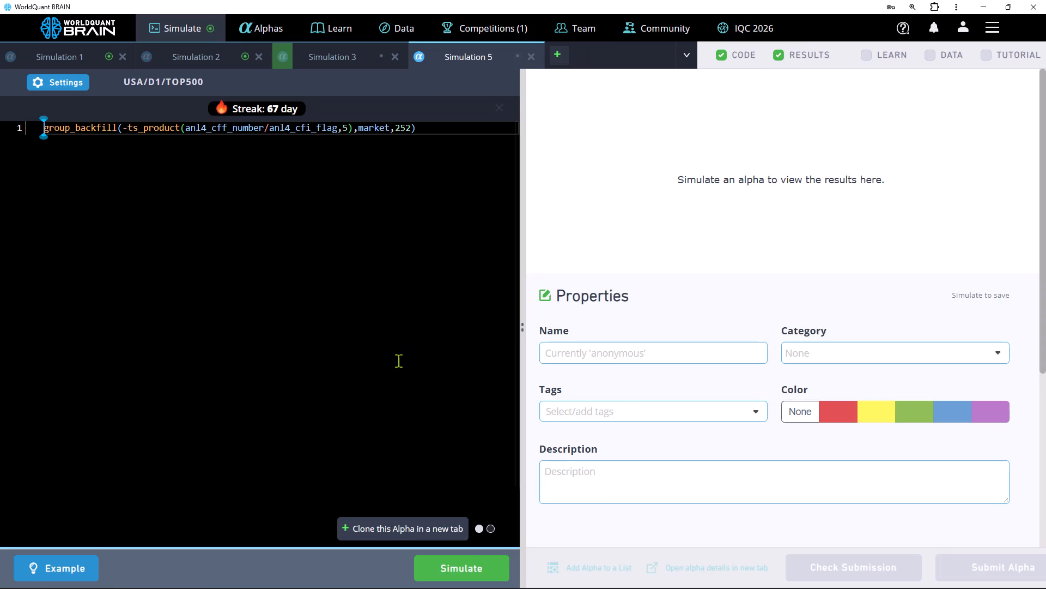
{"action": "left_click", "coordinate": [475, 564]}
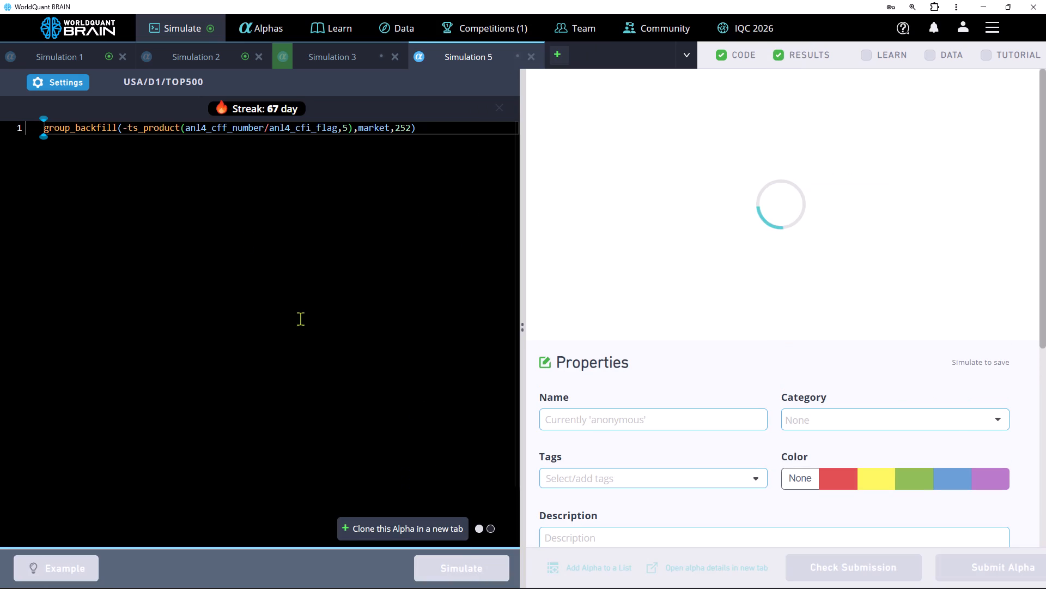
Replace the outer ts_scale operator with ts_zscore in Simulation 2's expression and simulate the alpha.
{"action": "left_click", "coordinate": [194, 55]}
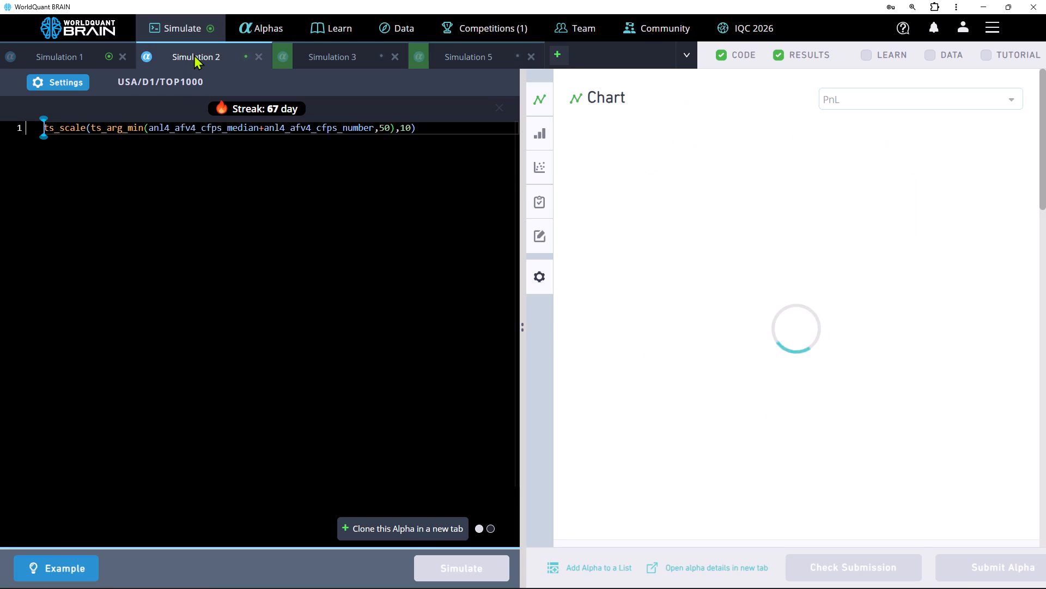
{"action": "left_click", "coordinate": [87, 129]}
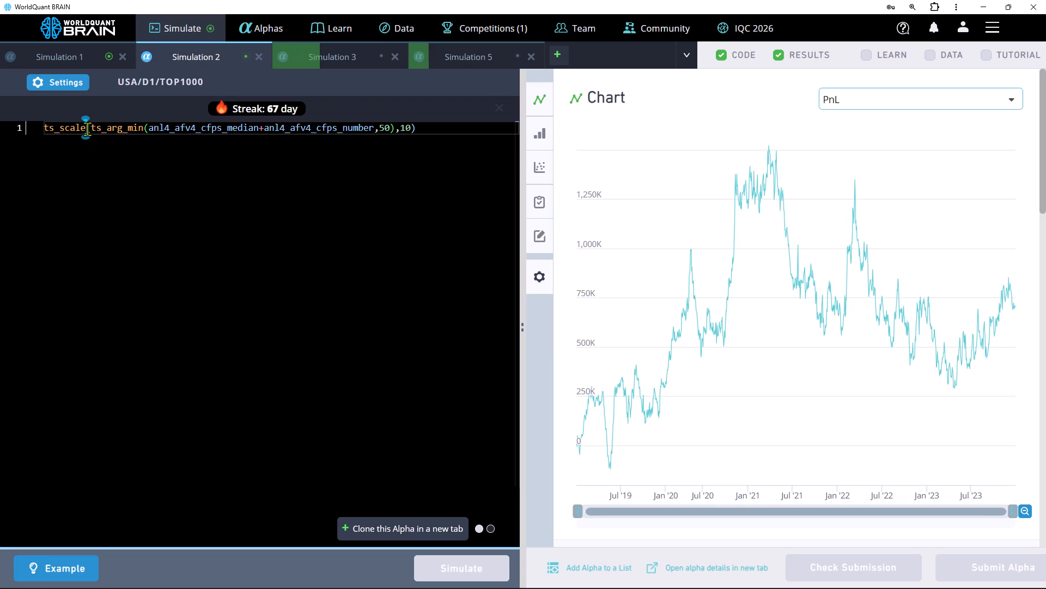
{"action": "key", "text": "BackSpace"}
{"action": "key", "text": "BackSpace"}
{"action": "key", "text": "BackSpace"}
{"action": "key", "text": "BackSpace"}
{"action": "key", "text": "BackSpace"}
{"action": "key", "text": "BackSpace"}
{"action": "key", "text": "BackSpace"}
{"action": "key", "text": "BackSpace"}
{"action": "key", "text": "BackSpace"}
{"action": "key", "text": "BackSpace"}
{"action": "key", "text": "BackSpace"}
{"action": "key", "text": "BackSpace"}
{"action": "key", "text": "BackSpace"}
{"action": "key", "text": "BackSpace"}
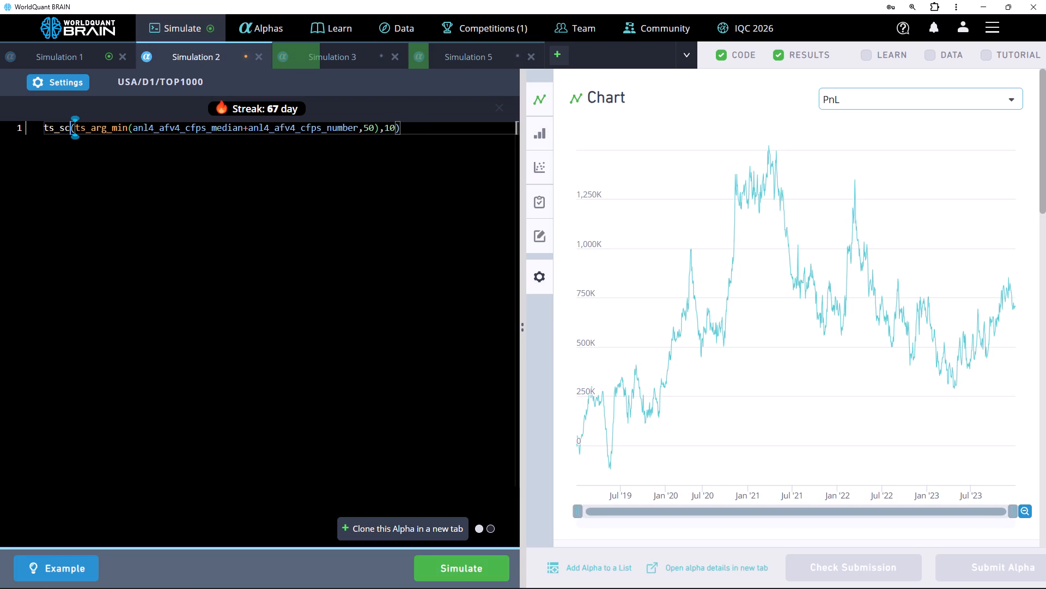
{"action": "type", "text": "ts"}
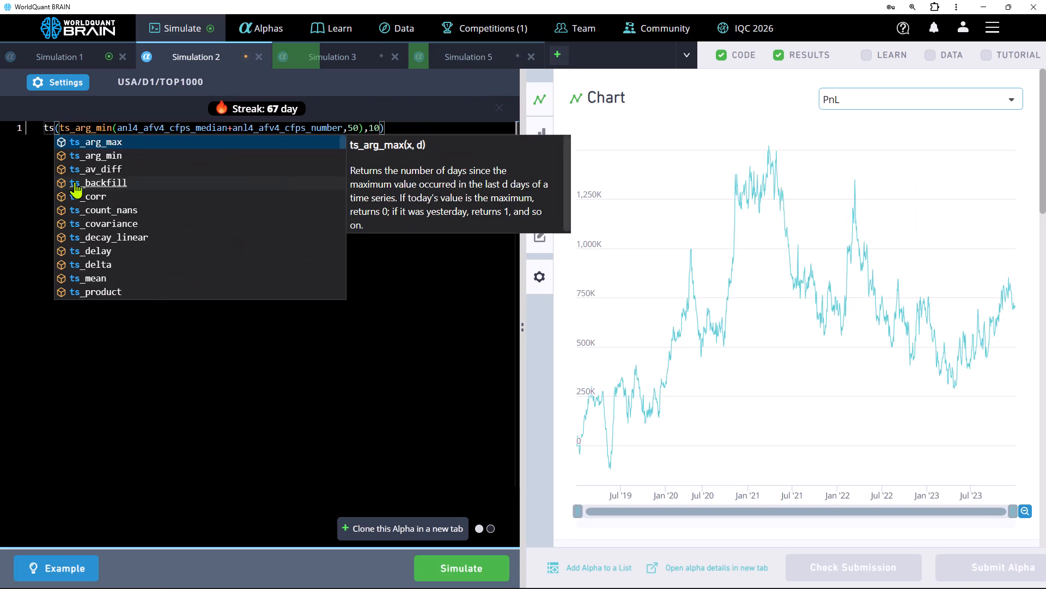
{"action": "scroll", "coordinate": [141, 232], "scroll_direction": "down", "scroll_amount": 4}
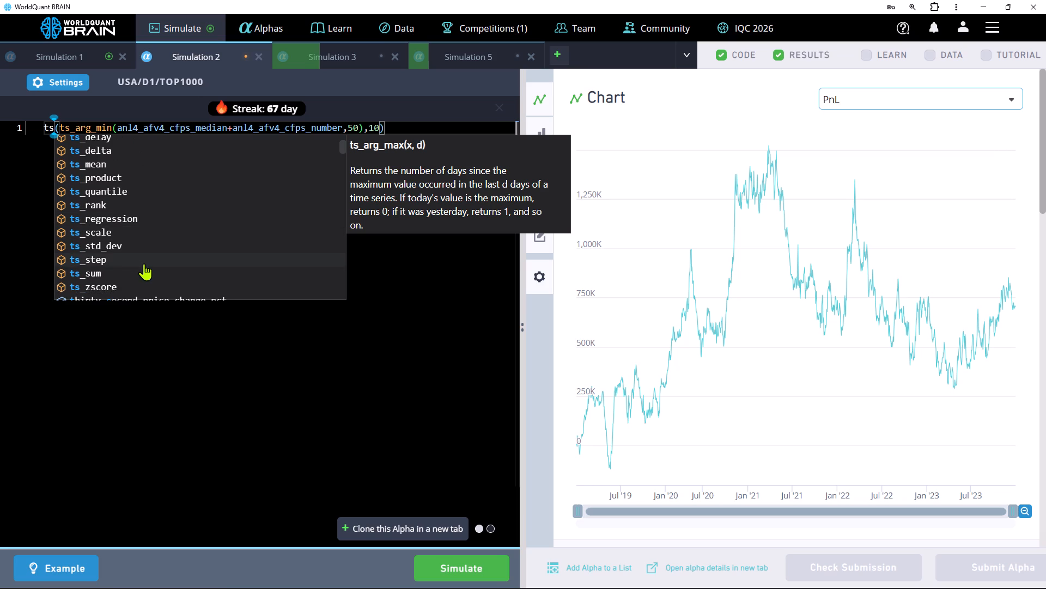
{"action": "left_click", "coordinate": [155, 280]}
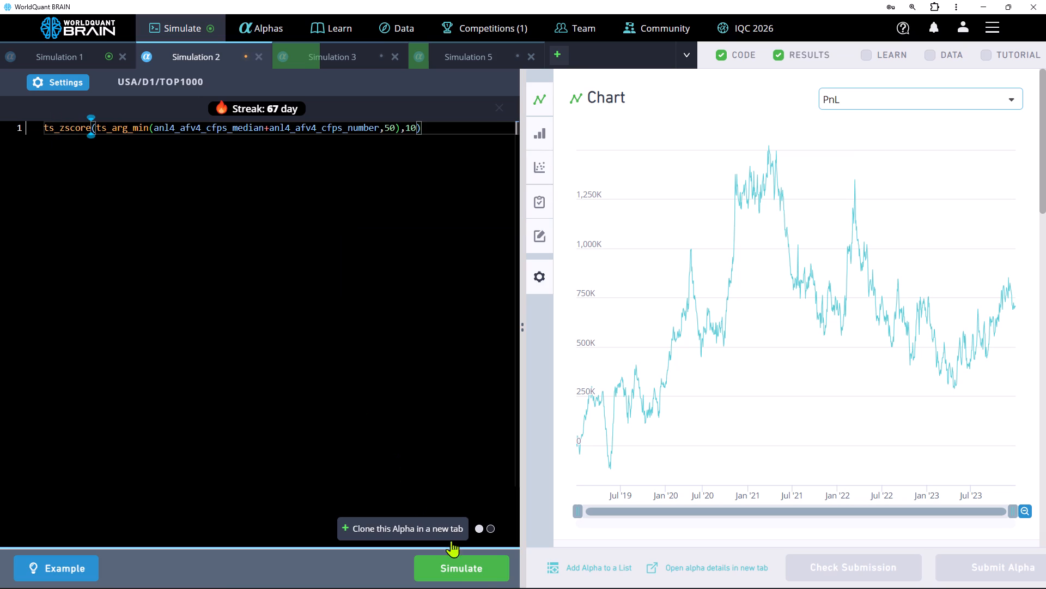
{"action": "left_click", "coordinate": [478, 574]}
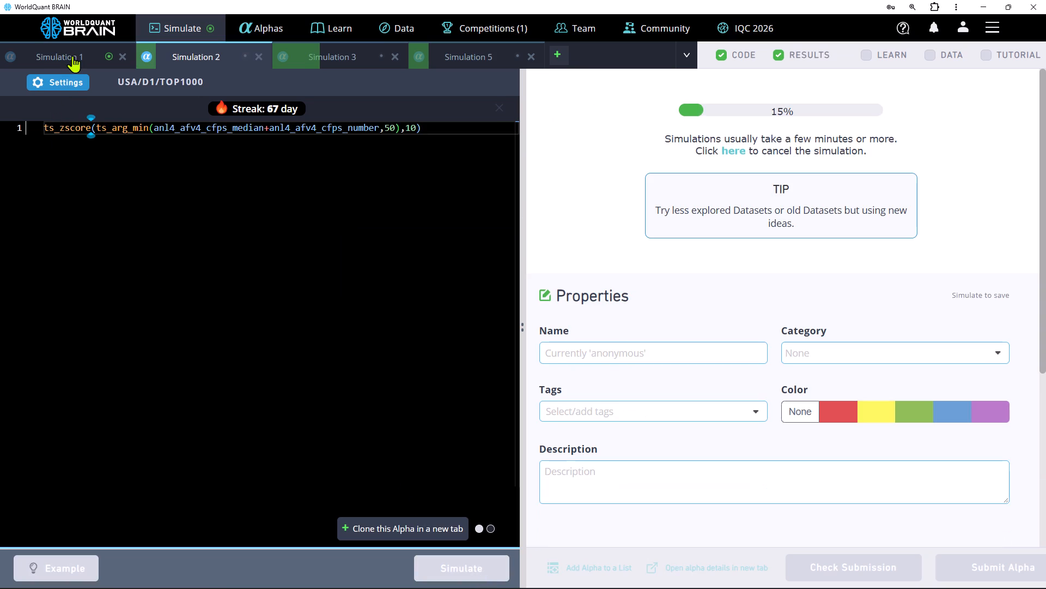
Open Simulation 1 to check the PnL chart of its ts_quantile alpha.
{"action": "left_click", "coordinate": [72, 56]}
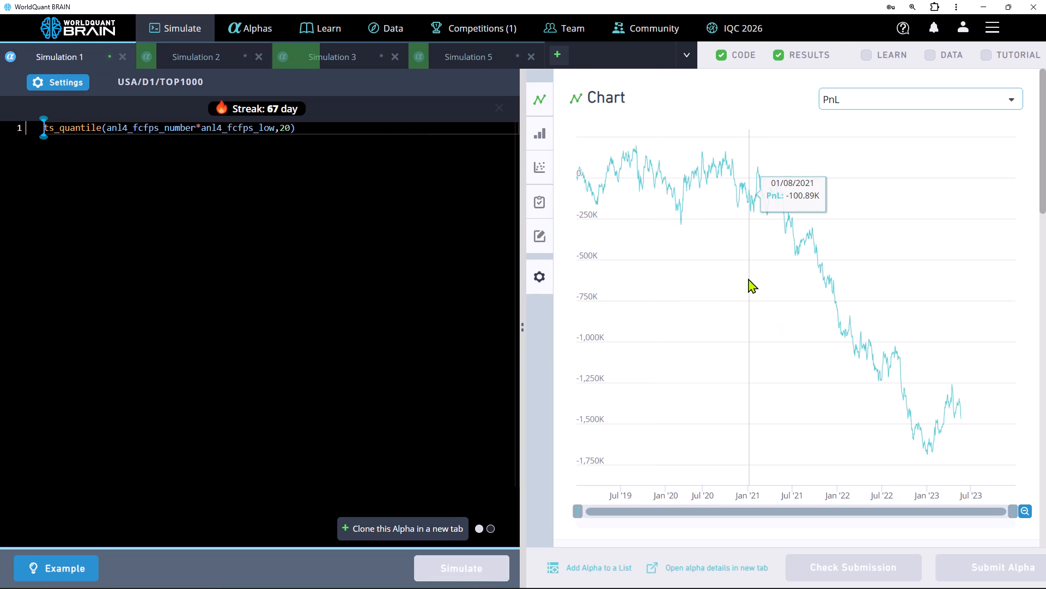
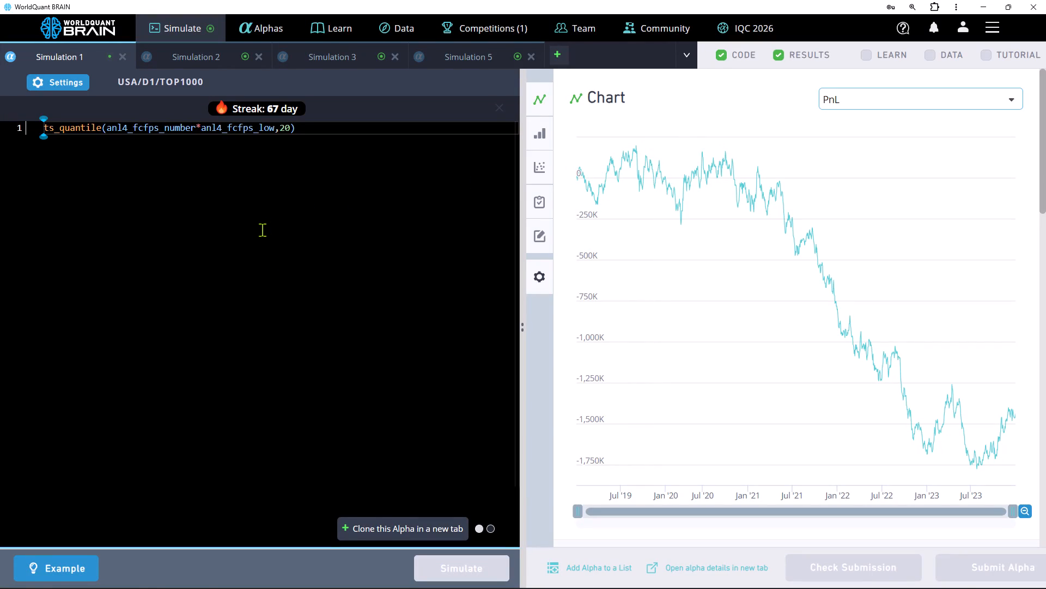
Set the ts_quantile lookback to 60 in Simulation 1's expression and simulate the alpha.
{"action": "left_click", "coordinate": [285, 128]}
{"action": "key", "text": "BackSpace"}
{"action": "key", "text": "6"}
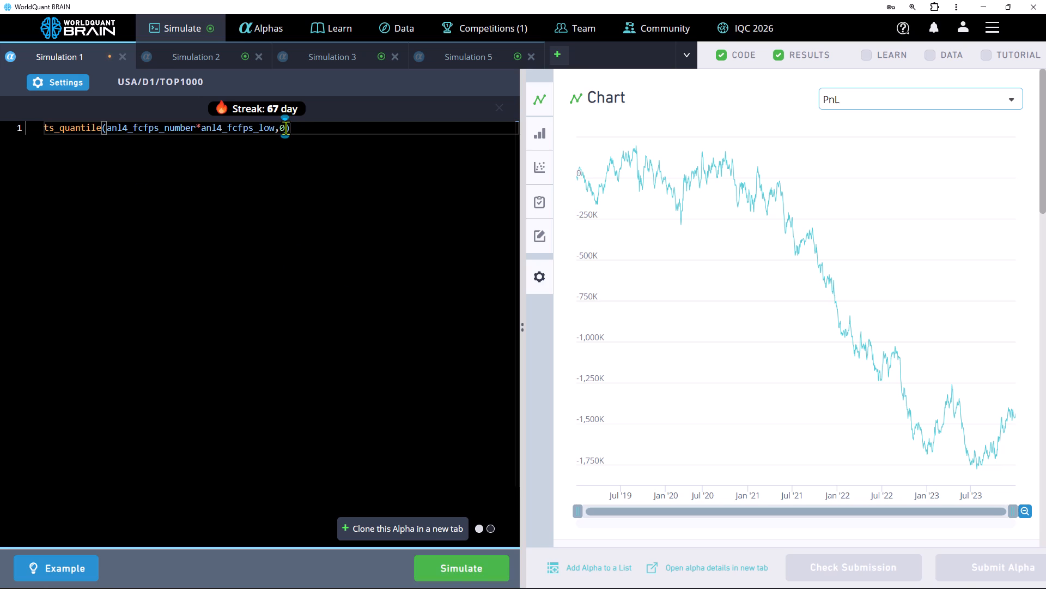
{"action": "left_click", "coordinate": [496, 566]}
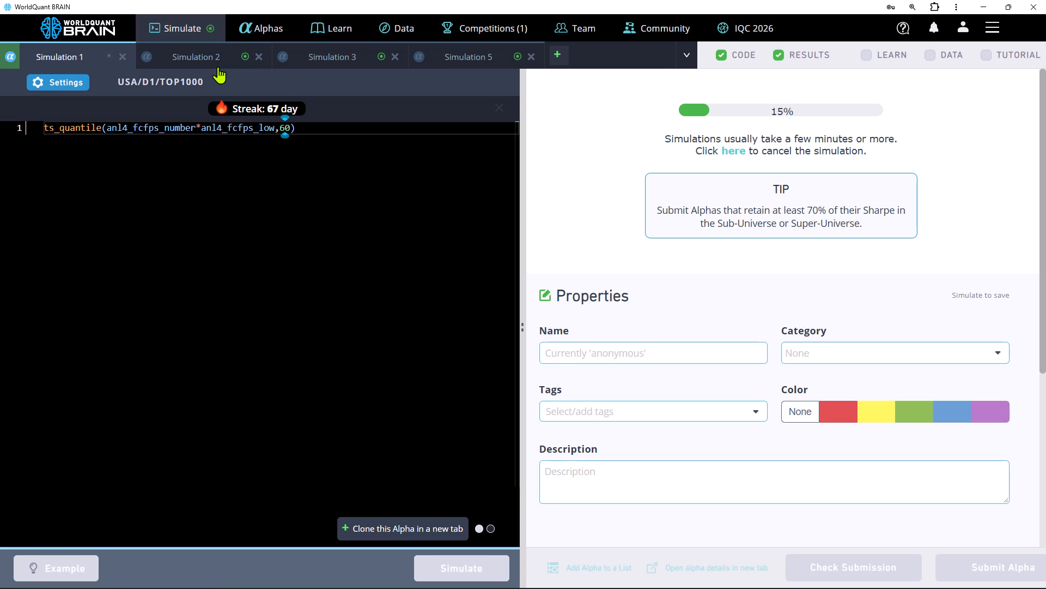
Set Simulation 3's neutralization to Industry, raise its decay by one increment, apply the settings, and simulate the alpha again.
{"action": "left_click", "coordinate": [210, 58]}
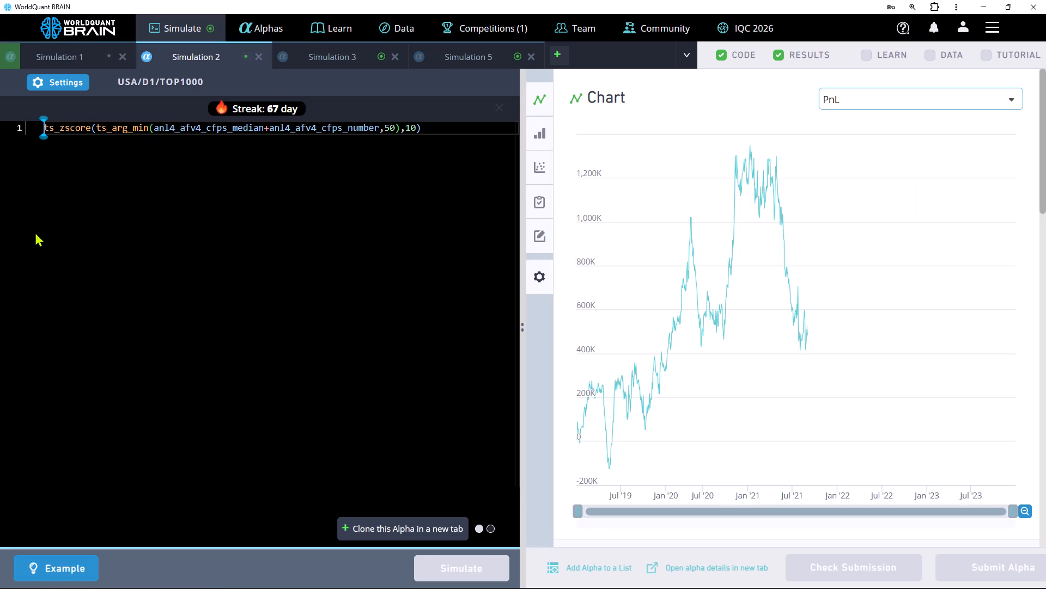
{"action": "left_click", "coordinate": [330, 54]}
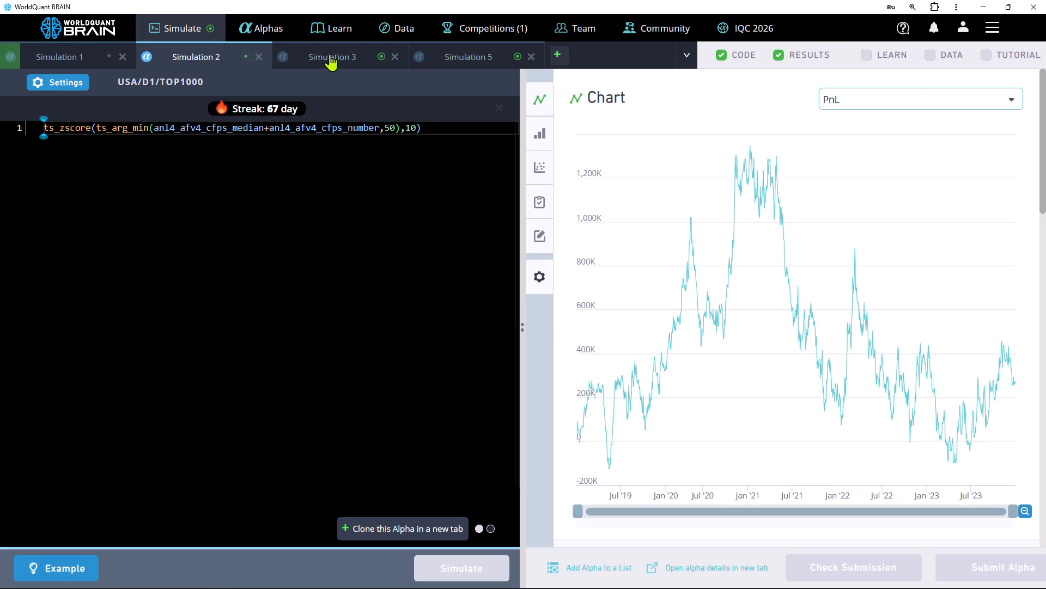
{"action": "scroll", "coordinate": [702, 291], "scroll_direction": "down", "scroll_amount": 1}
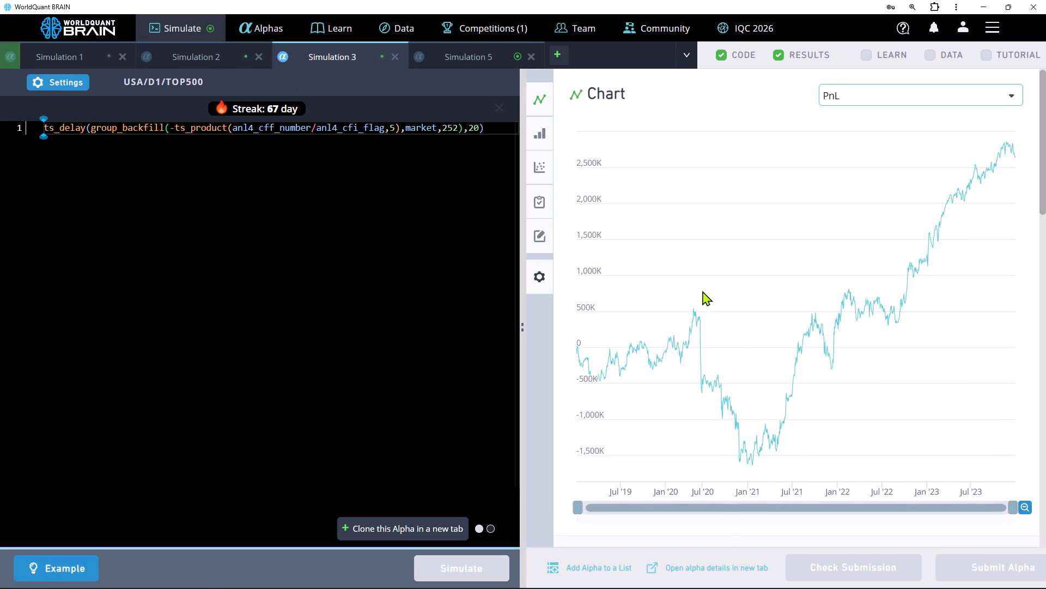
{"action": "scroll", "coordinate": [702, 291], "scroll_direction": "down", "scroll_amount": 3}
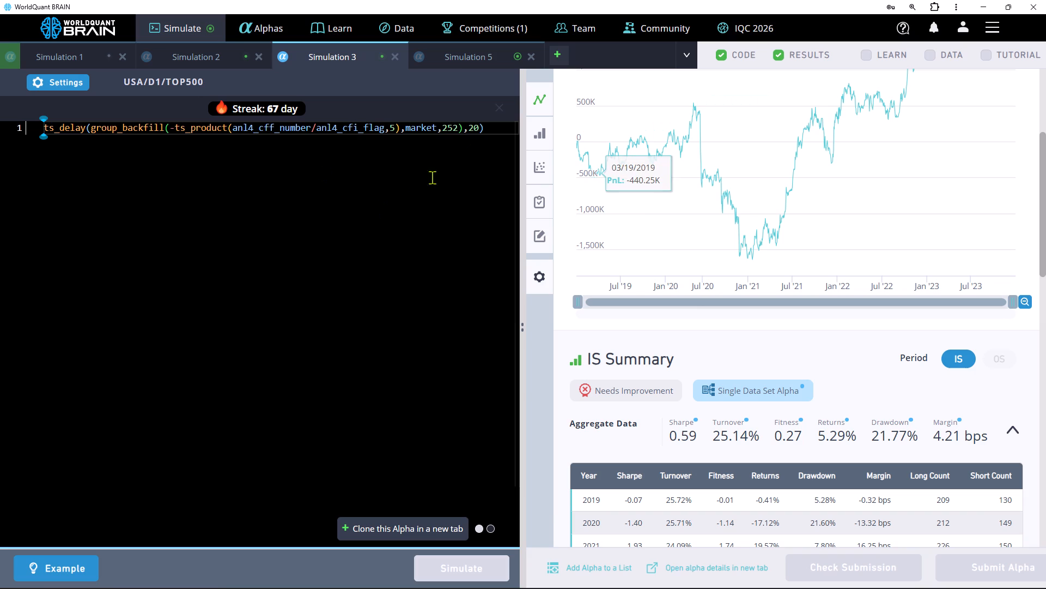
{"action": "left_click", "coordinate": [48, 78]}
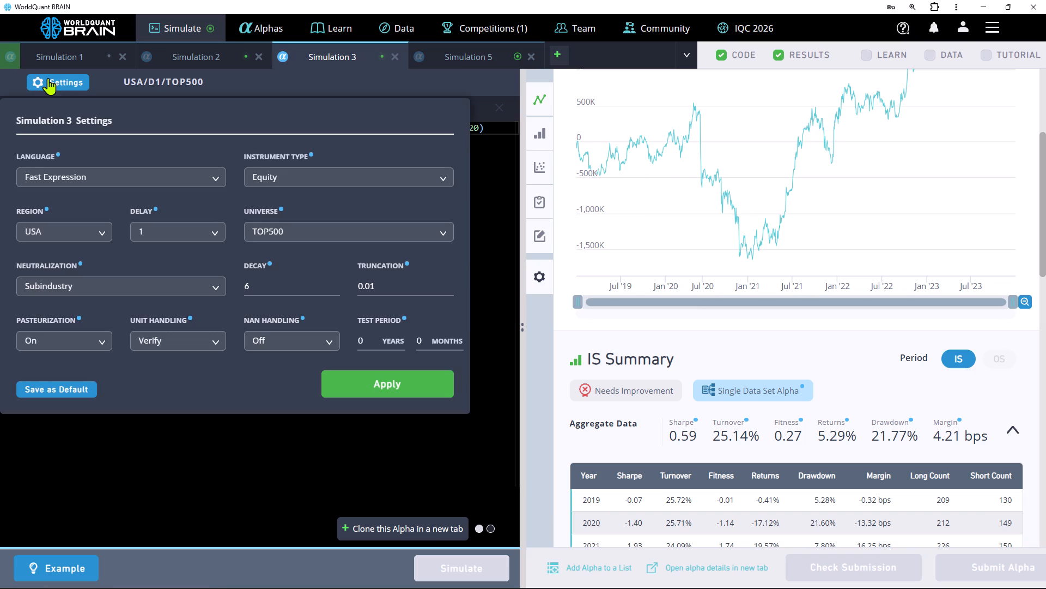
{"action": "left_click", "coordinate": [142, 285]}
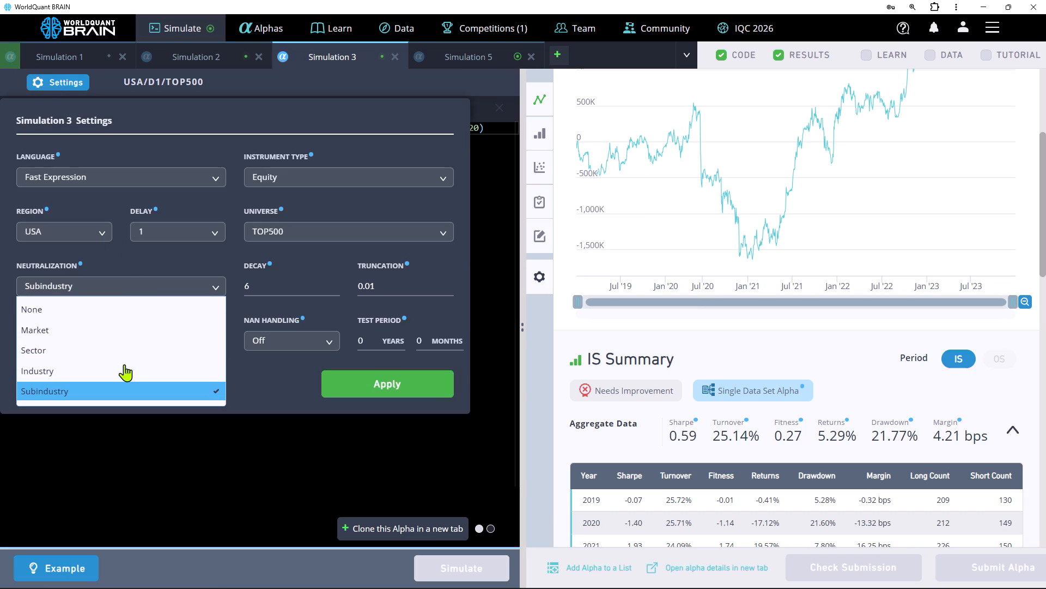
{"action": "left_click", "coordinate": [124, 364]}
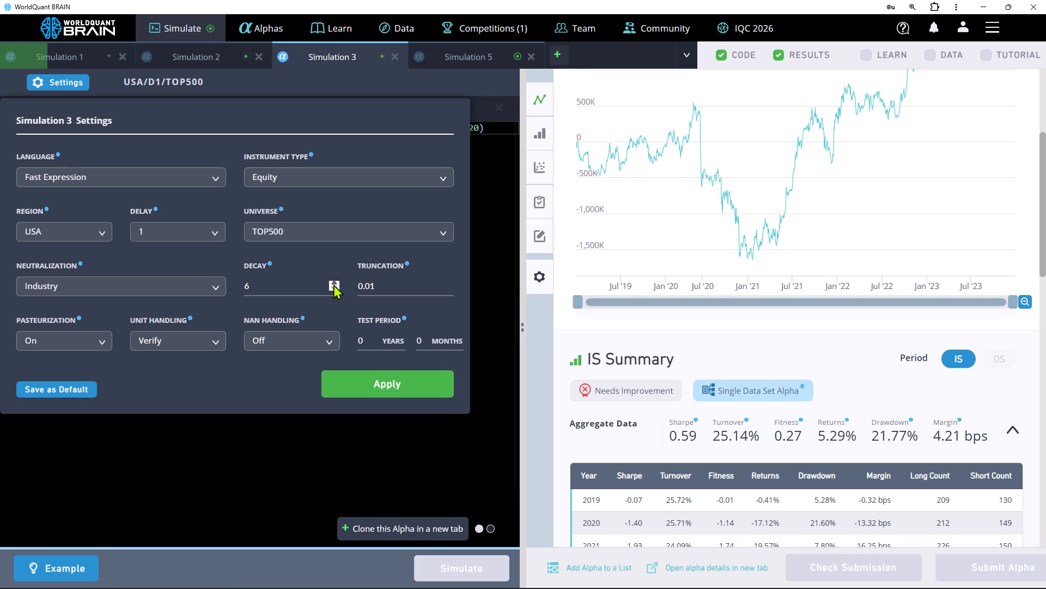
{"action": "left_click", "coordinate": [332, 283]}
{"action": "left_click", "coordinate": [377, 392]}
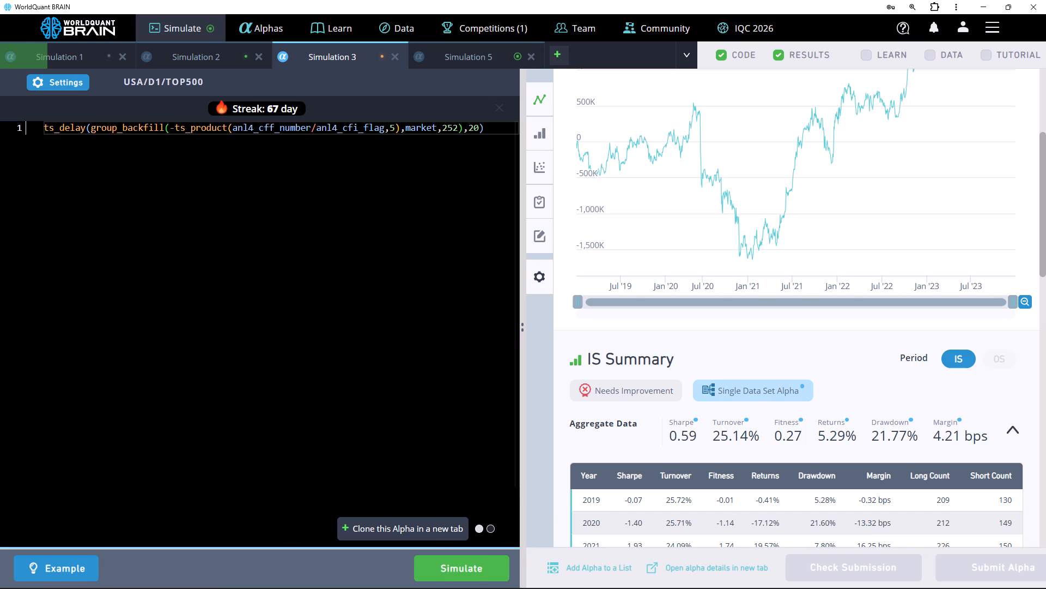
{"action": "left_click", "coordinate": [473, 567]}
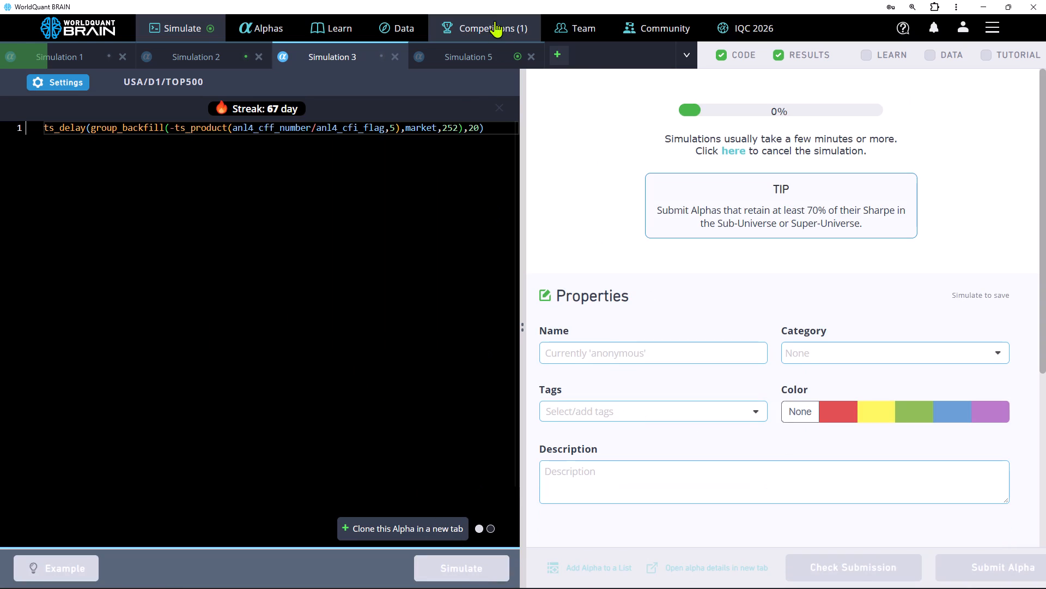
Review Simulation 5's PnL chart, IS Summary, failed IS tests and simulation settings.
{"action": "left_click", "coordinate": [467, 59]}
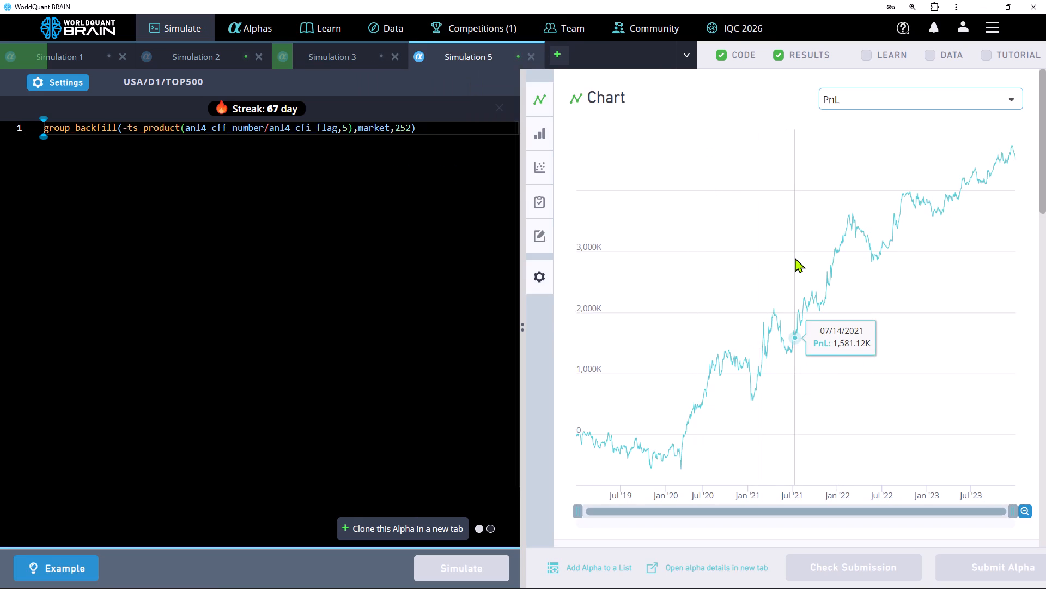
{"action": "scroll", "coordinate": [795, 257], "scroll_direction": "down", "scroll_amount": 2}
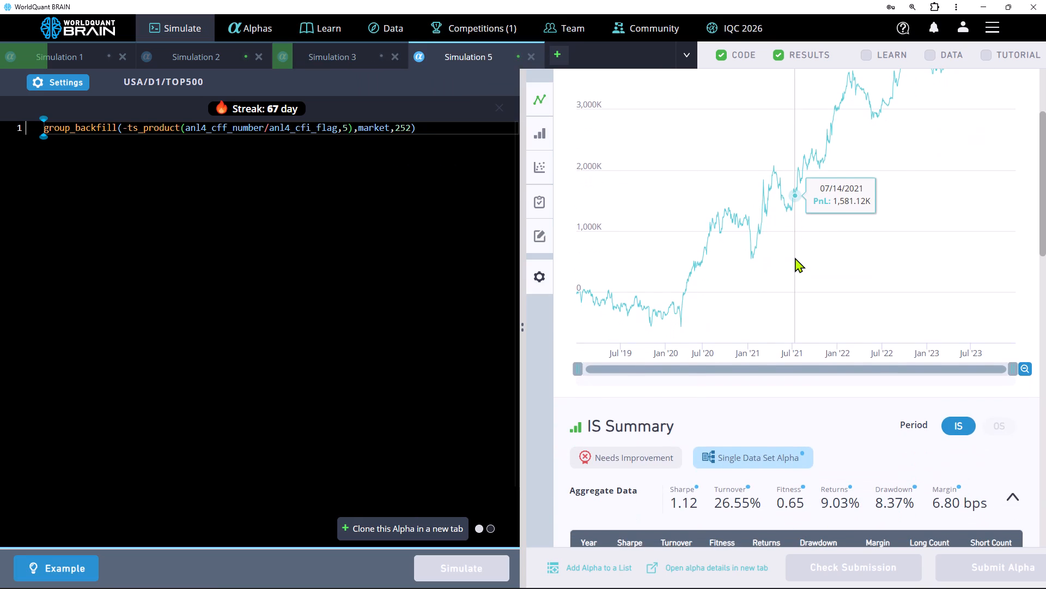
{"action": "scroll", "coordinate": [795, 257], "scroll_direction": "down", "scroll_amount": 7}
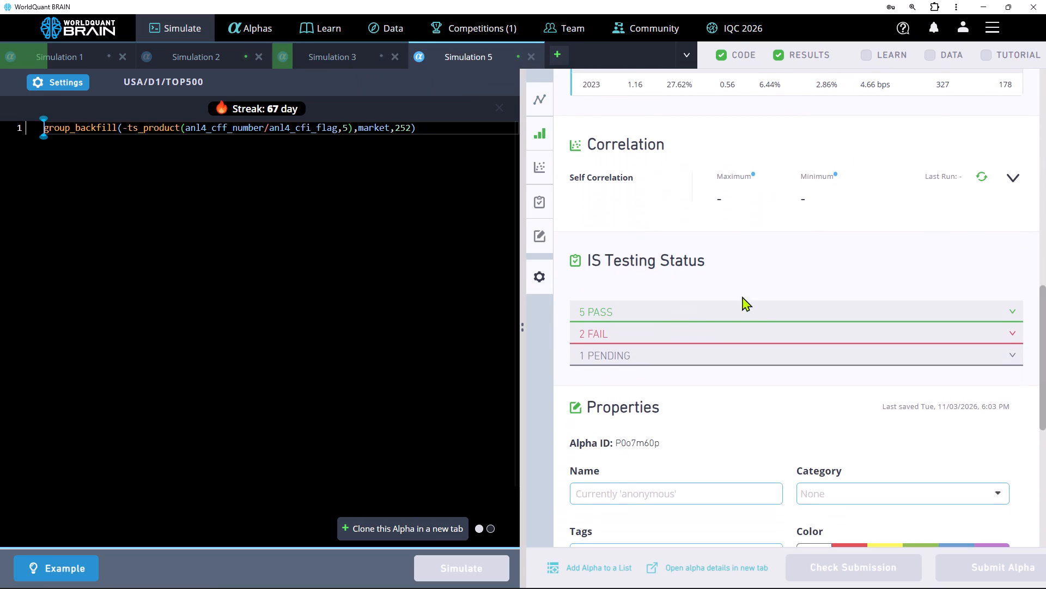
{"action": "left_click", "coordinate": [761, 323]}
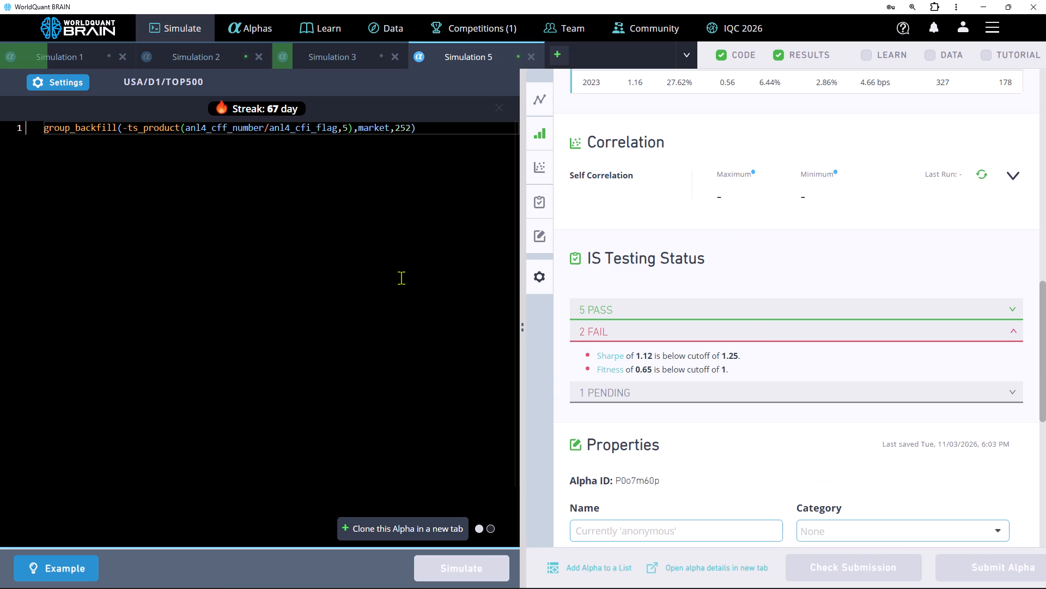
{"action": "left_click", "coordinate": [431, 127]}
{"action": "left_click", "coordinate": [66, 86]}
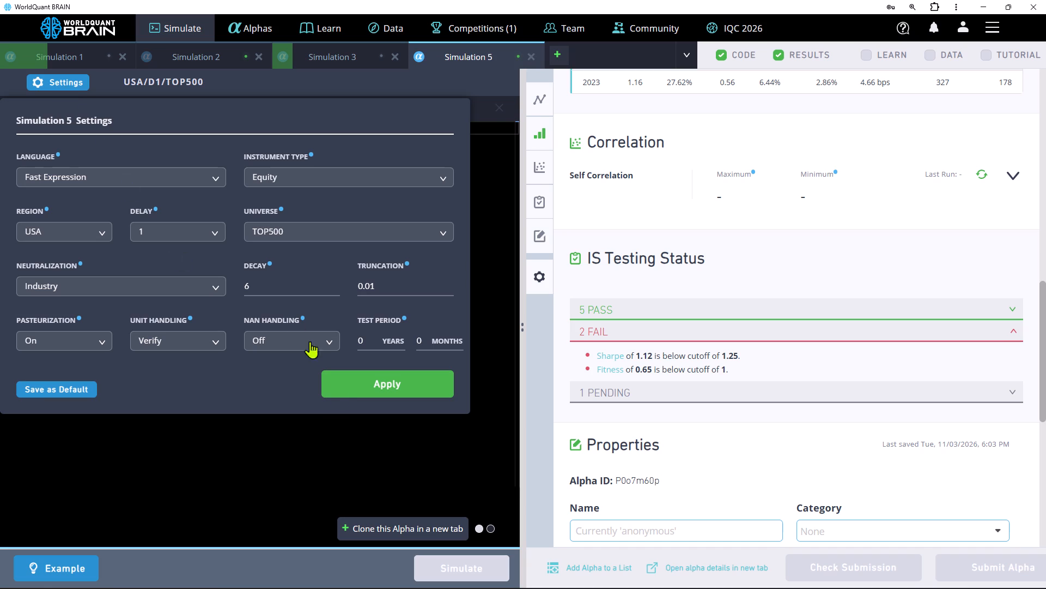
{"action": "left_click", "coordinate": [259, 464]}
{"action": "scroll", "coordinate": [622, 371], "scroll_direction": "up", "scroll_amount": 3}
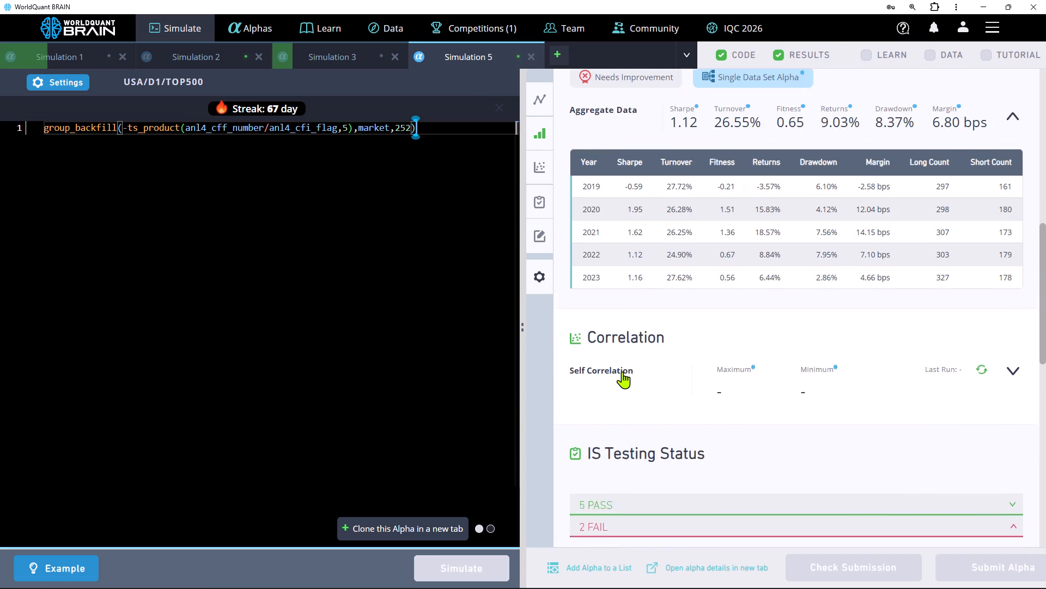
{"action": "scroll", "coordinate": [622, 371], "scroll_direction": "up", "scroll_amount": 3}
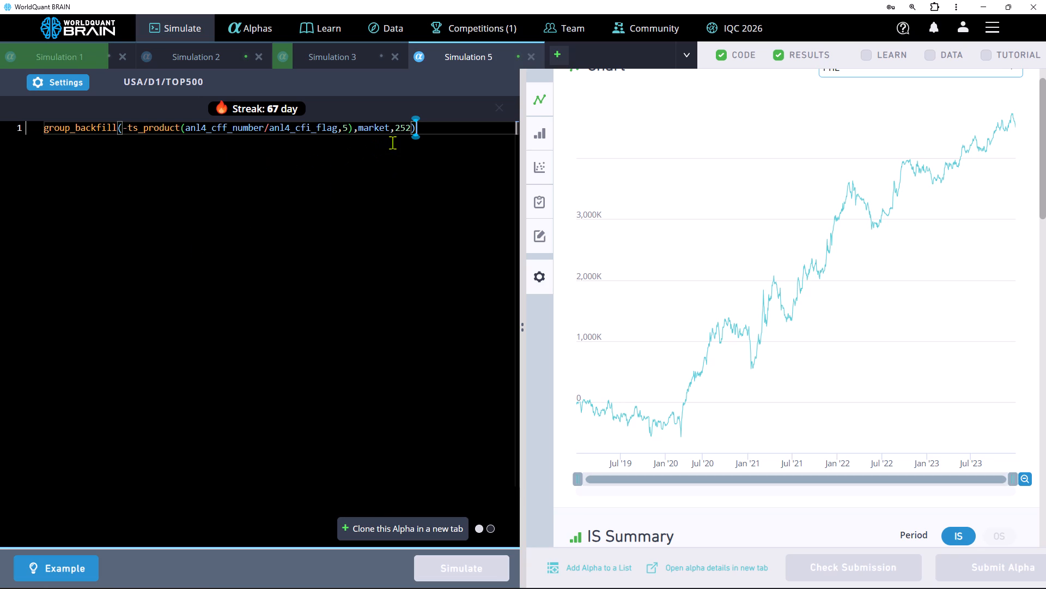
Wrap Simulation 5's group_backfill expression in ts_mean with a lookback of 20 and simulate the alpha.
{"action": "key", "text": "comma"}
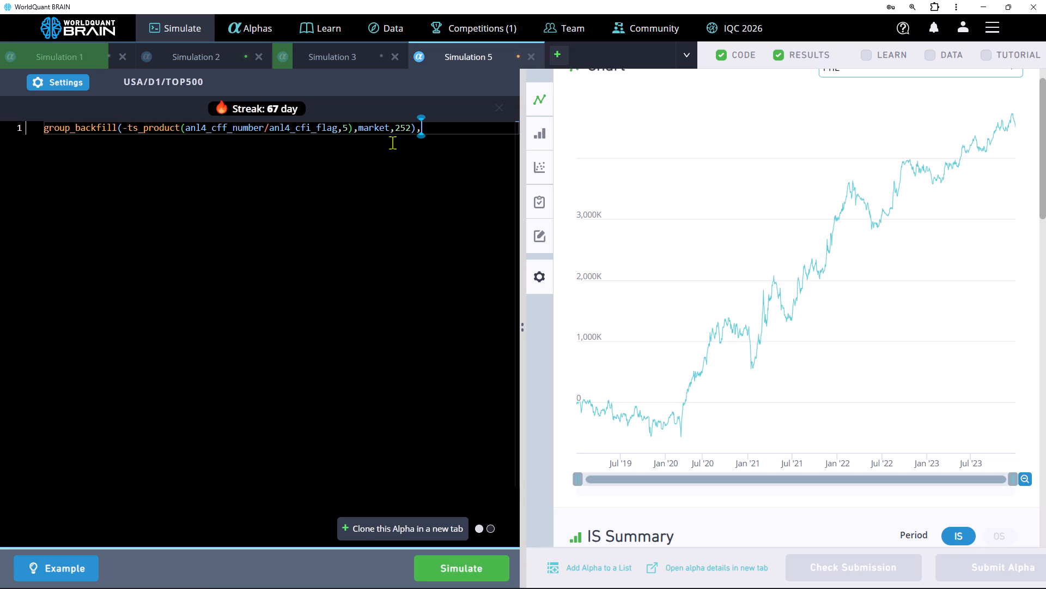
{"action": "type", "text": "20"}
{"action": "key", "text": "shift+parenright"}
{"action": "key", "text": "Up"}
{"action": "key", "text": "shift+parenleft"}
{"action": "key", "text": "Left"}
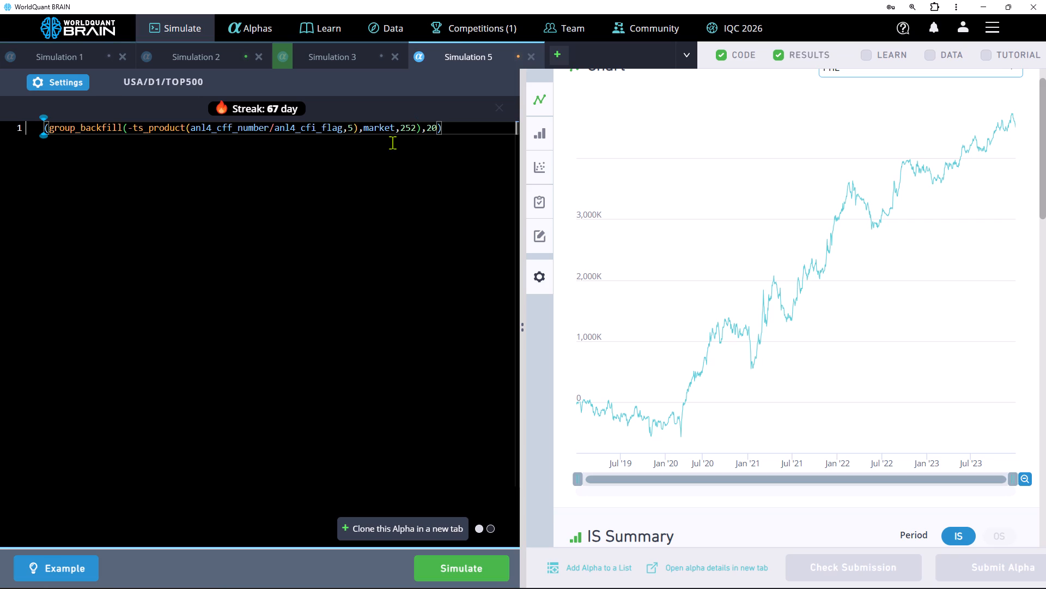
{"action": "type", "text": "ts"}
{"action": "scroll", "coordinate": [258, 220], "scroll_direction": "down", "scroll_amount": 2}
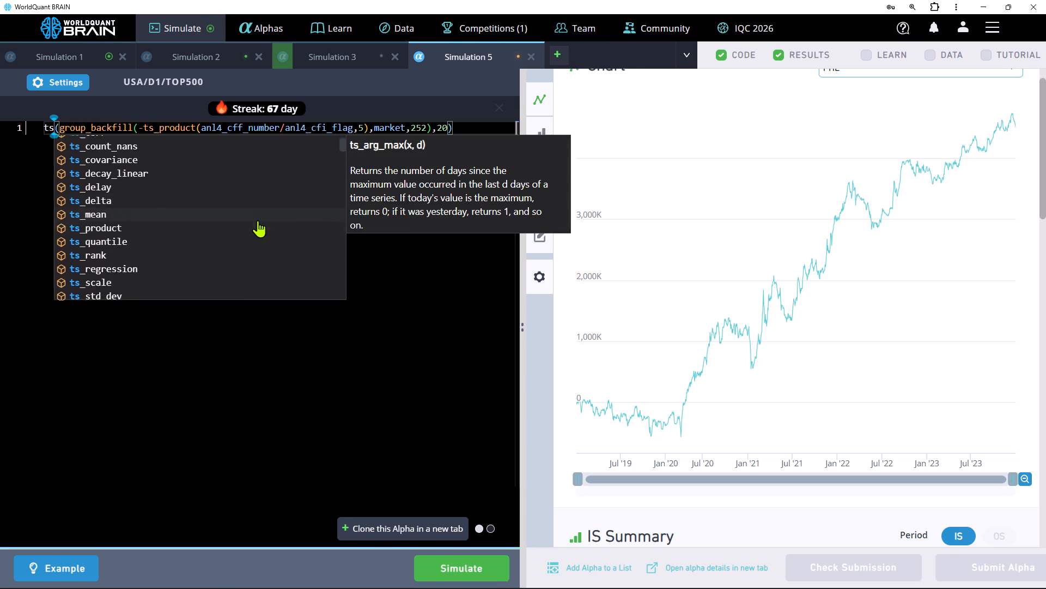
{"action": "scroll", "coordinate": [258, 220], "scroll_direction": "down", "scroll_amount": 2}
{"action": "scroll", "coordinate": [258, 220], "scroll_direction": "up", "scroll_amount": 1}
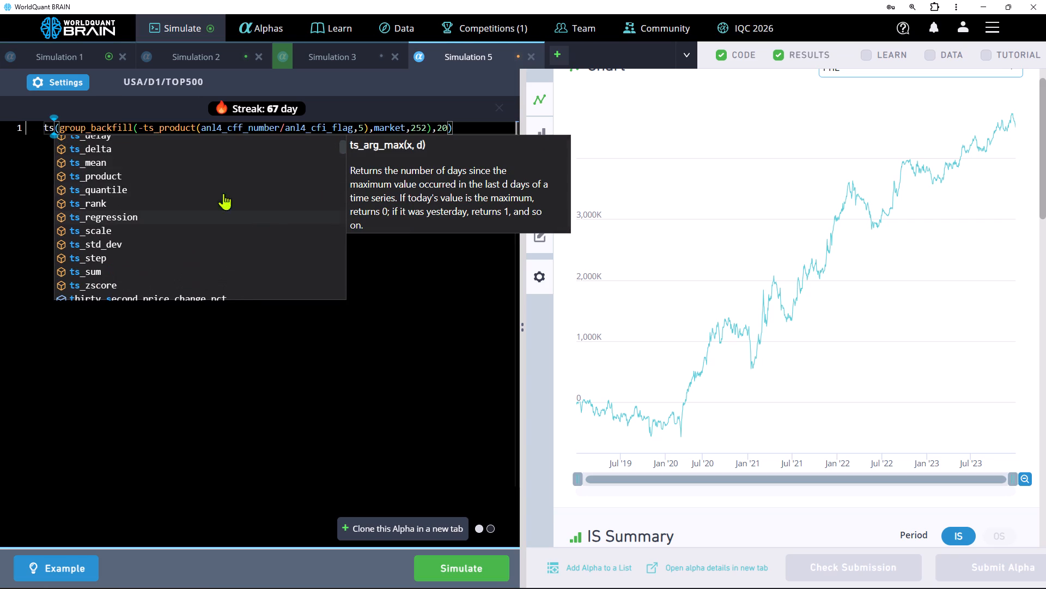
{"action": "scroll", "coordinate": [119, 142], "scroll_direction": "up", "scroll_amount": 1}
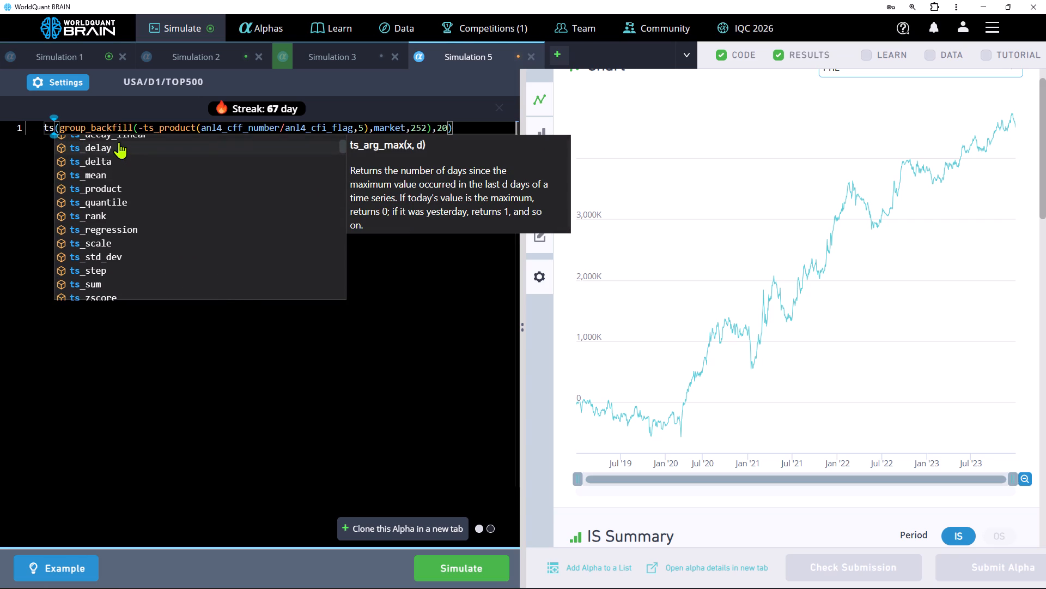
{"action": "left_click", "coordinate": [124, 175]}
{"action": "left_click", "coordinate": [459, 562]}
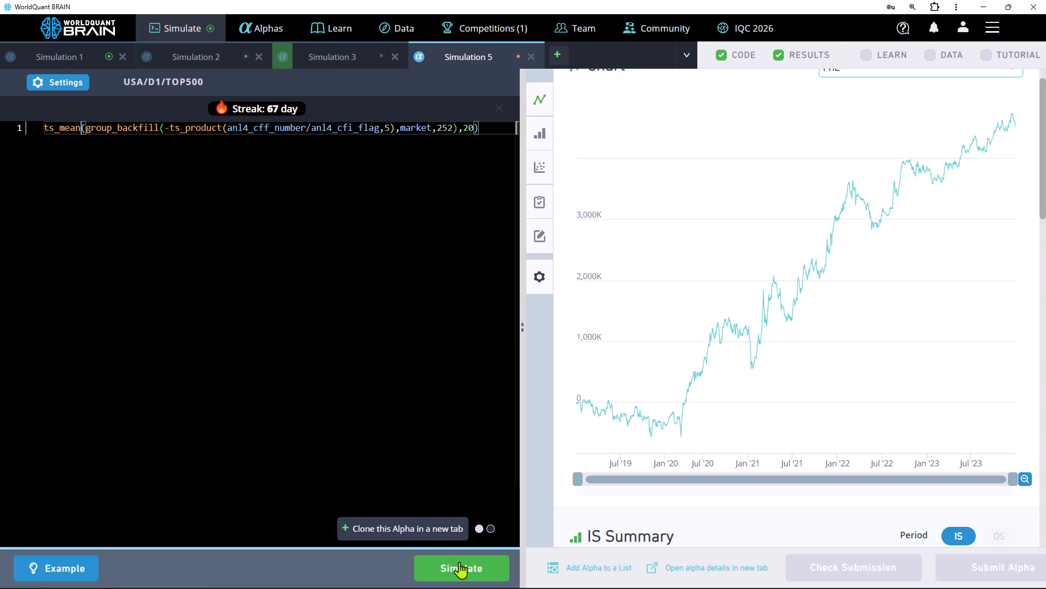
Remove the outer ts_zscore operator and its lookback of 10 from Simulation 2's expression, keeping ts_arg_min in parentheses, and simulate the alpha.
{"action": "left_click", "coordinate": [197, 57]}
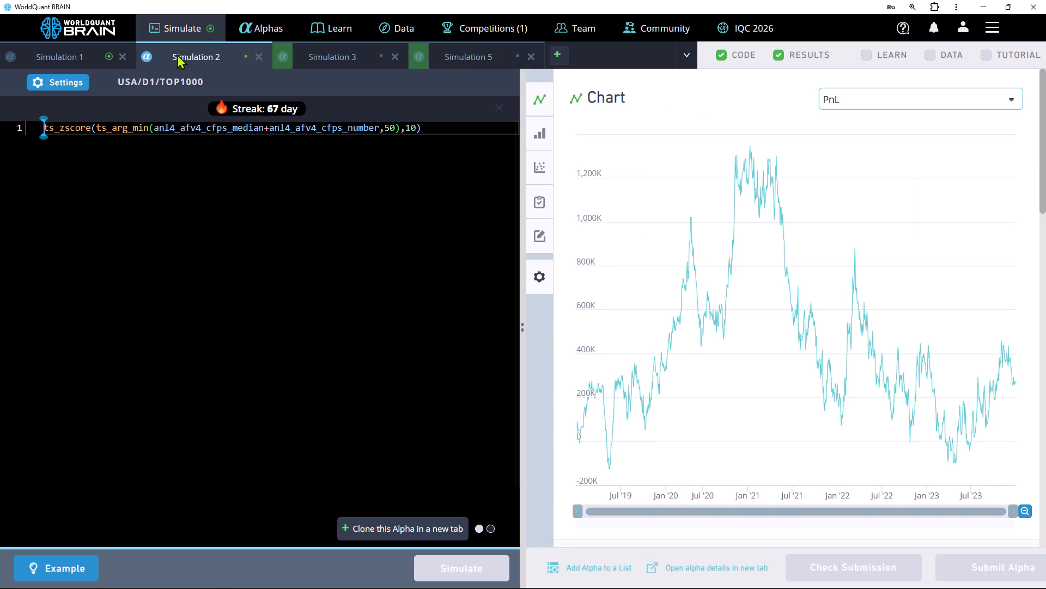
{"action": "left_click", "coordinate": [92, 129]}
{"action": "key", "text": "BackSpace"}
{"action": "key", "text": "BackSpace"}
{"action": "key", "text": "BackSpace"}
{"action": "key", "text": "BackSpace"}
{"action": "key", "text": "BackSpace"}
{"action": "key", "text": "BackSpace"}
{"action": "key", "text": "BackSpace"}
{"action": "key", "text": "BackSpace"}
{"action": "key", "text": "BackSpace"}
{"action": "key", "text": "BackSpace"}
{"action": "key", "text": "BackSpace"}
{"action": "key", "text": "BackSpace"}
{"action": "key", "text": "BackSpace"}
{"action": "key", "text": "BackSpace"}
{"action": "key", "text": "BackSpace"}
{"action": "key", "text": "BackSpace"}
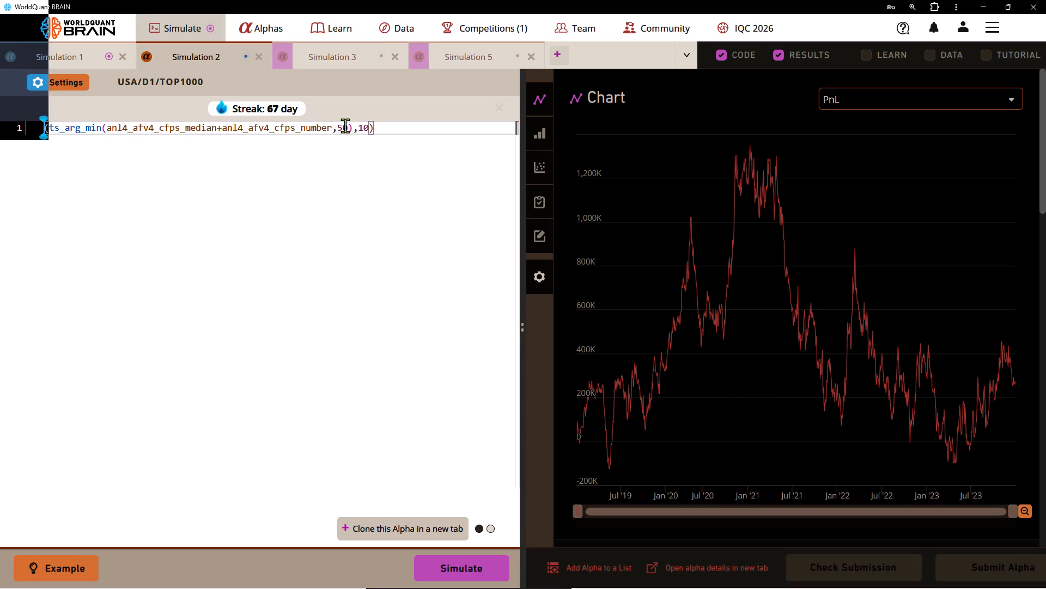
{"action": "key", "text": "space"}
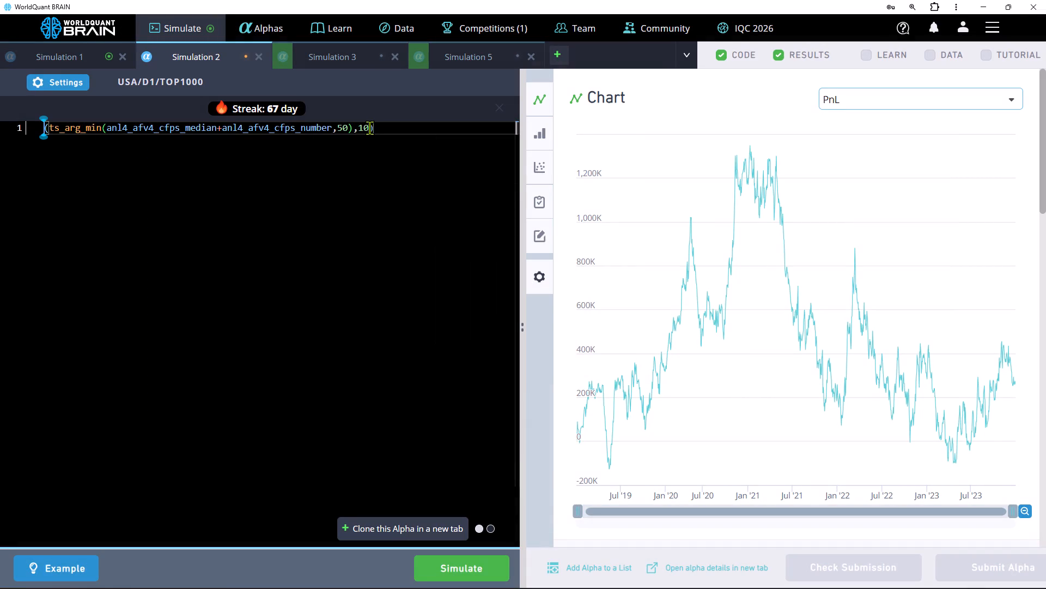
{"action": "key", "text": "BackSpace"}
{"action": "key", "text": "BackSpace"}
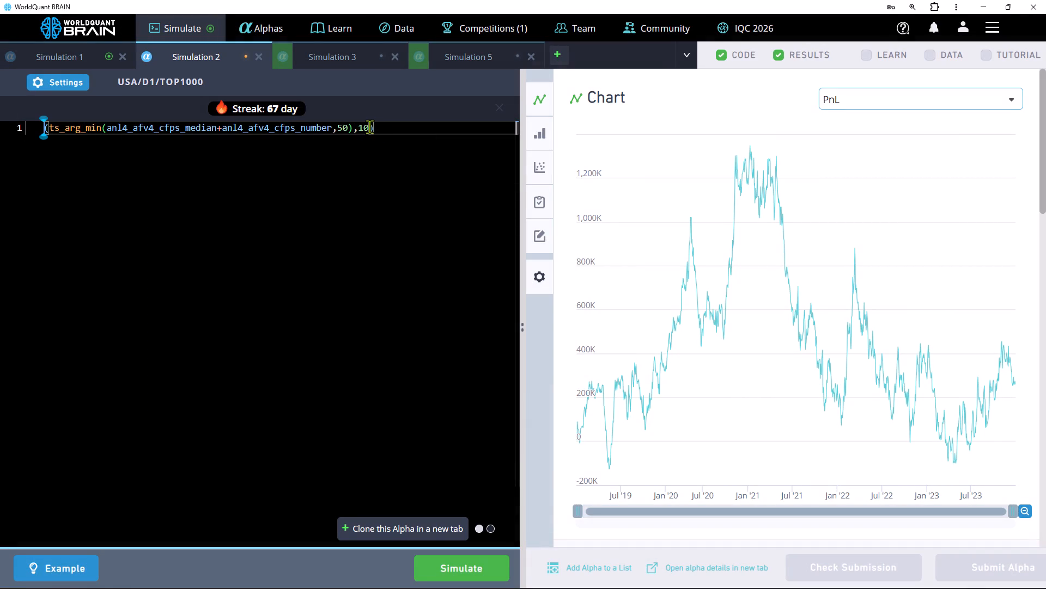
{"action": "left_click", "coordinate": [369, 126]}
{"action": "key", "text": "BackSpace"}
{"action": "key", "text": "BackSpace"}
{"action": "key", "text": "BackSpace"}
{"action": "left_click", "coordinate": [473, 564]}
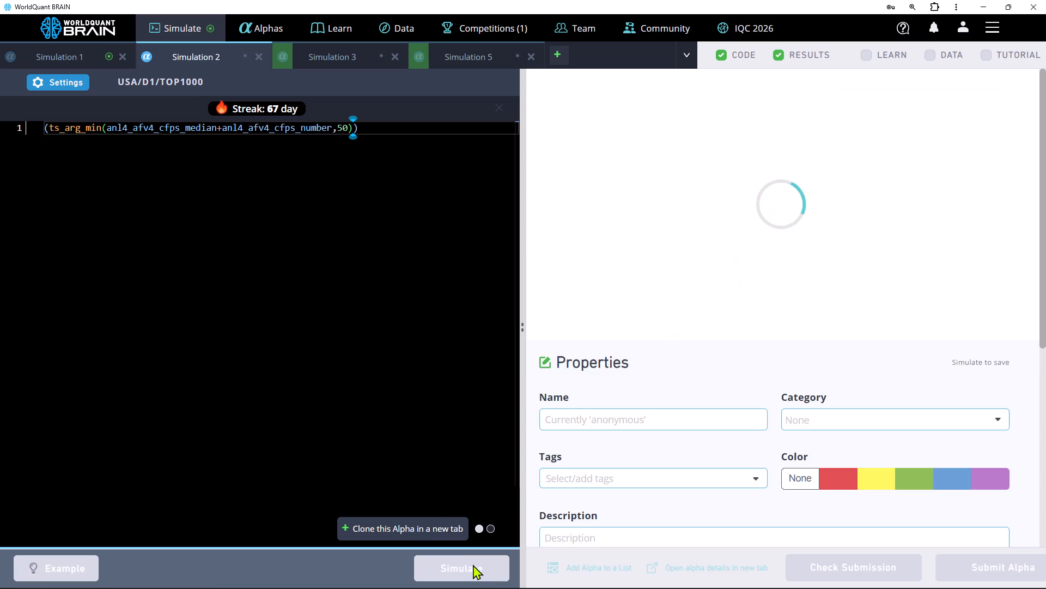
Open Simulation 1 to check the PnL chart and IS Summary of its ts_quantile alpha.
{"action": "left_click", "coordinate": [81, 58]}
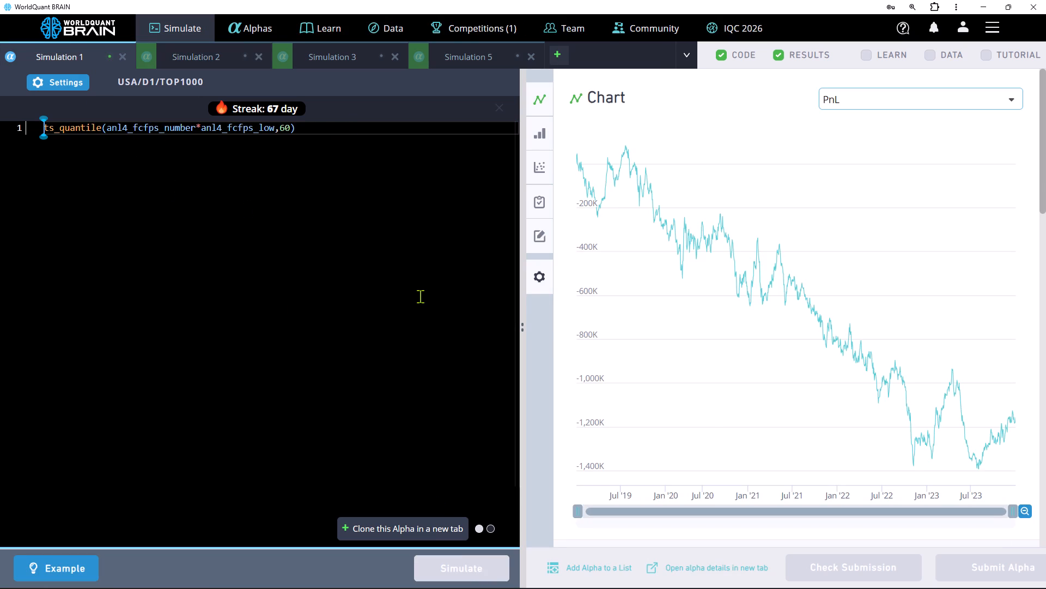
{"action": "scroll", "coordinate": [791, 398], "scroll_direction": "down", "scroll_amount": 1}
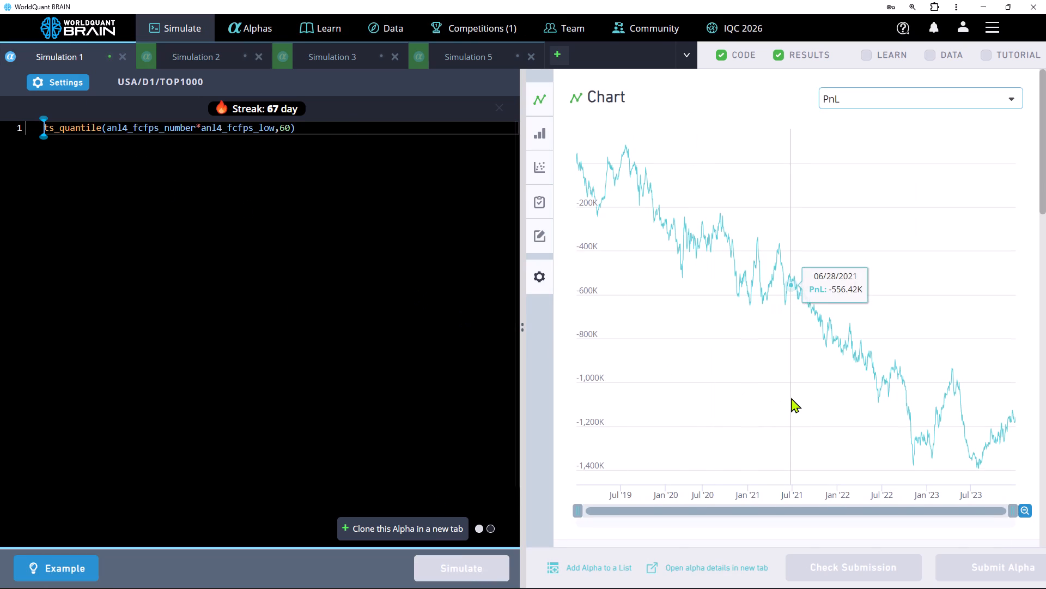
{"action": "scroll", "coordinate": [791, 398], "scroll_direction": "down", "scroll_amount": 4}
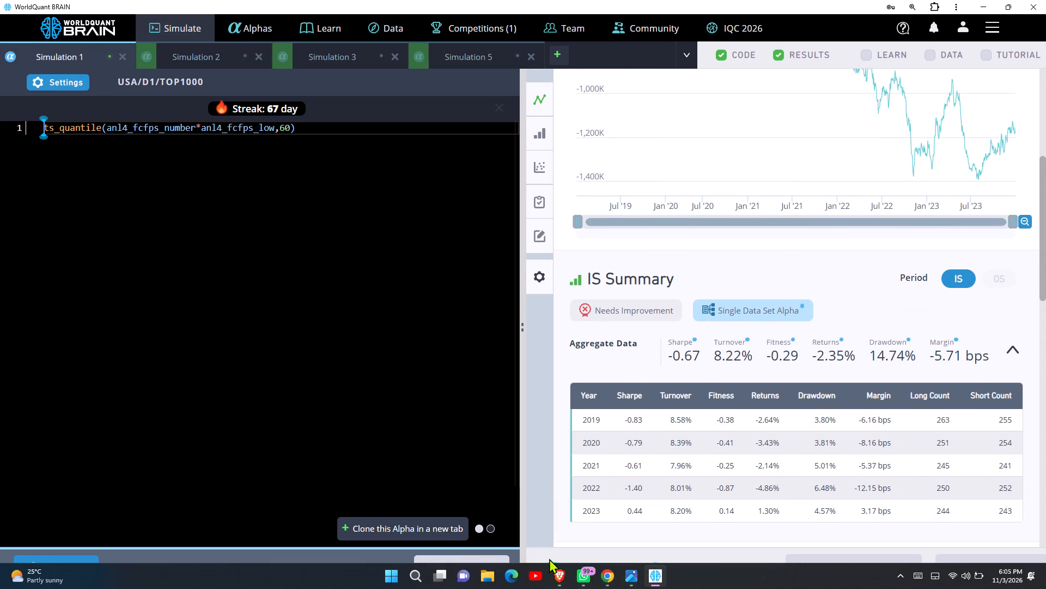
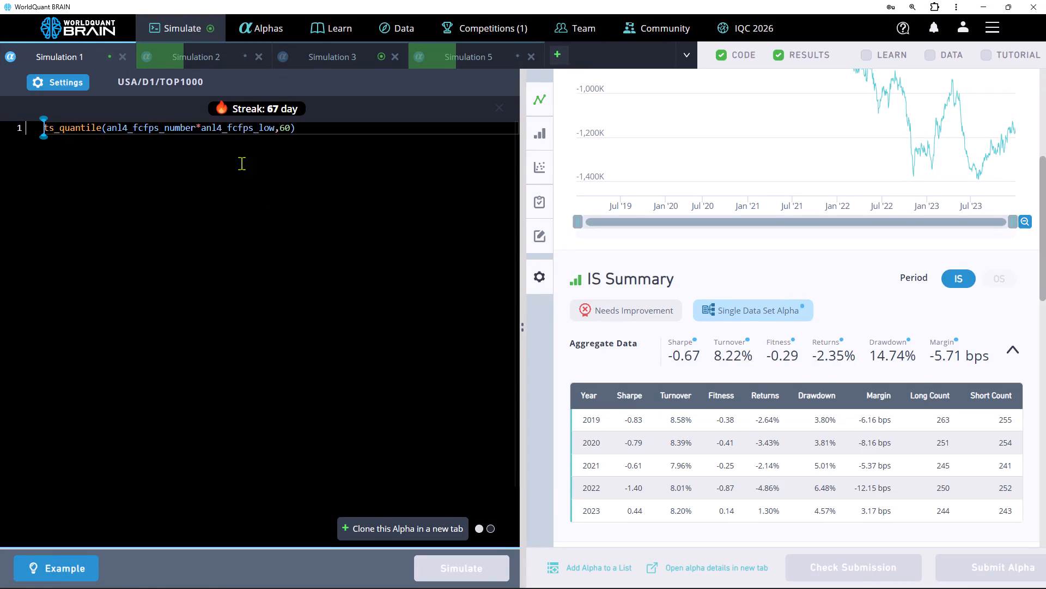
Review the PnL chart and IS Summary of Simulation 3's ts_delay alpha and inspect its expression.
{"action": "left_click", "coordinate": [330, 53]}
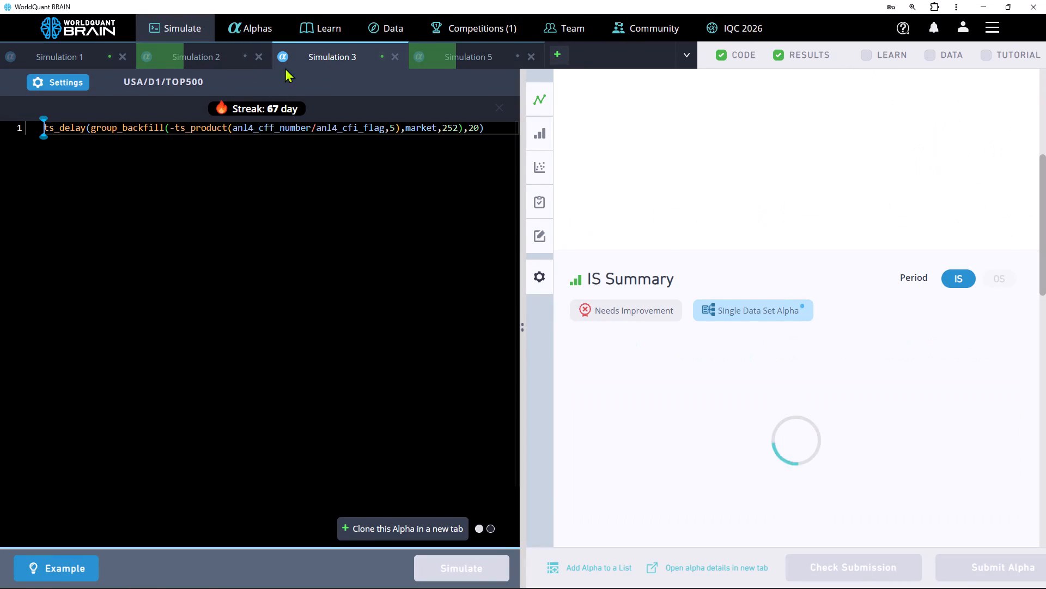
{"action": "scroll", "coordinate": [694, 281], "scroll_direction": "up", "scroll_amount": 2}
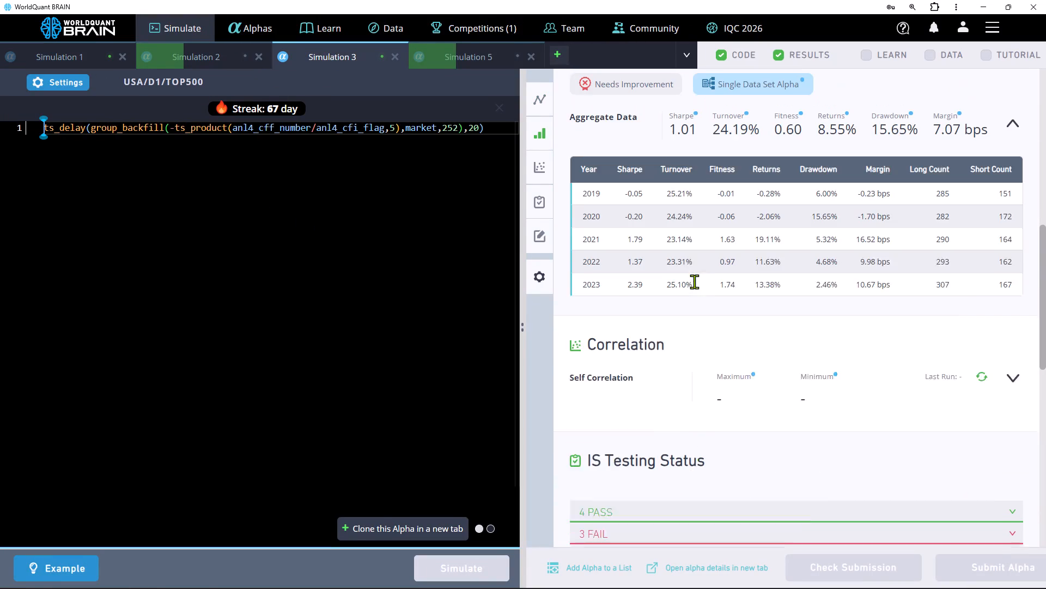
{"action": "scroll", "coordinate": [694, 281], "scroll_direction": "up", "scroll_amount": 2}
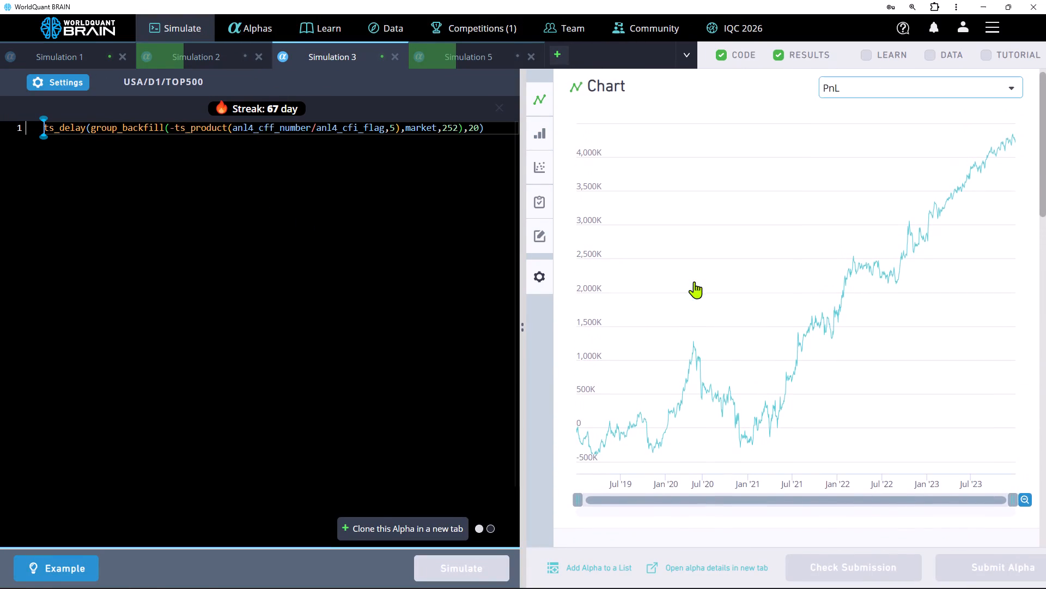
{"action": "scroll", "coordinate": [694, 281], "scroll_direction": "down", "scroll_amount": 7}
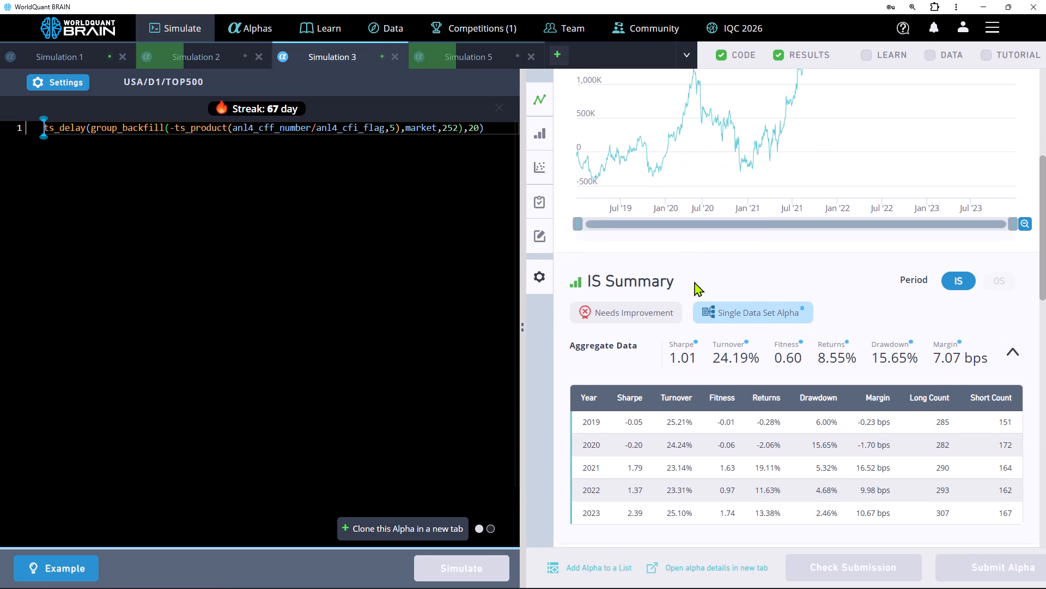
{"action": "scroll", "coordinate": [694, 281], "scroll_direction": "down", "scroll_amount": 2}
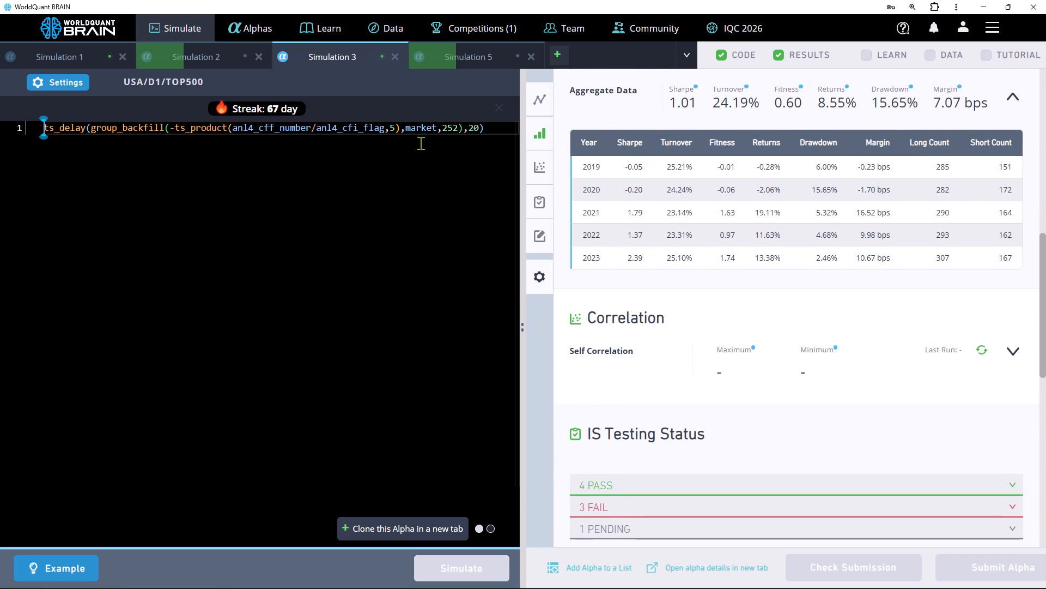
{"action": "left_click", "coordinate": [265, 136]}
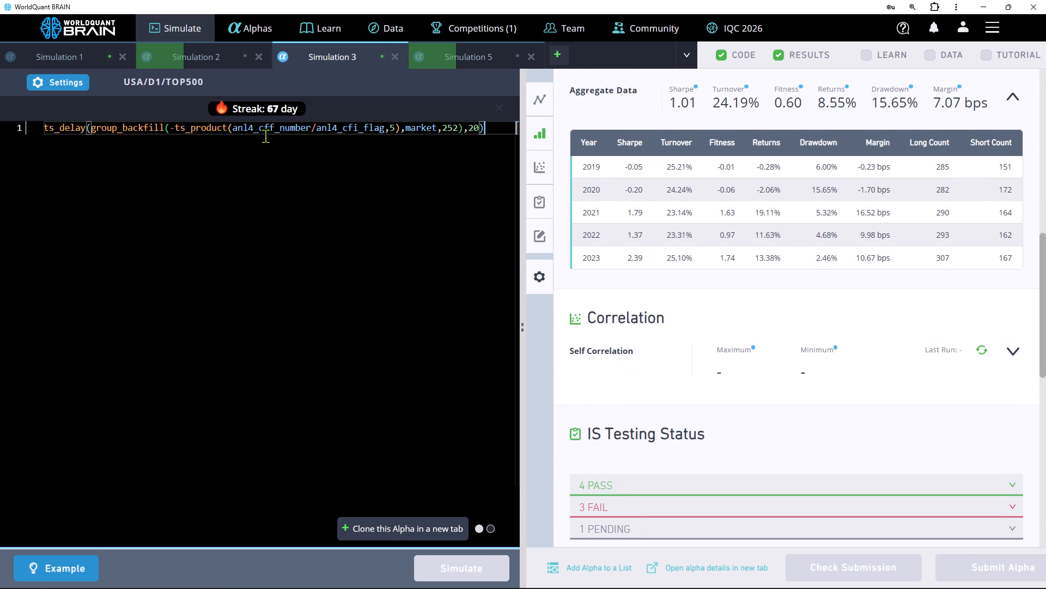
{"action": "left_click", "coordinate": [277, 130]}
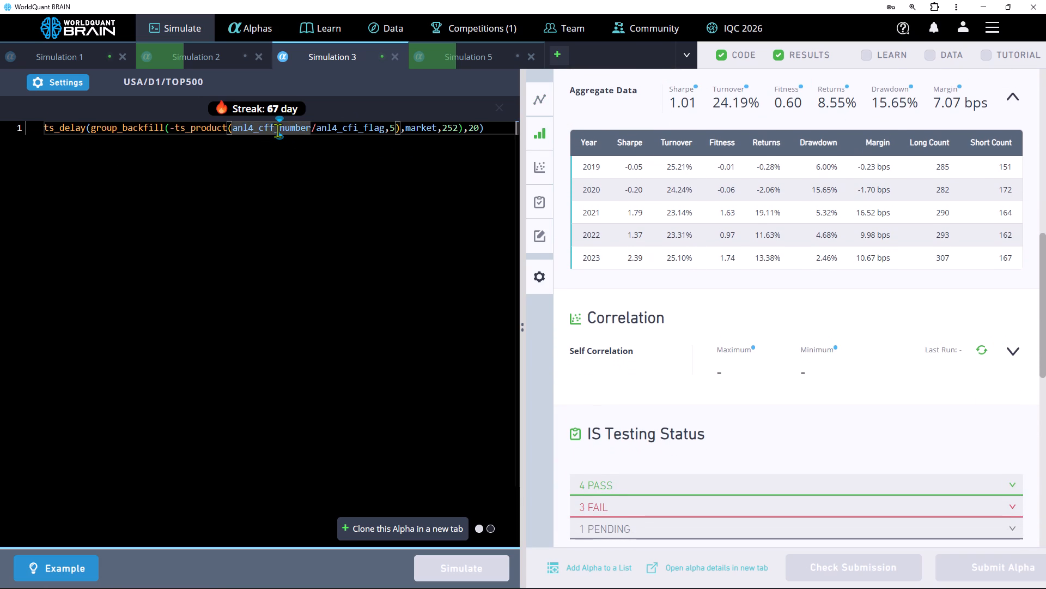
{"action": "key", "text": "ctrl+a"}
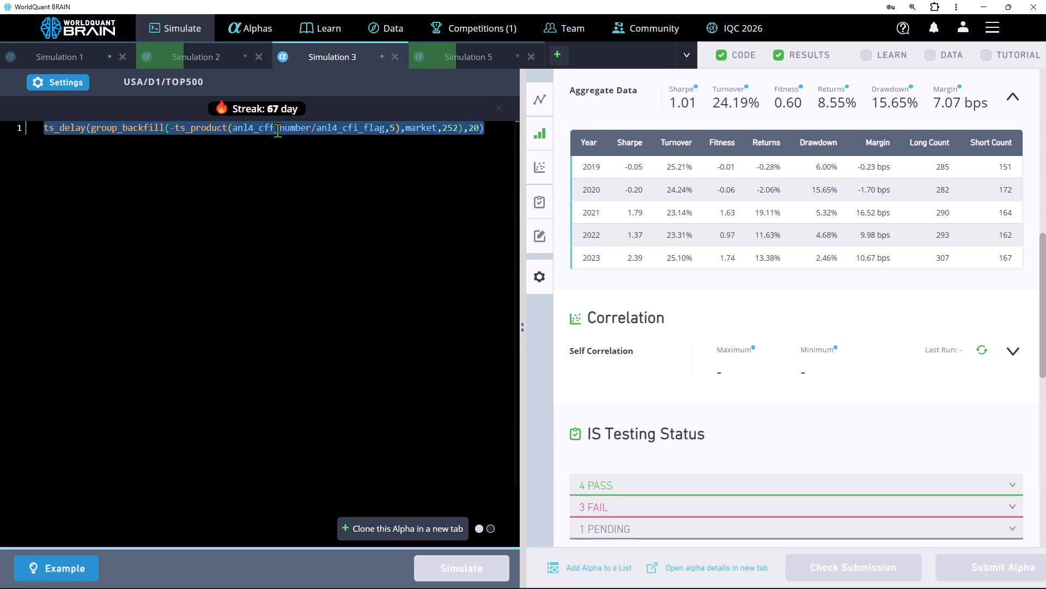
{"action": "left_click", "coordinate": [160, 200]}
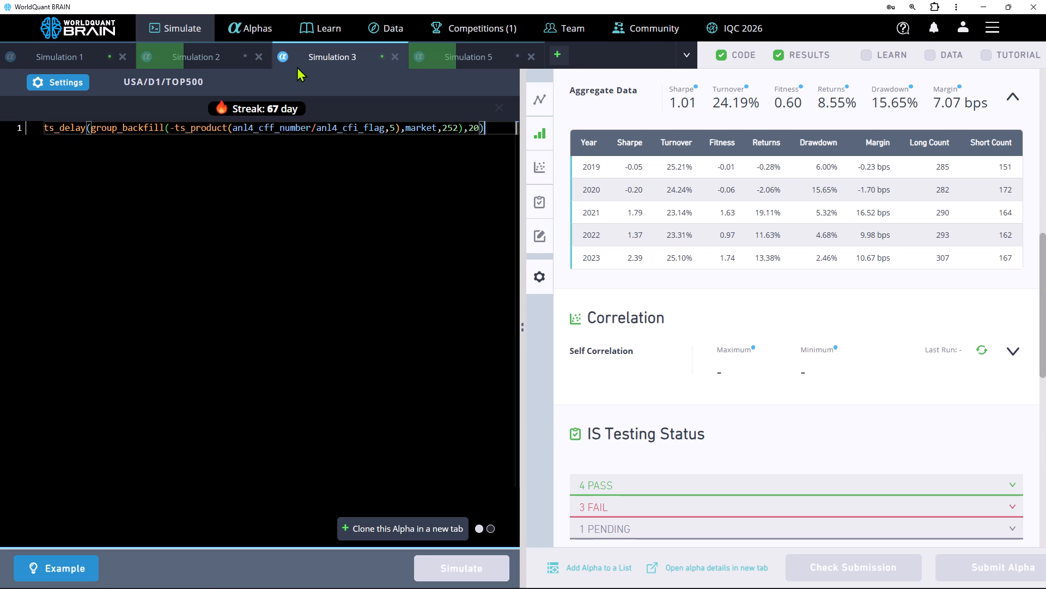
Switch to Simulation 1 with the ts_quantile alpha.
{"action": "left_click", "coordinate": [65, 57]}
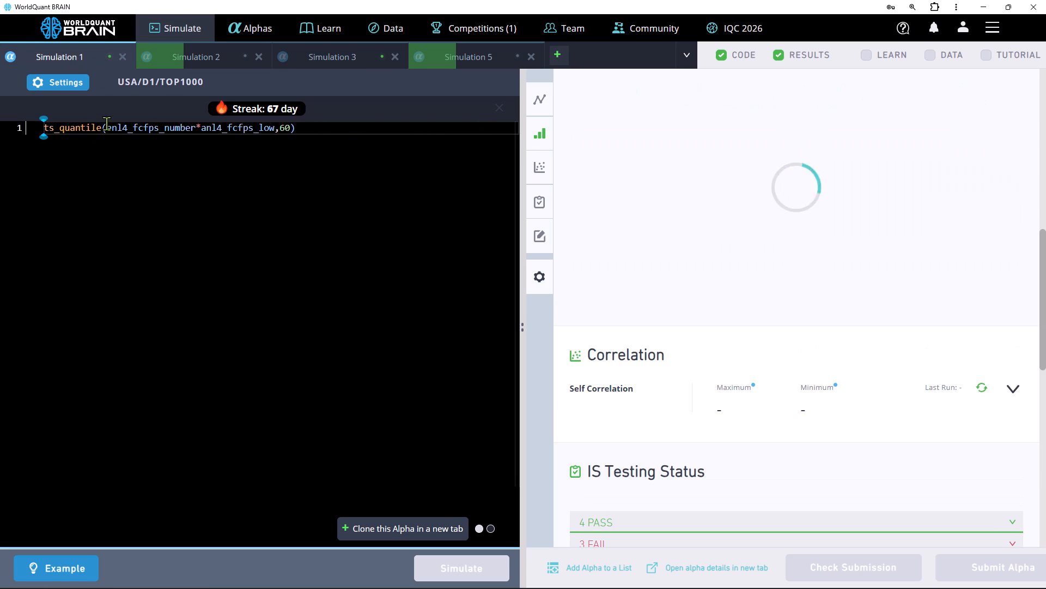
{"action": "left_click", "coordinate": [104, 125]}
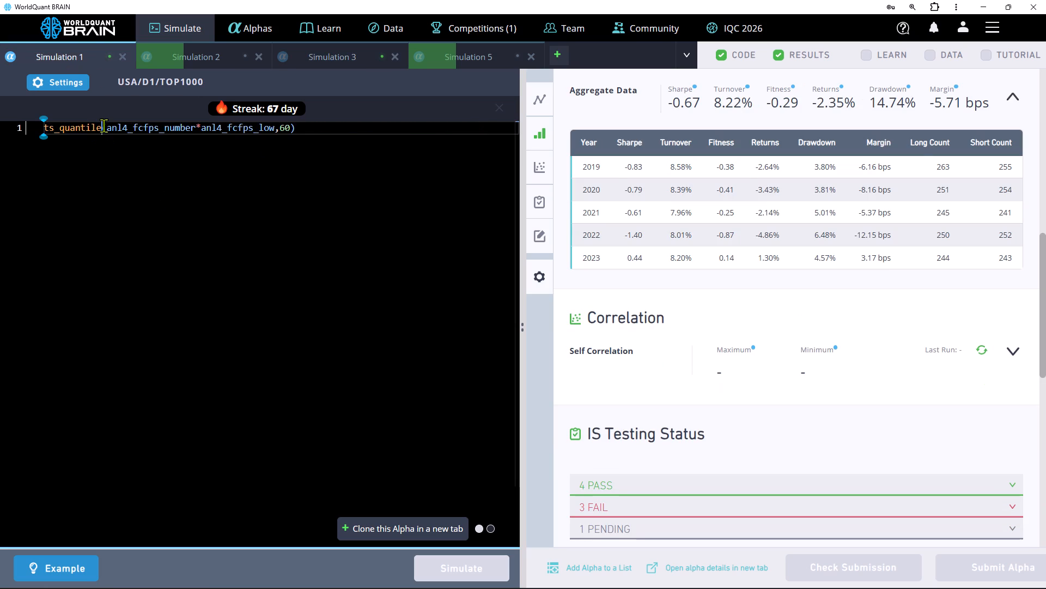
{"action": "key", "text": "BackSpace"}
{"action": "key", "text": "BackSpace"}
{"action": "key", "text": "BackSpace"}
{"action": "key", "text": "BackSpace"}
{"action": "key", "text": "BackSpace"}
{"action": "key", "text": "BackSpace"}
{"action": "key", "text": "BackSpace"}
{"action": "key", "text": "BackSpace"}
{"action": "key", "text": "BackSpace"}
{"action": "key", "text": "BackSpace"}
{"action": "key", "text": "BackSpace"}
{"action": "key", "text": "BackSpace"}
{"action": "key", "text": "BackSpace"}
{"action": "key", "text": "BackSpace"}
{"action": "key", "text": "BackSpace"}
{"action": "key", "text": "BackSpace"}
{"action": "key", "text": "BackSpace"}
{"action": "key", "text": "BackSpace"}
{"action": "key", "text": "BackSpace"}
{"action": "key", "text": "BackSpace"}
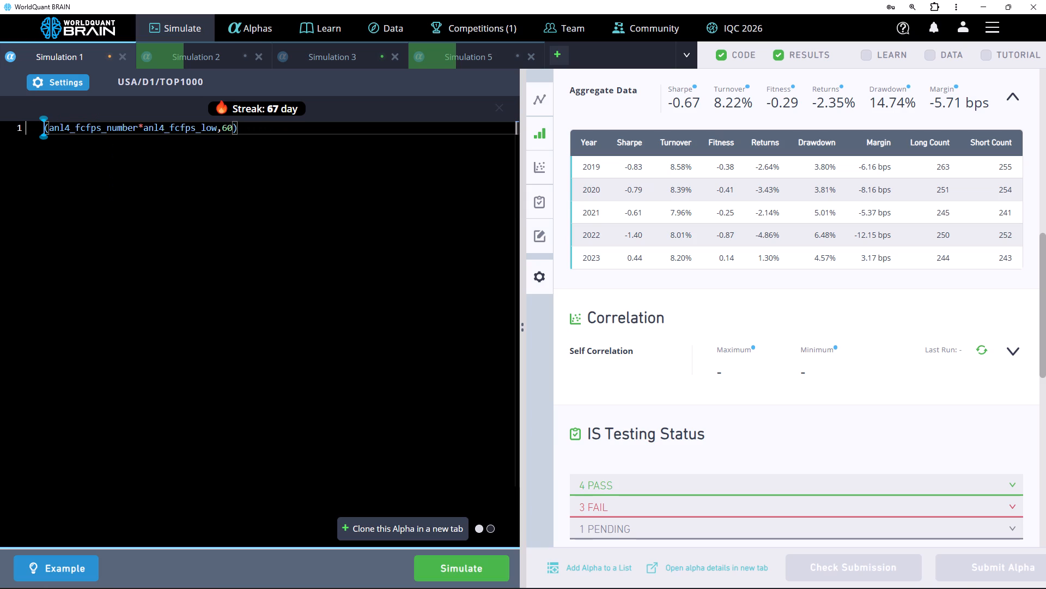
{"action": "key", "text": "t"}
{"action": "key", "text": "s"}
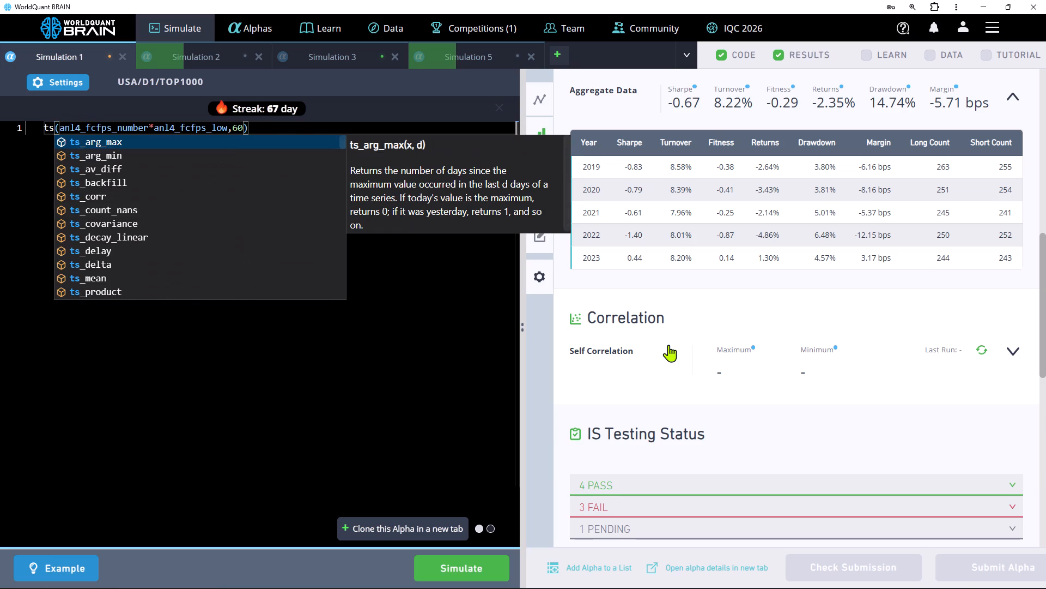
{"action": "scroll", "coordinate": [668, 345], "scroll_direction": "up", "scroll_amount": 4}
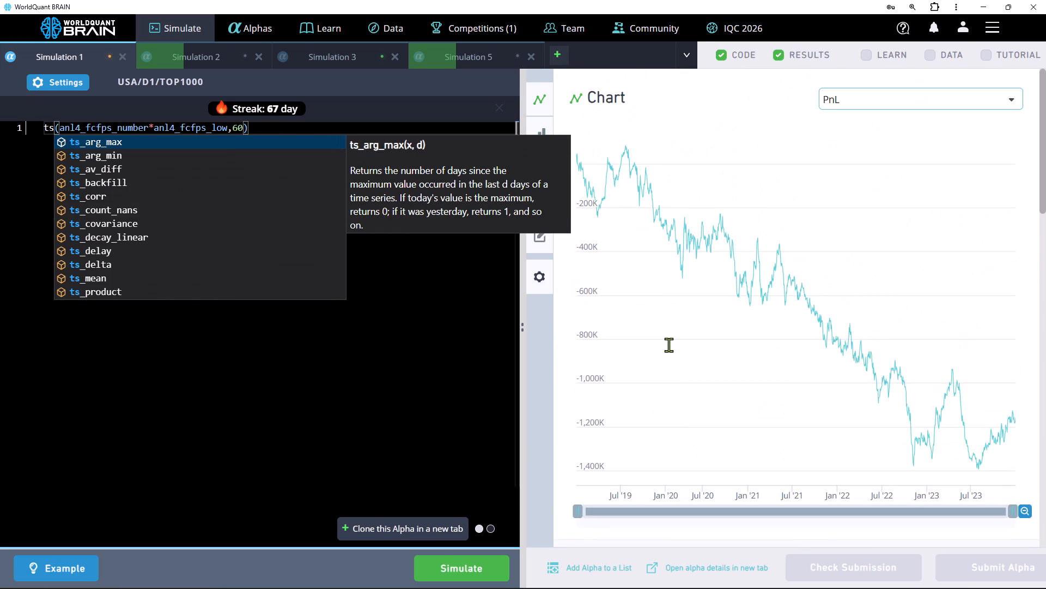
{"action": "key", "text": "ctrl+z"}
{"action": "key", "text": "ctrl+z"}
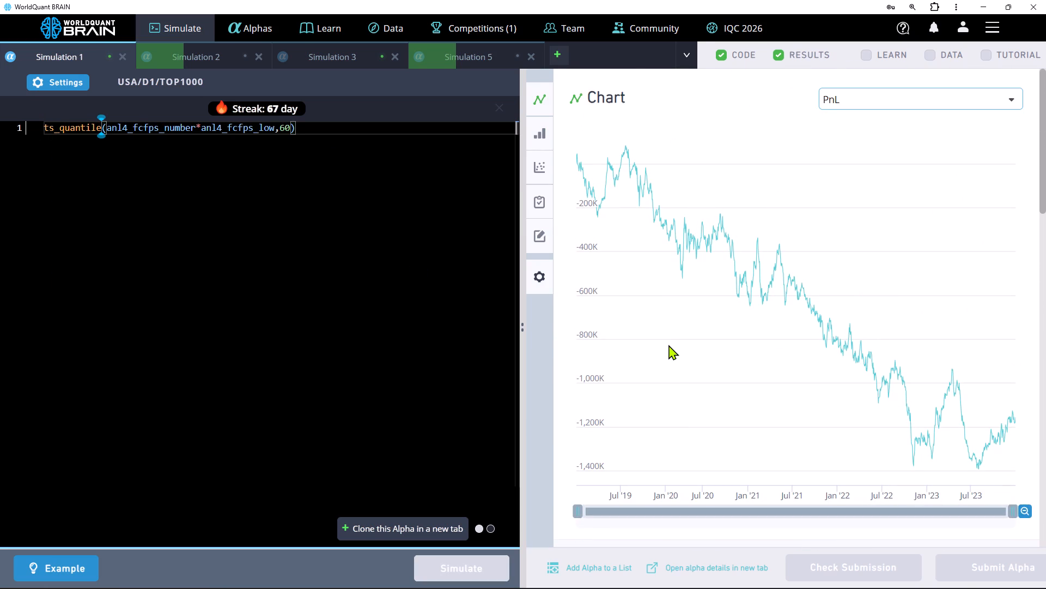
Set the ts_quantile lookback in Simulation 1's expression to 90 and simulate the alpha.
{"action": "left_click", "coordinate": [283, 125]}
{"action": "key", "text": "BackSpace"}
{"action": "key", "text": "9"}
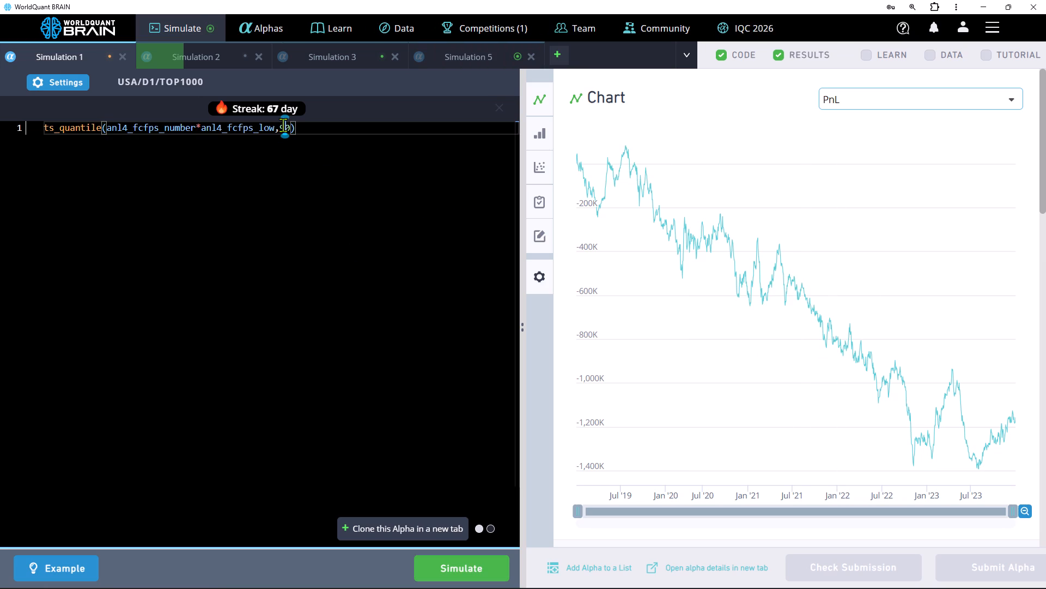
{"action": "left_click", "coordinate": [470, 561]}
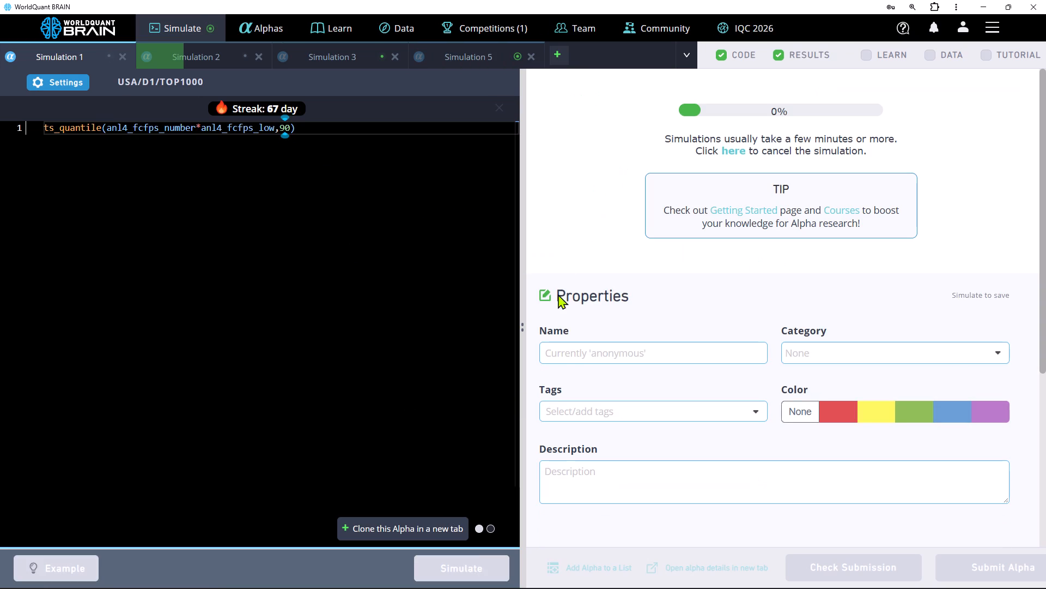
Replace the outer ts_mean operator in Simulation 5's expression with ts_product and simulate the alpha.
{"action": "left_click", "coordinate": [464, 59]}
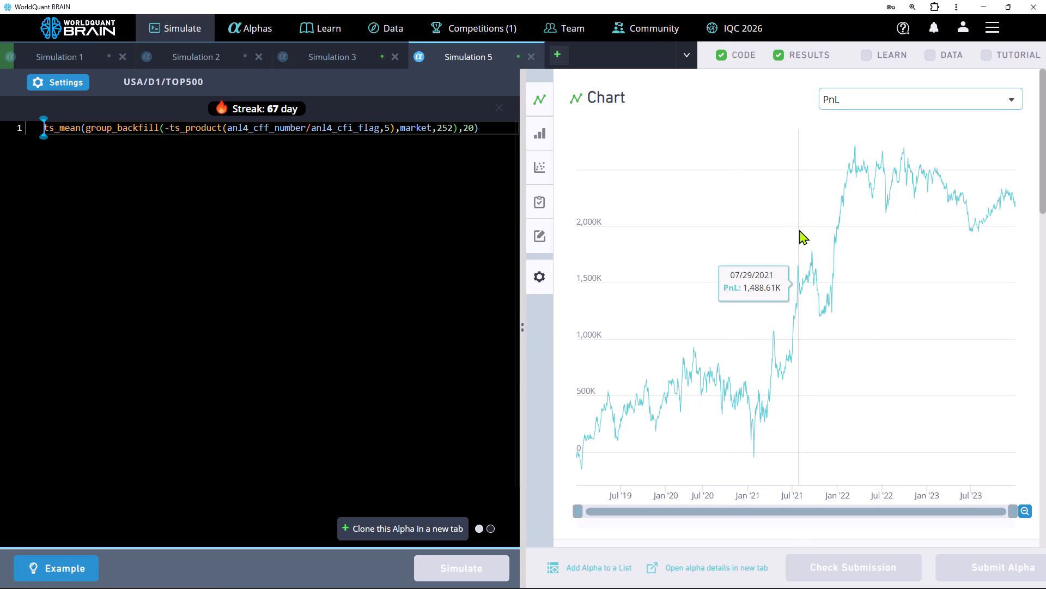
{"action": "scroll", "coordinate": [799, 230], "scroll_direction": "down", "scroll_amount": 2}
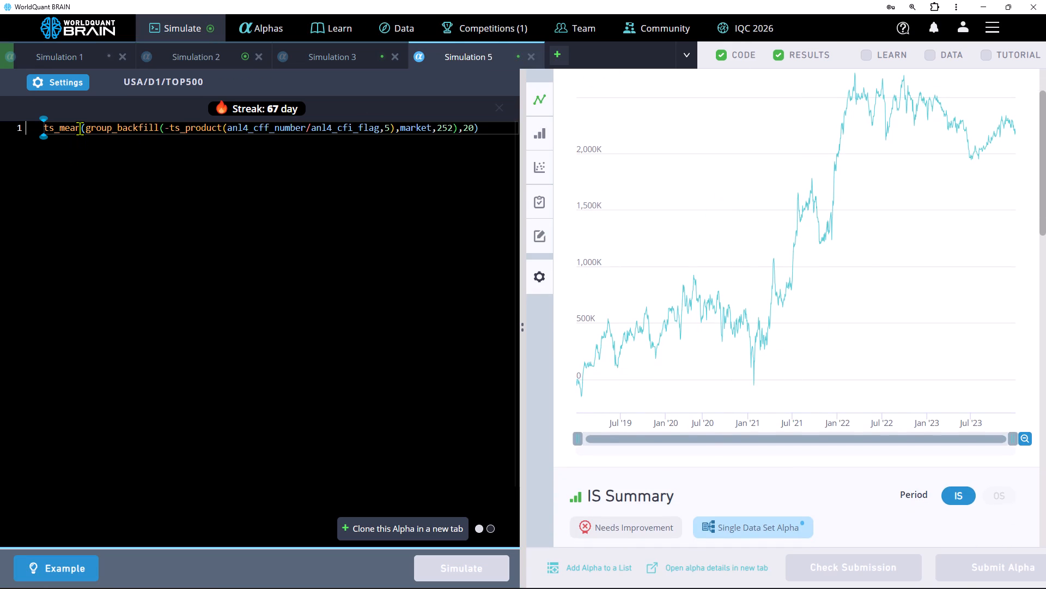
{"action": "left_click", "coordinate": [80, 128]}
{"action": "key", "text": "BackSpace"}
{"action": "key", "text": "BackSpace"}
{"action": "key", "text": "BackSpace"}
{"action": "key", "text": "BackSpace"}
{"action": "key", "text": "BackSpace"}
{"action": "key", "text": "BackSpace"}
{"action": "key", "text": "BackSpace"}
{"action": "key", "text": "BackSpace"}
{"action": "key", "text": "BackSpace"}
{"action": "key", "text": "BackSpace"}
{"action": "key", "text": "BackSpace"}
{"action": "key", "text": "BackSpace"}
{"action": "key", "text": "BackSpace"}
{"action": "key", "text": "BackSpace"}
{"action": "key", "text": "BackSpace"}
{"action": "type", "text": "ts"}
{"action": "scroll", "coordinate": [136, 272], "scroll_direction": "down", "scroll_amount": 1}
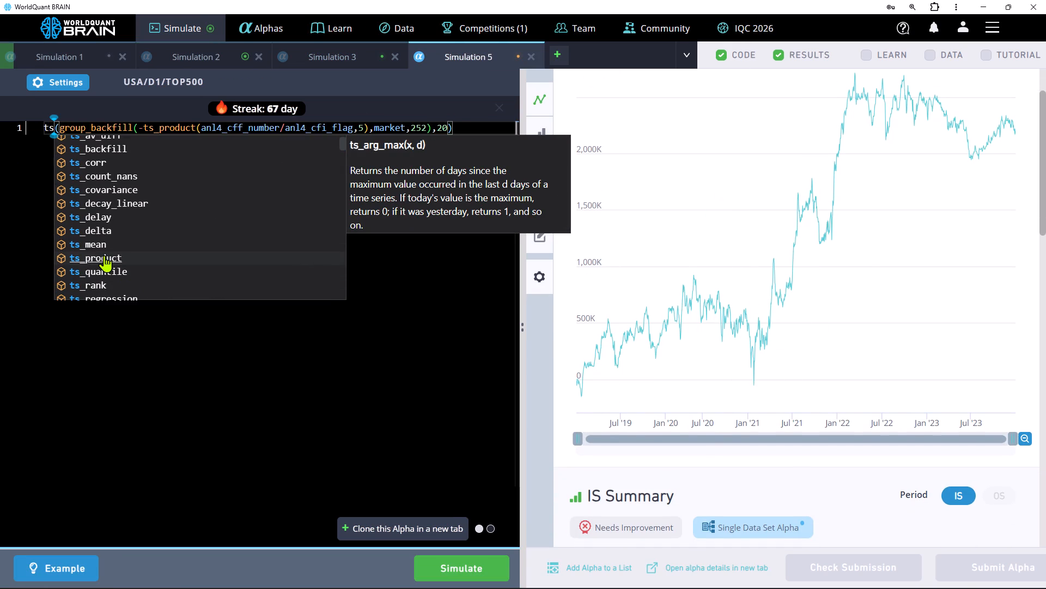
{"action": "left_click", "coordinate": [104, 255]}
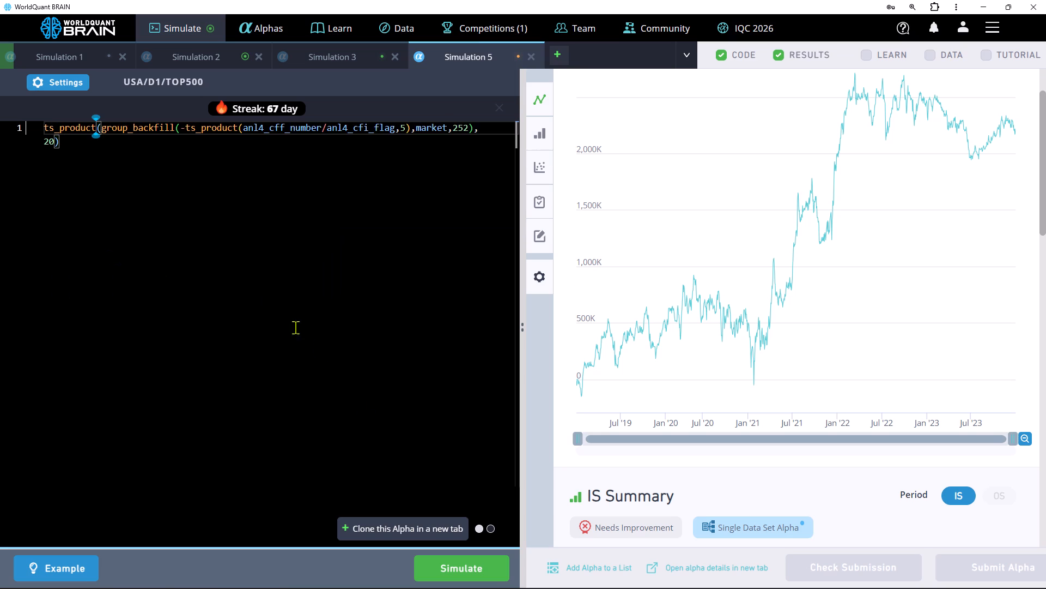
{"action": "left_click", "coordinate": [470, 564]}
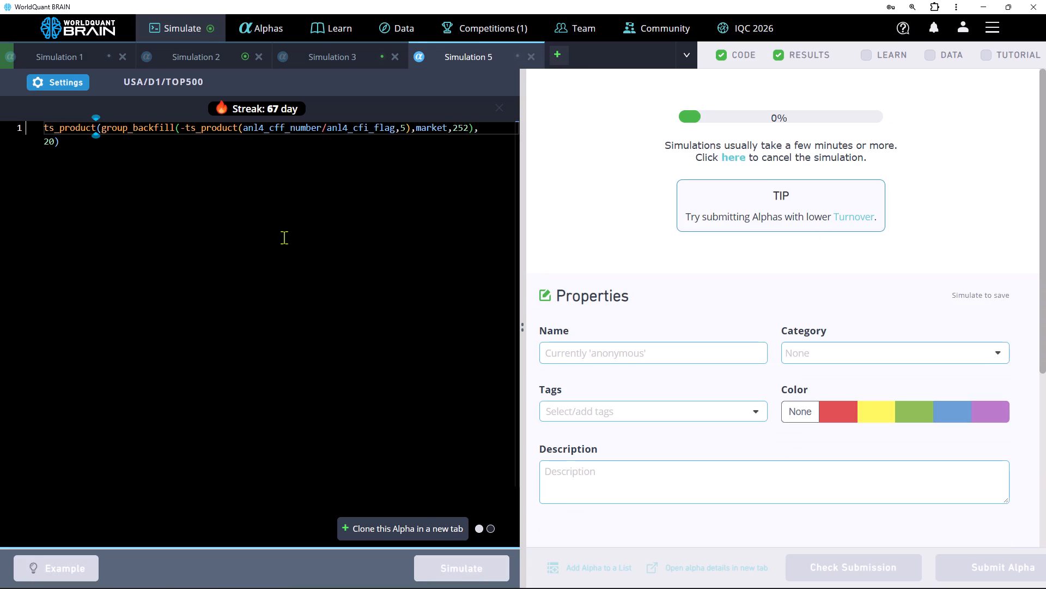
Check the PnL chart and IS Summary of Simulation 2's ts_arg_min alpha and close that simulation.
{"action": "left_click", "coordinate": [211, 46]}
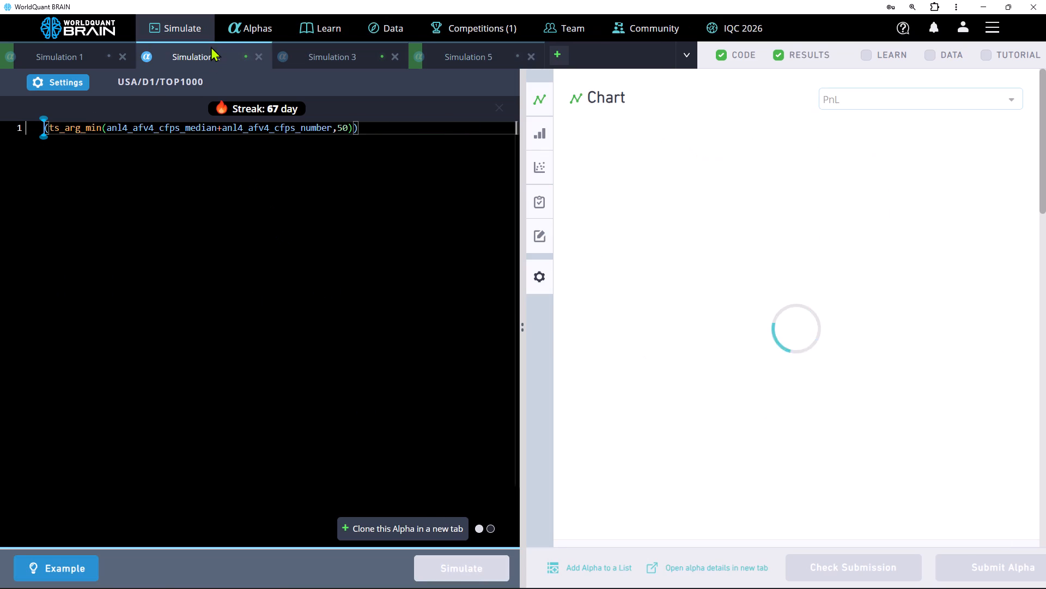
{"action": "scroll", "coordinate": [741, 293], "scroll_direction": "down", "scroll_amount": 1}
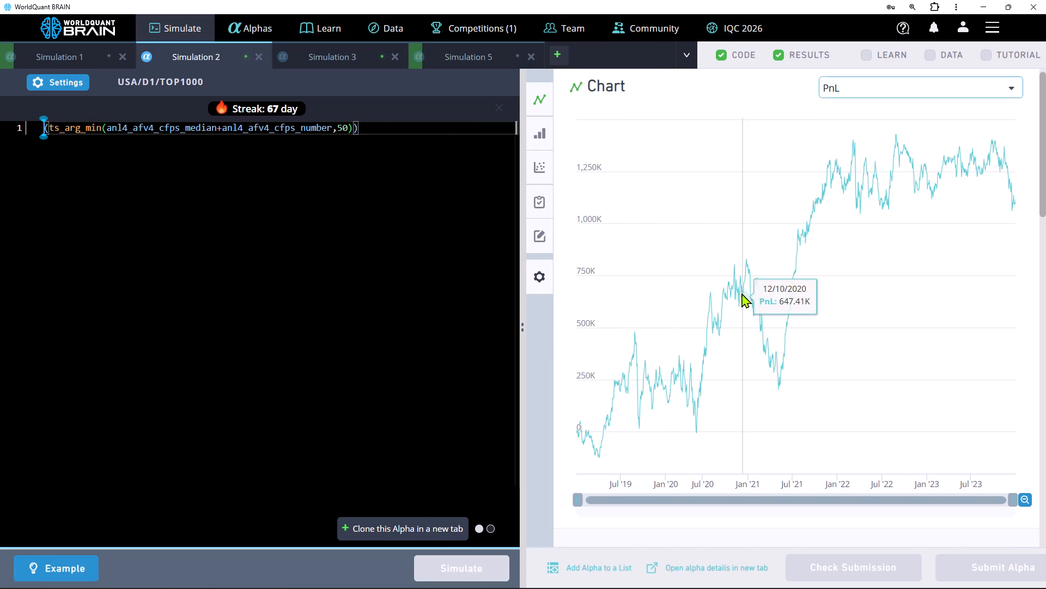
{"action": "scroll", "coordinate": [741, 293], "scroll_direction": "down", "scroll_amount": 1}
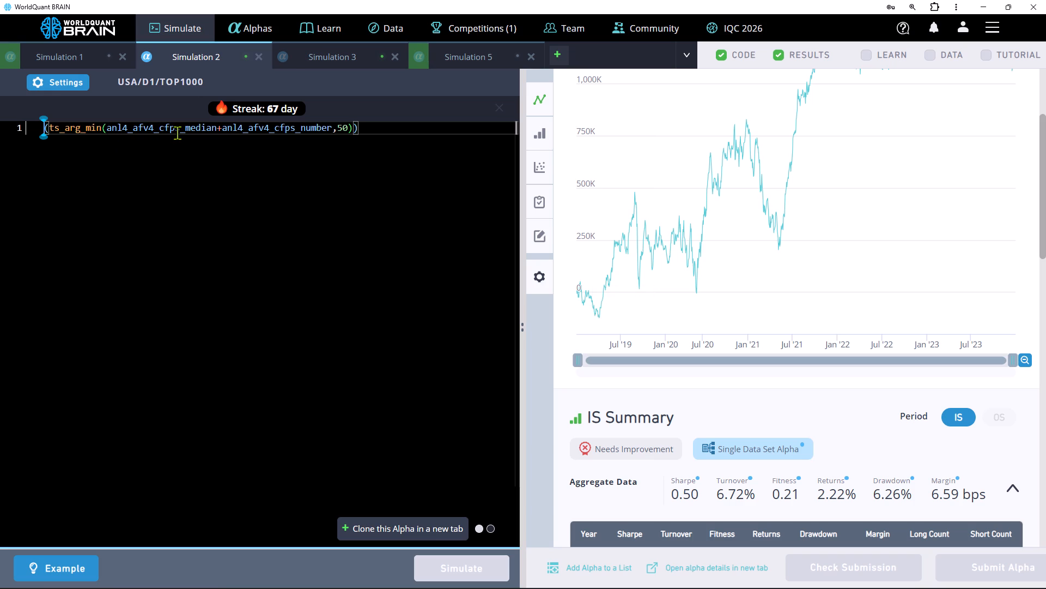
{"action": "left_click", "coordinate": [261, 55]}
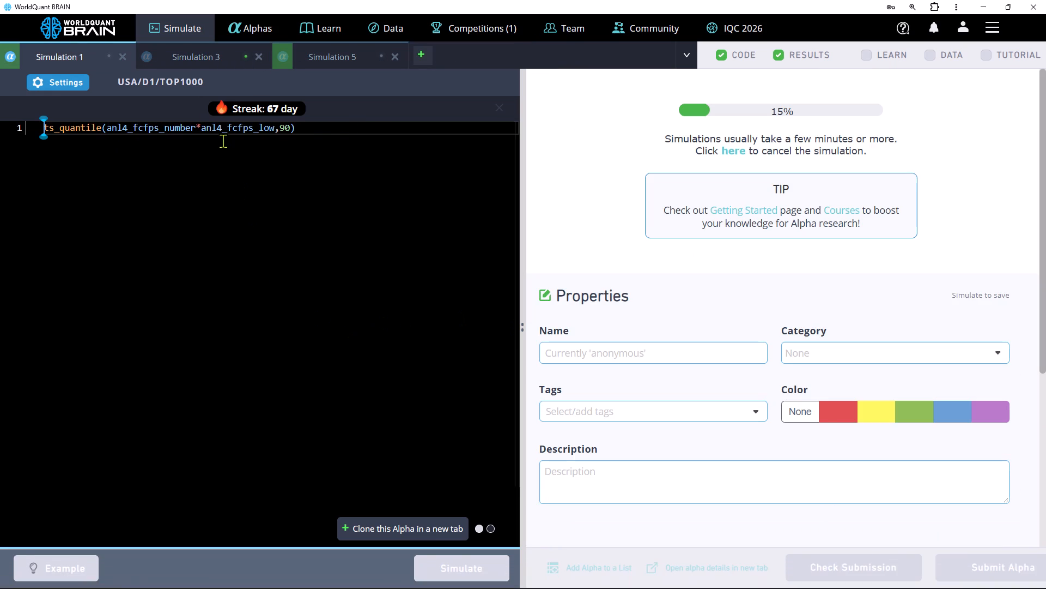
Review Simulation 3's PnL chart, IS Summary, failed IS tests and simulation settings.
{"action": "left_click", "coordinate": [192, 63]}
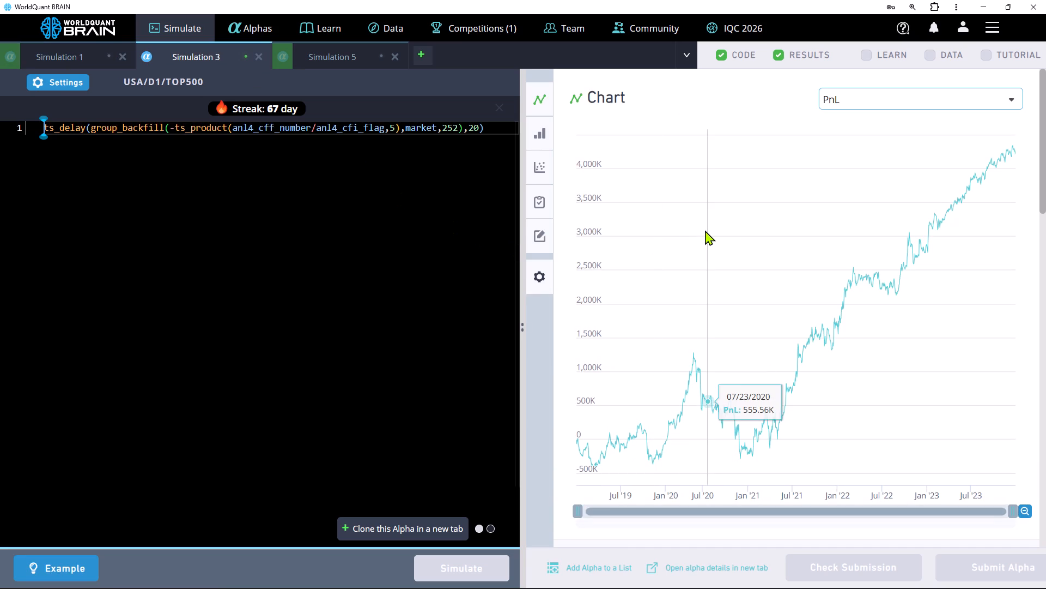
{"action": "scroll", "coordinate": [705, 230], "scroll_direction": "down", "scroll_amount": 4}
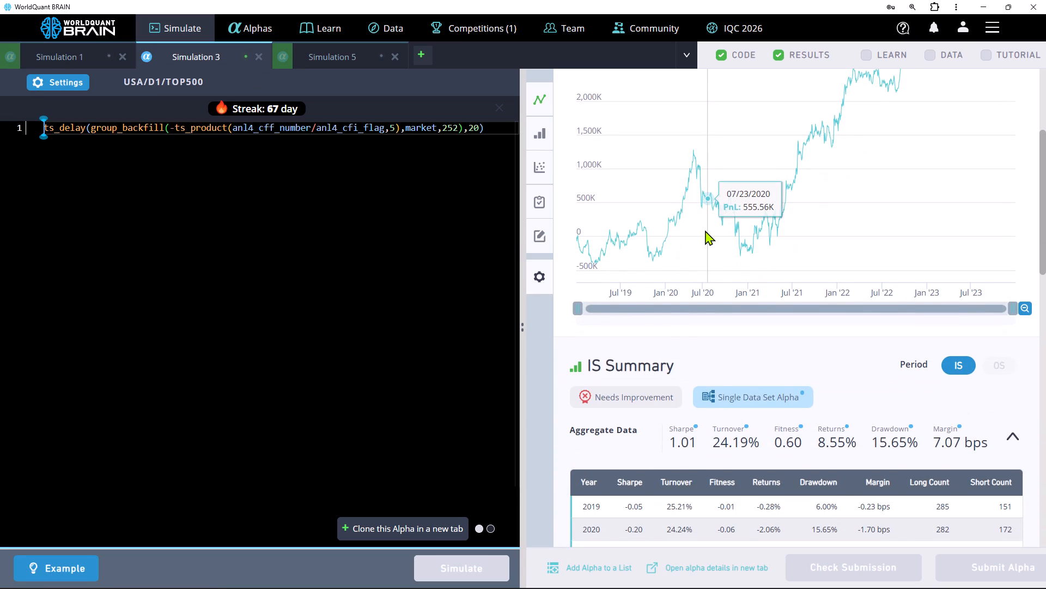
{"action": "scroll", "coordinate": [705, 230], "scroll_direction": "down", "scroll_amount": 8}
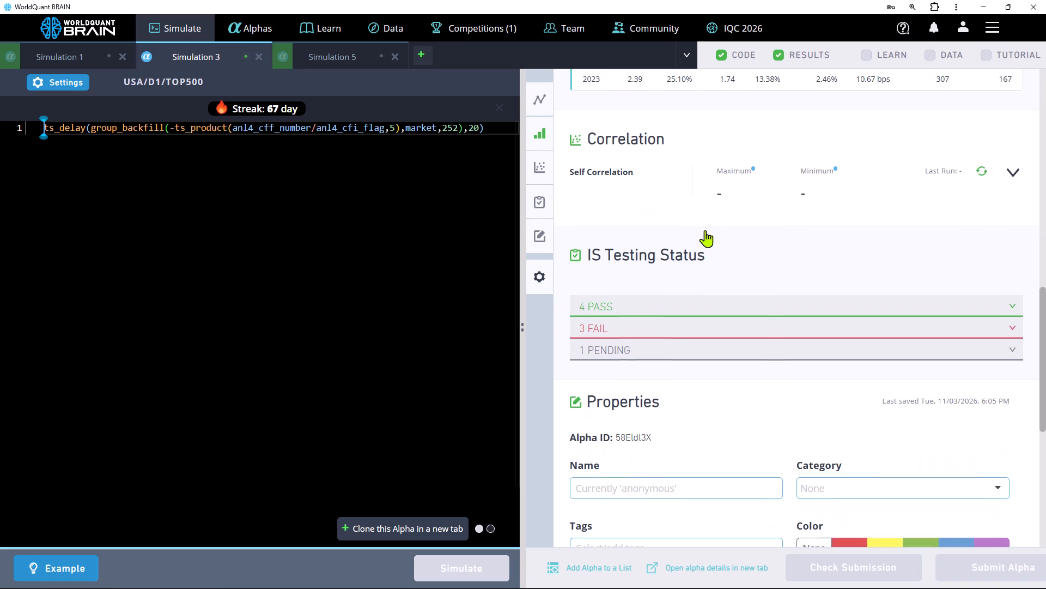
{"action": "left_click", "coordinate": [670, 323]}
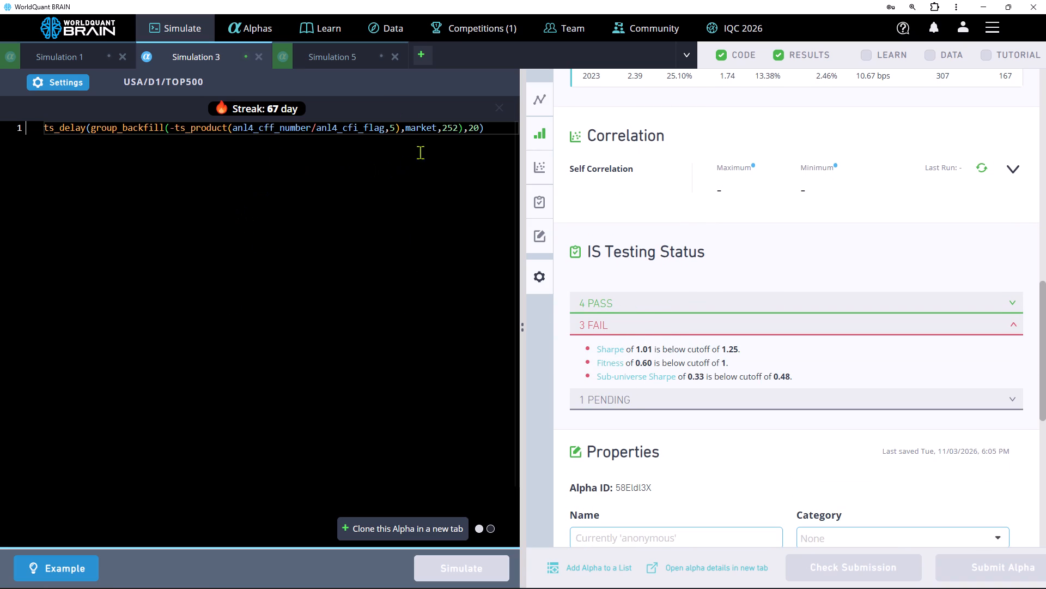
{"action": "left_click", "coordinate": [49, 79]}
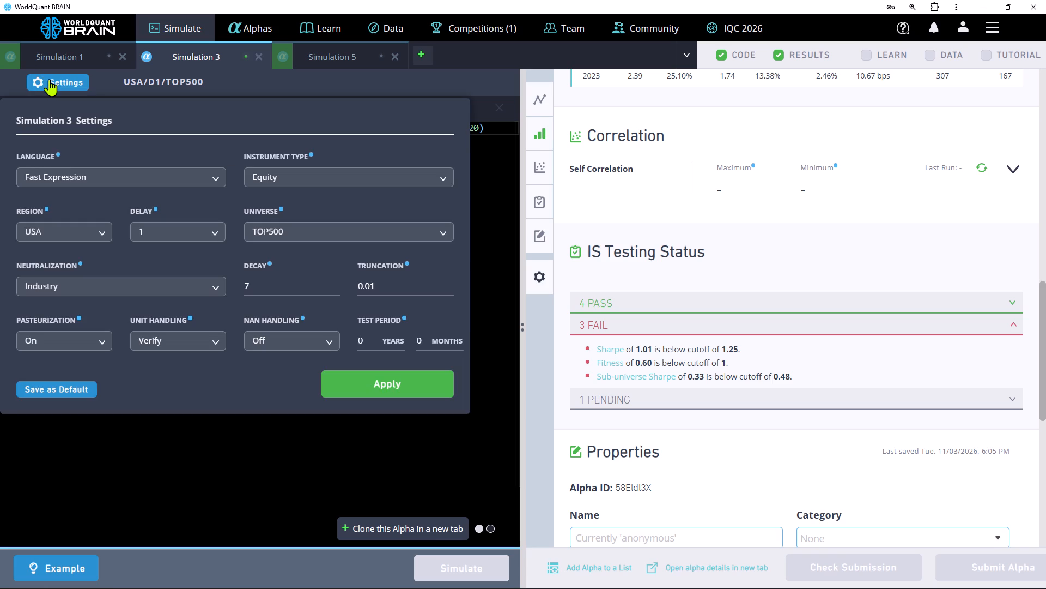
{"action": "left_click", "coordinate": [49, 79]}
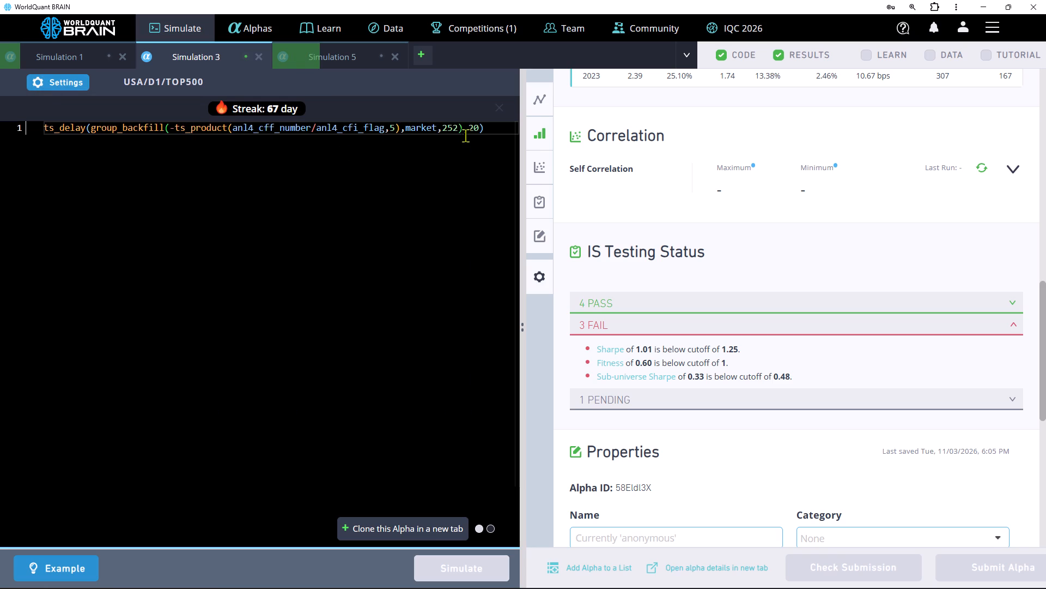
Set the outer ts_delay lookback in Simulation 3's expression to 120 and simulate the alpha.
{"action": "left_click", "coordinate": [470, 130]}
{"action": "key", "text": "1"}
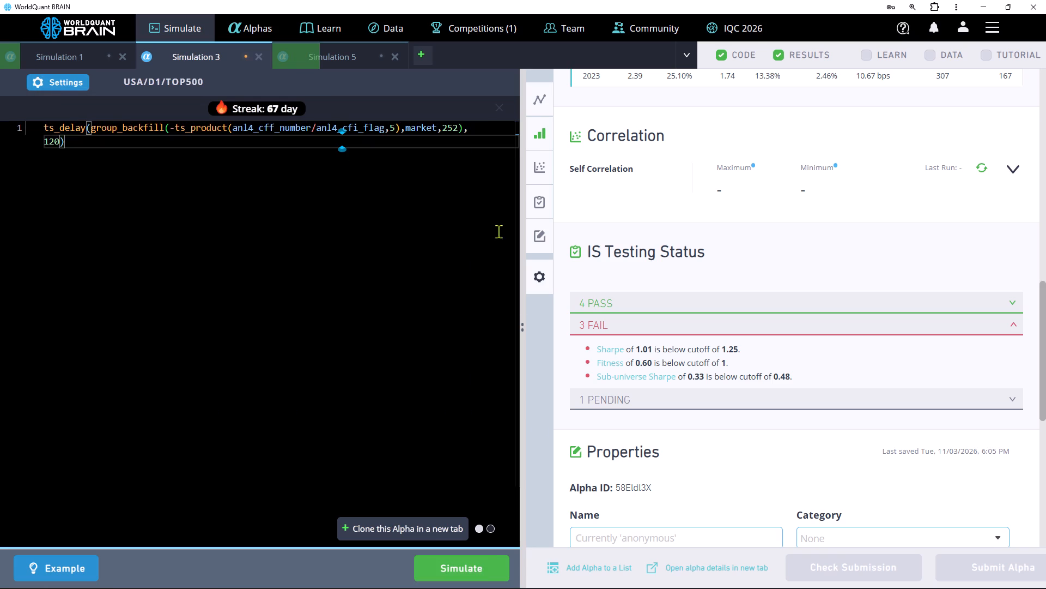
{"action": "left_click", "coordinate": [476, 573]}
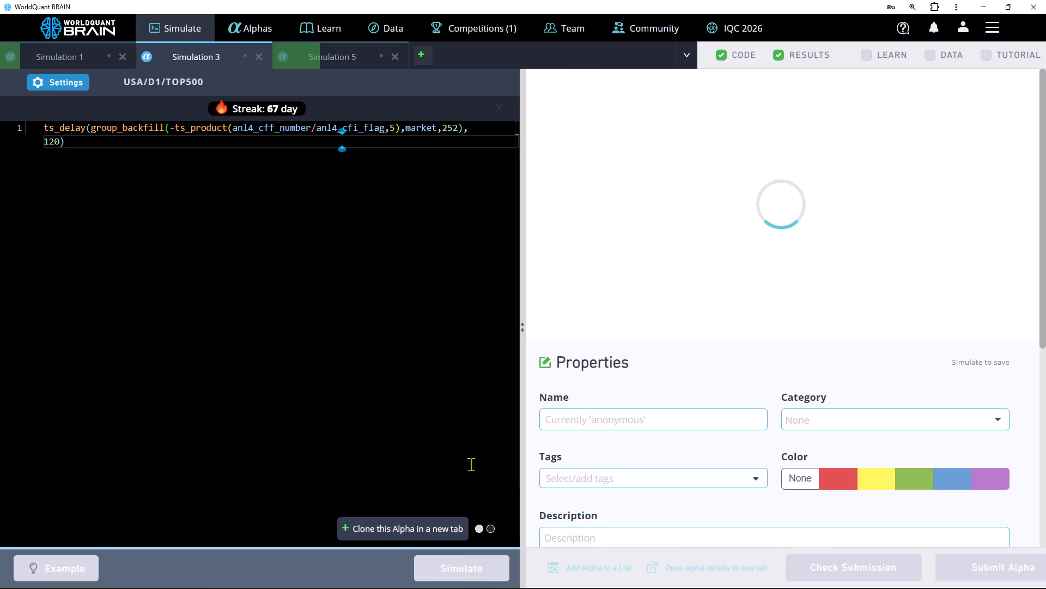
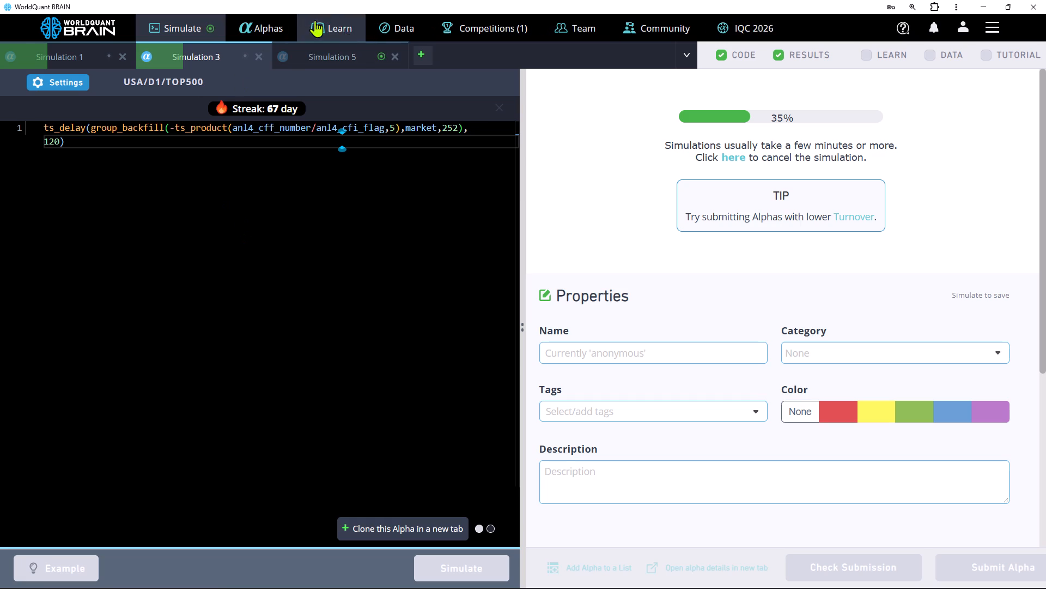
Review Simulation 5's PnL chart, IS Summary and failed IS tests for the ts_product alpha.
{"action": "left_click", "coordinate": [336, 55]}
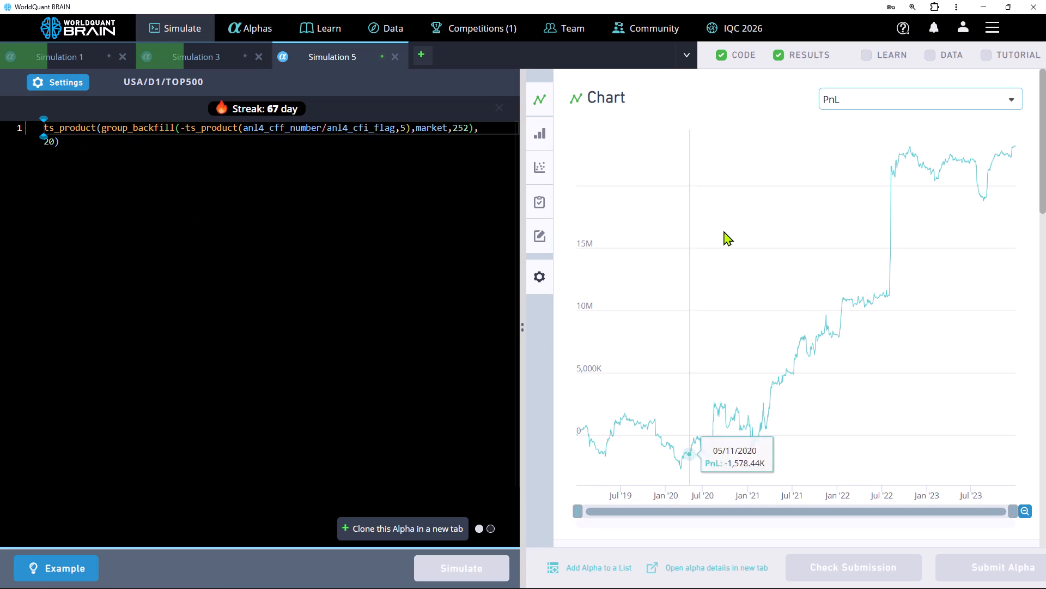
{"action": "scroll", "coordinate": [766, 235], "scroll_direction": "down", "scroll_amount": 3}
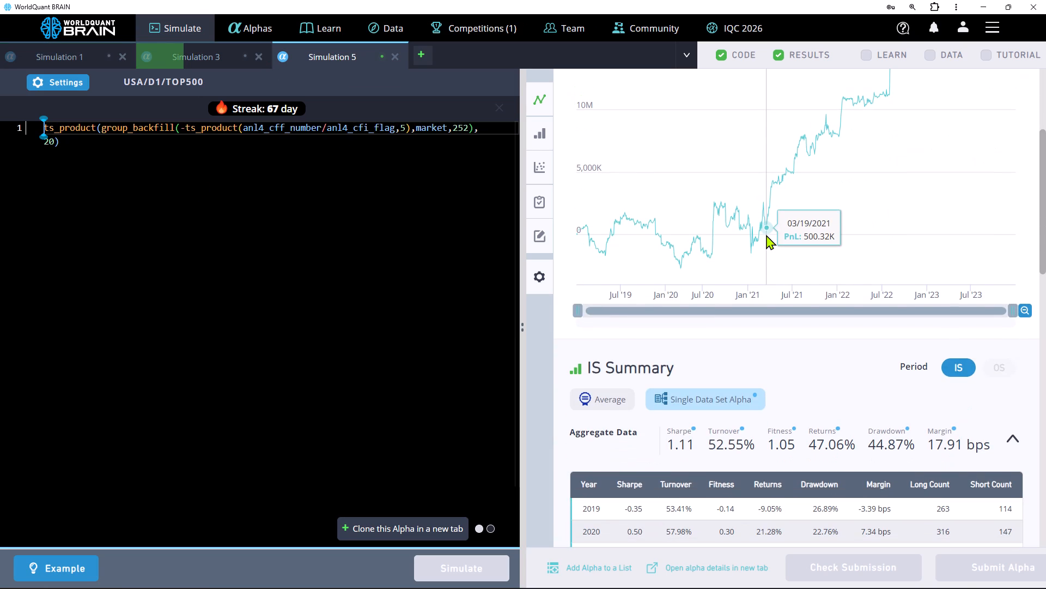
{"action": "scroll", "coordinate": [766, 235], "scroll_direction": "down", "scroll_amount": 5}
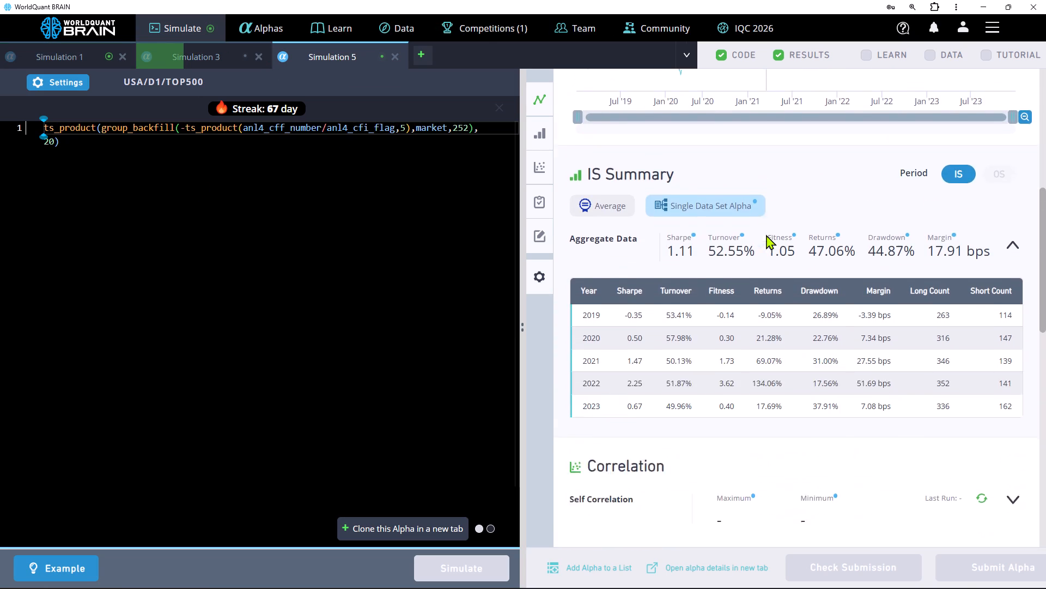
{"action": "scroll", "coordinate": [766, 237], "scroll_direction": "down", "scroll_amount": 2}
{"action": "left_click", "coordinate": [683, 398]}
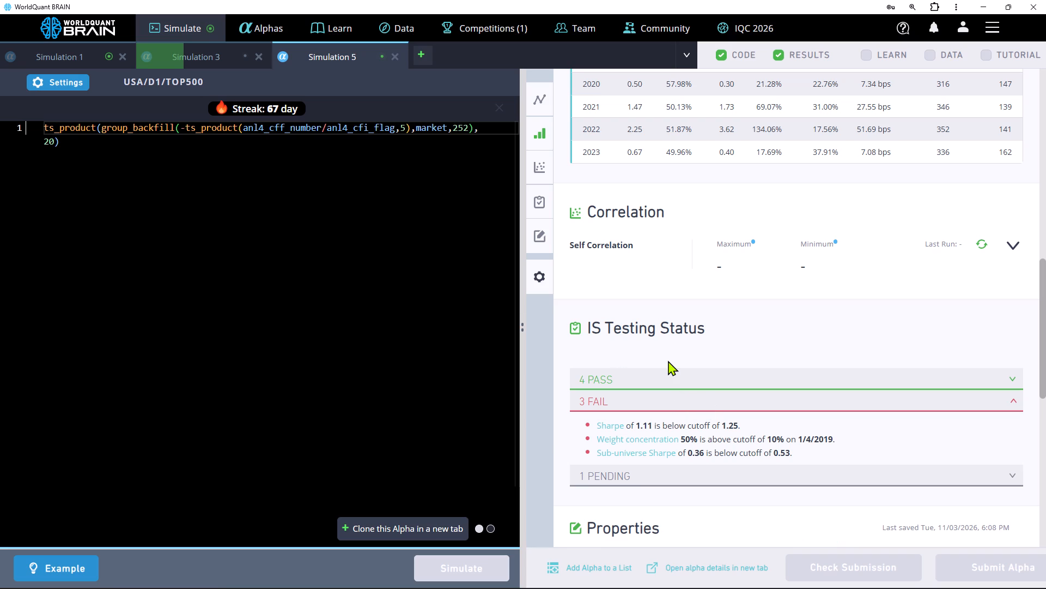
{"action": "scroll", "coordinate": [668, 360], "scroll_direction": "up", "scroll_amount": 7}
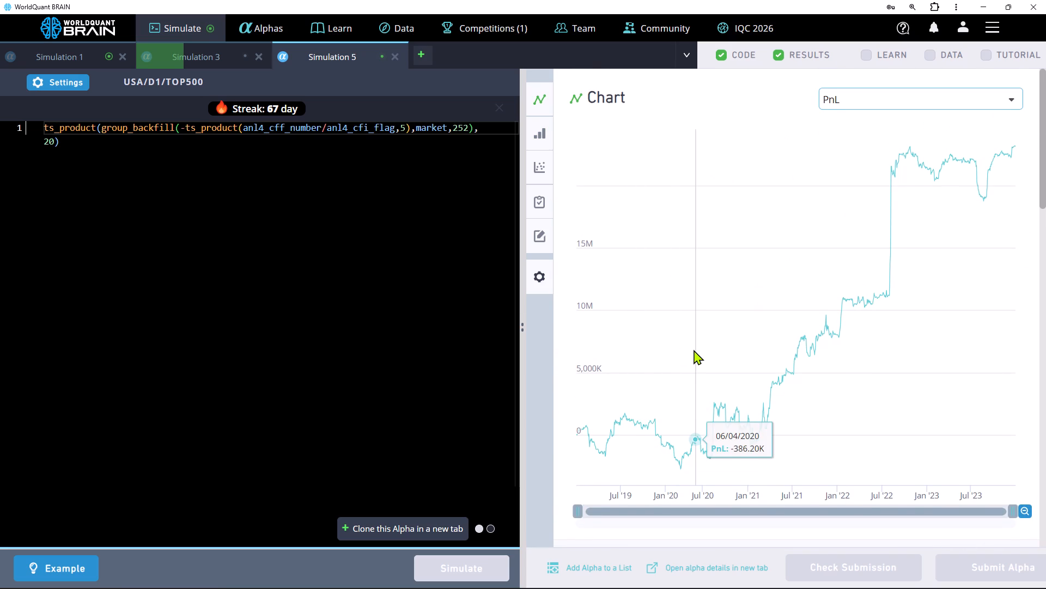
{"action": "scroll", "coordinate": [694, 350], "scroll_direction": "down", "scroll_amount": 4}
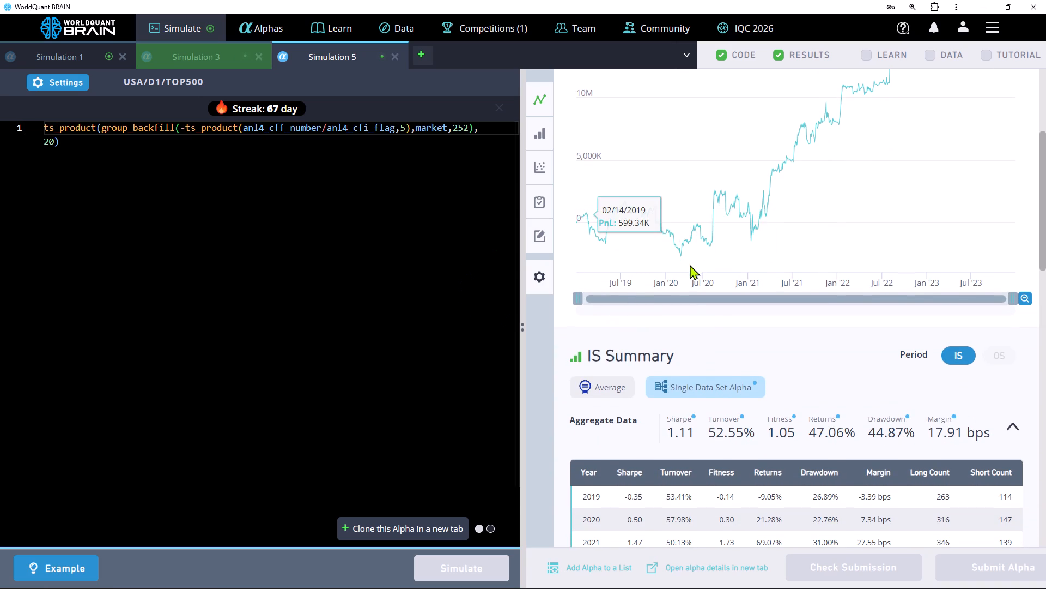
Check Simulation 3's results, set the outer ts_delay lookback in its expression to 10, and simulate the alpha.
{"action": "left_click", "coordinate": [224, 63]}
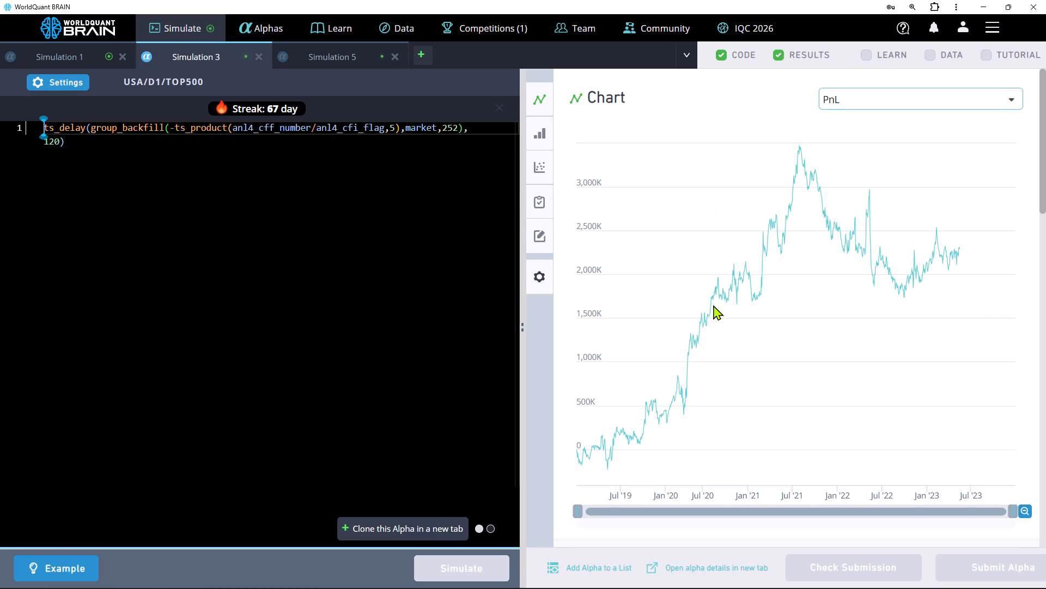
{"action": "scroll", "coordinate": [713, 305], "scroll_direction": "down", "scroll_amount": 5}
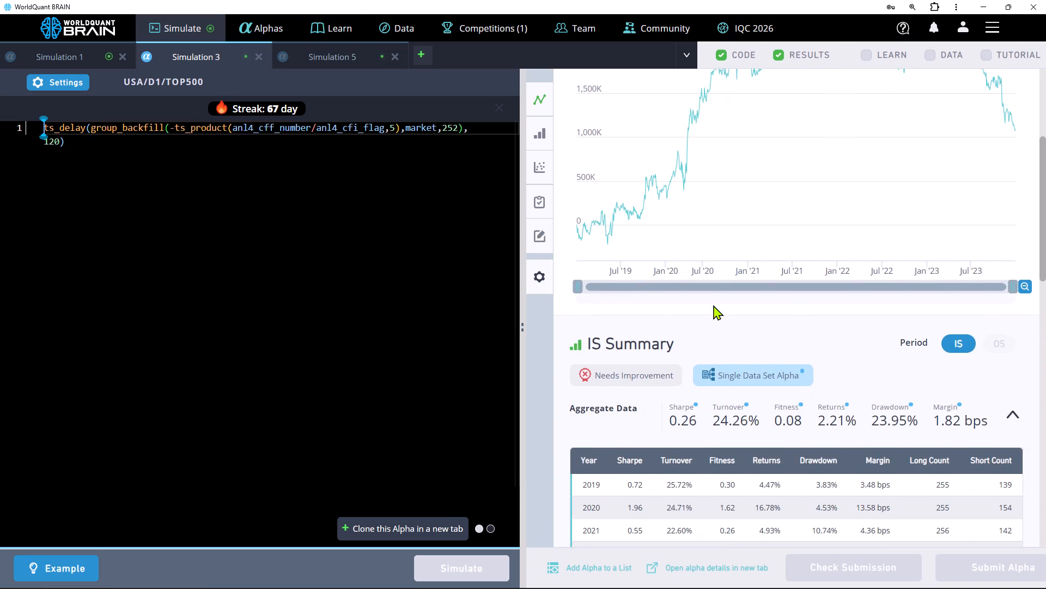
{"action": "scroll", "coordinate": [713, 305], "scroll_direction": "down", "scroll_amount": 1}
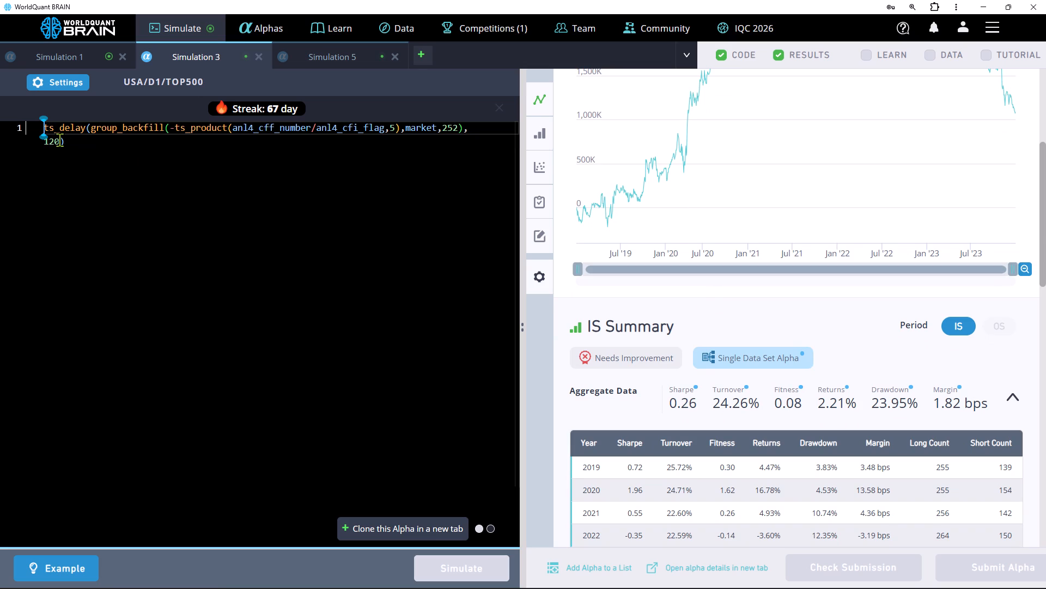
{"action": "left_click", "coordinate": [59, 140]}
{"action": "key", "text": "BackSpace"}
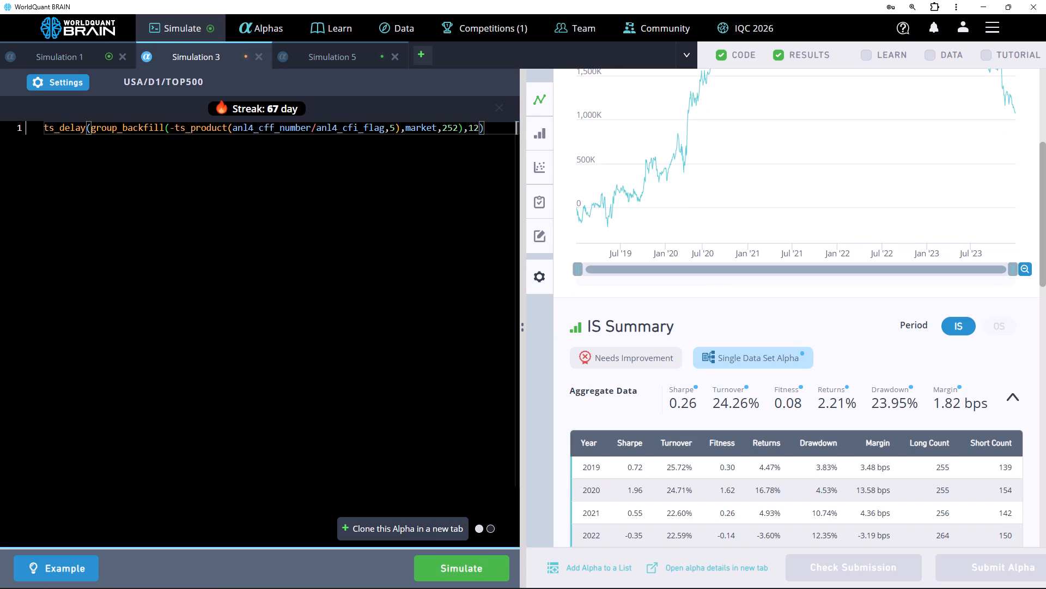
{"action": "key", "text": "BackSpace"}
{"action": "key", "text": "0"}
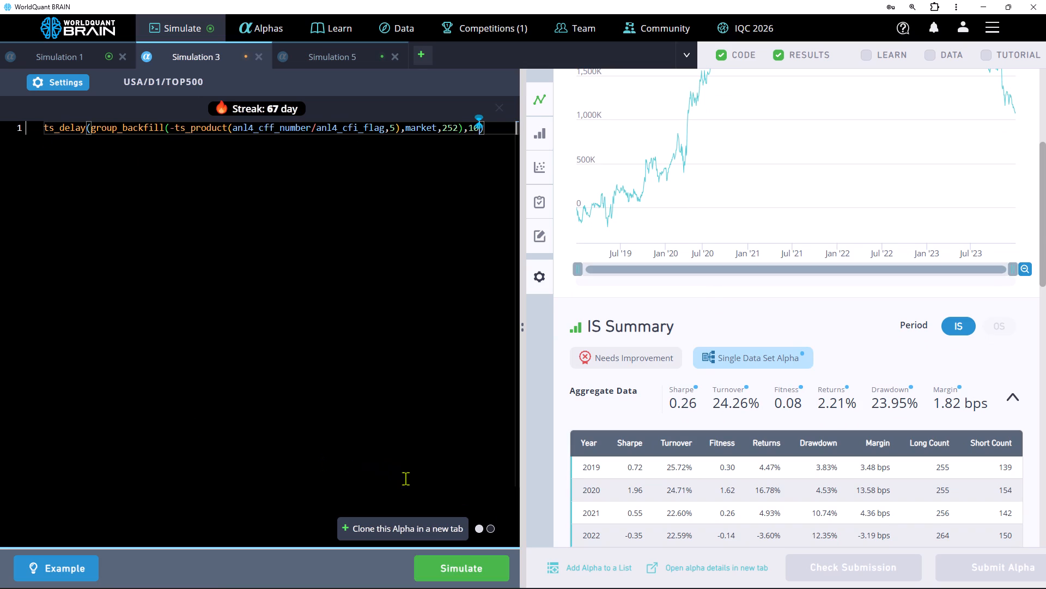
{"action": "left_click", "coordinate": [465, 564]}
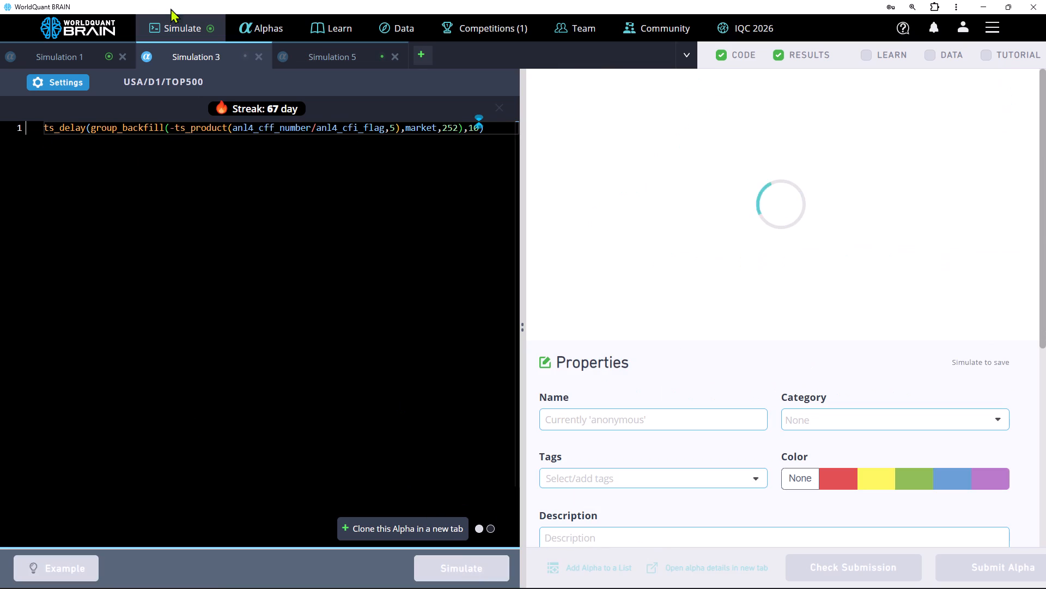
Recheck Simulation 5's PnL chart and IS results, and go to the group_backfill lookback in its expression for editing.
{"action": "left_click", "coordinate": [314, 57]}
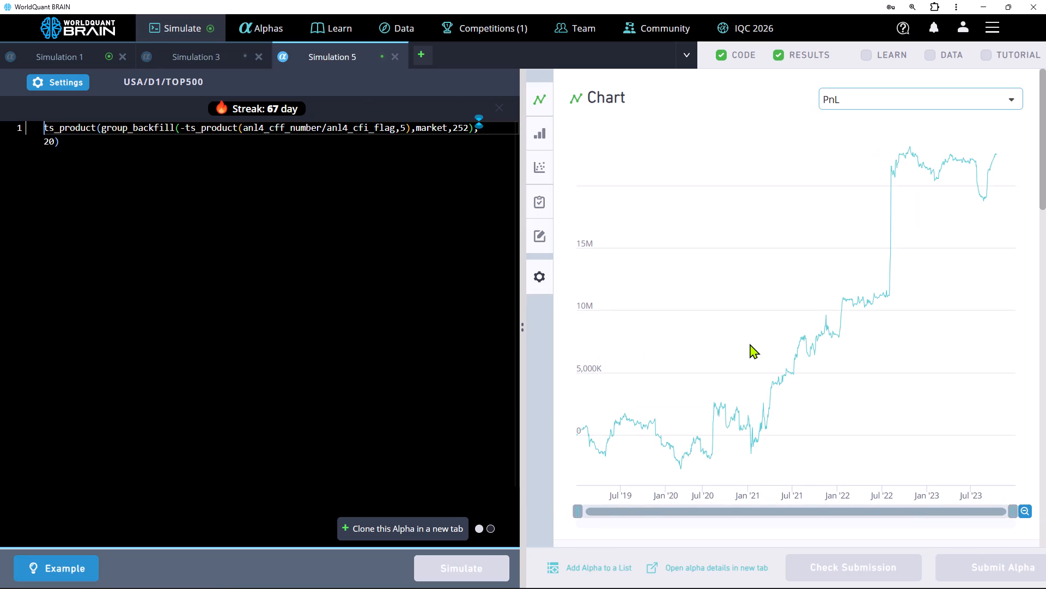
{"action": "scroll", "coordinate": [750, 344], "scroll_direction": "down", "scroll_amount": 6}
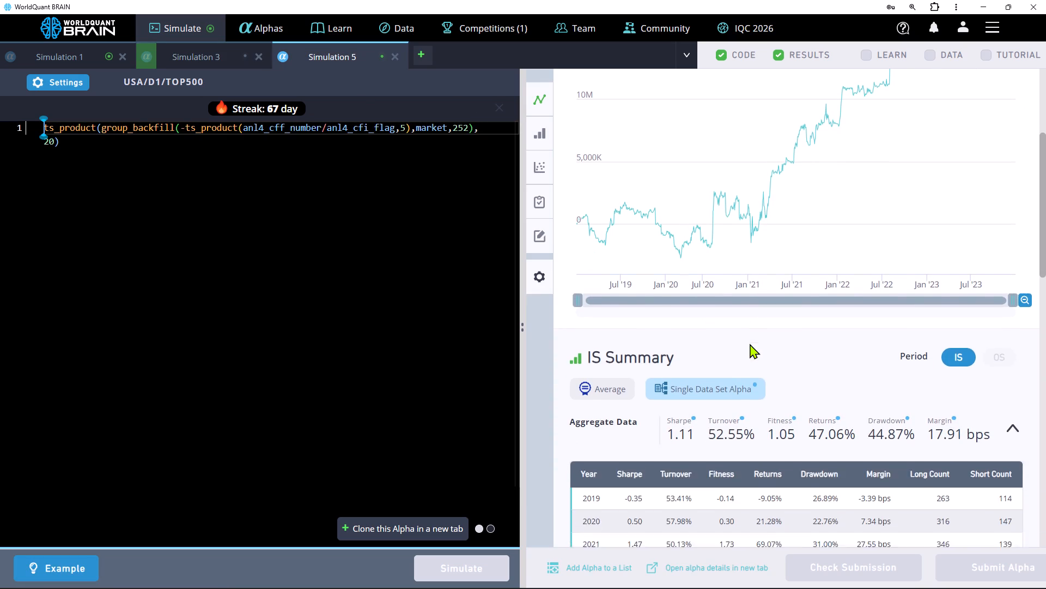
{"action": "scroll", "coordinate": [750, 344], "scroll_direction": "down", "scroll_amount": 4}
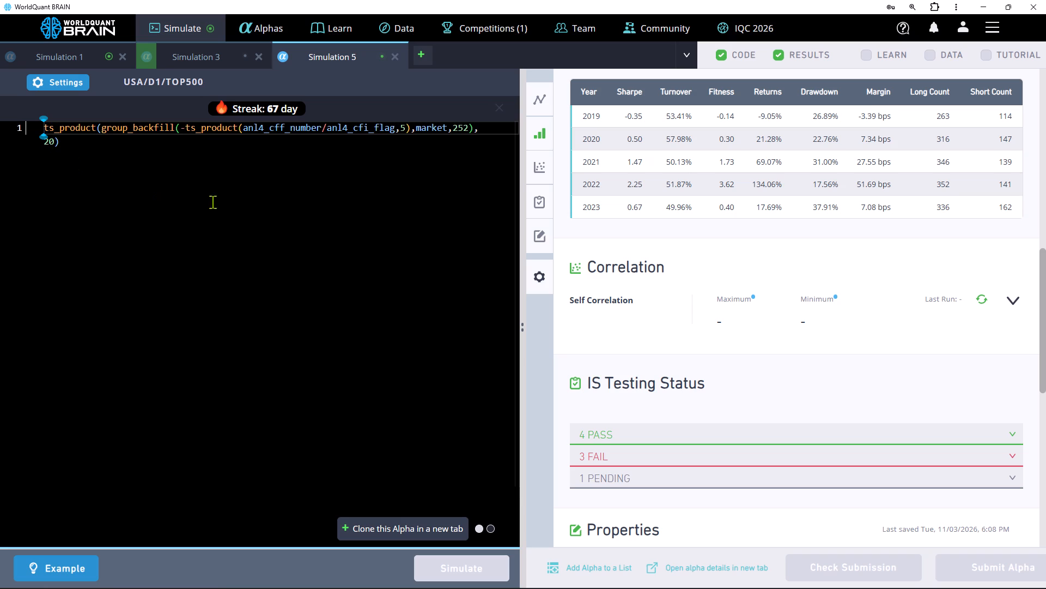
{"action": "left_click", "coordinate": [470, 129]}
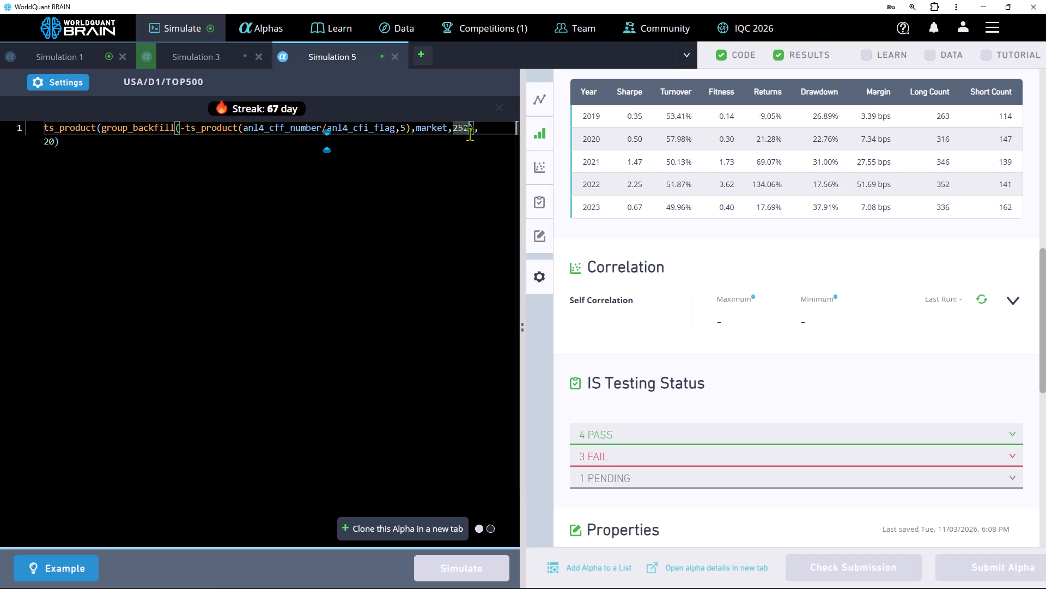
Set the group_backfill lookback in Simulation 5's expression to 20 and simulate the alpha.
{"action": "key", "text": "BackSpace"}
{"action": "key", "text": "BackSpace"}
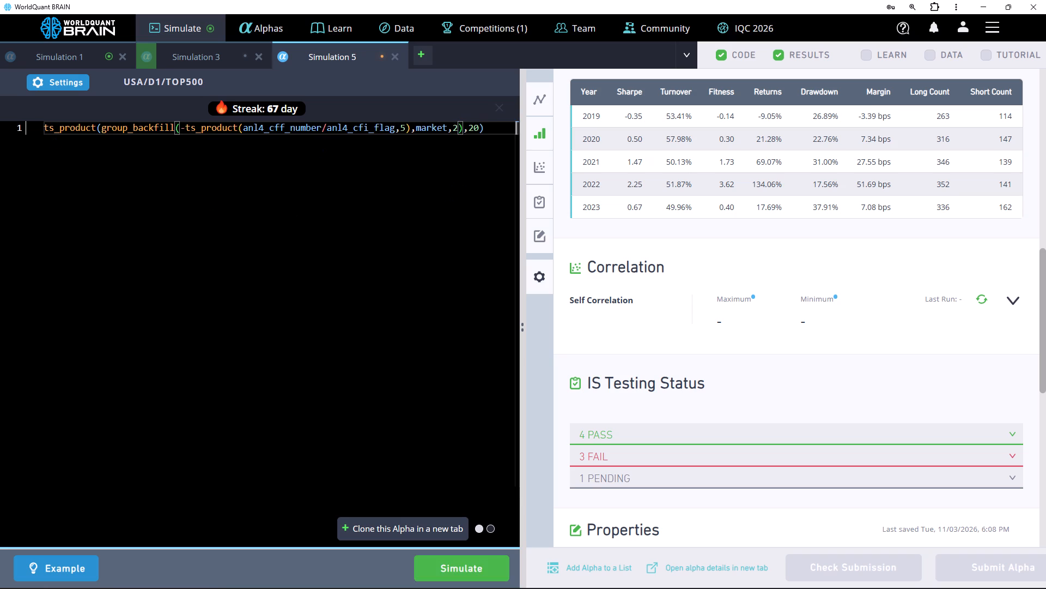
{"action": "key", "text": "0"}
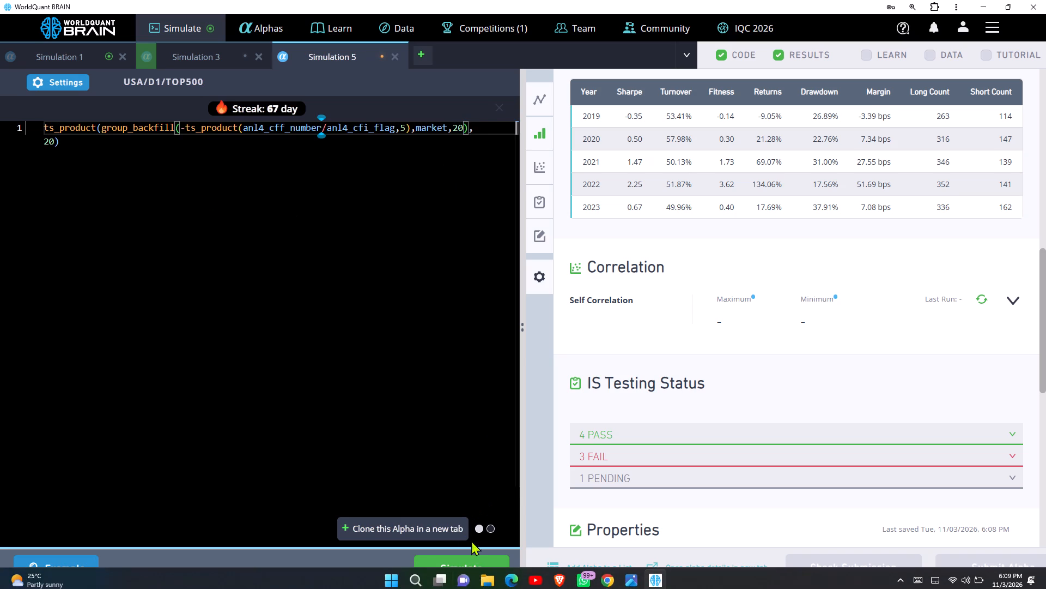
{"action": "left_click", "coordinate": [477, 568]}
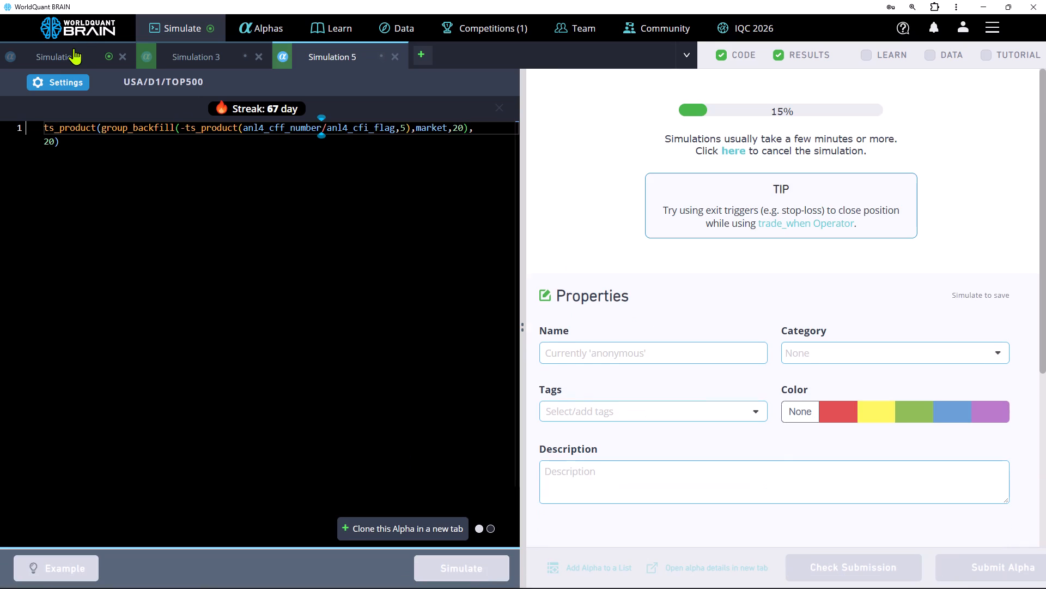
{"action": "left_click", "coordinate": [74, 48]}
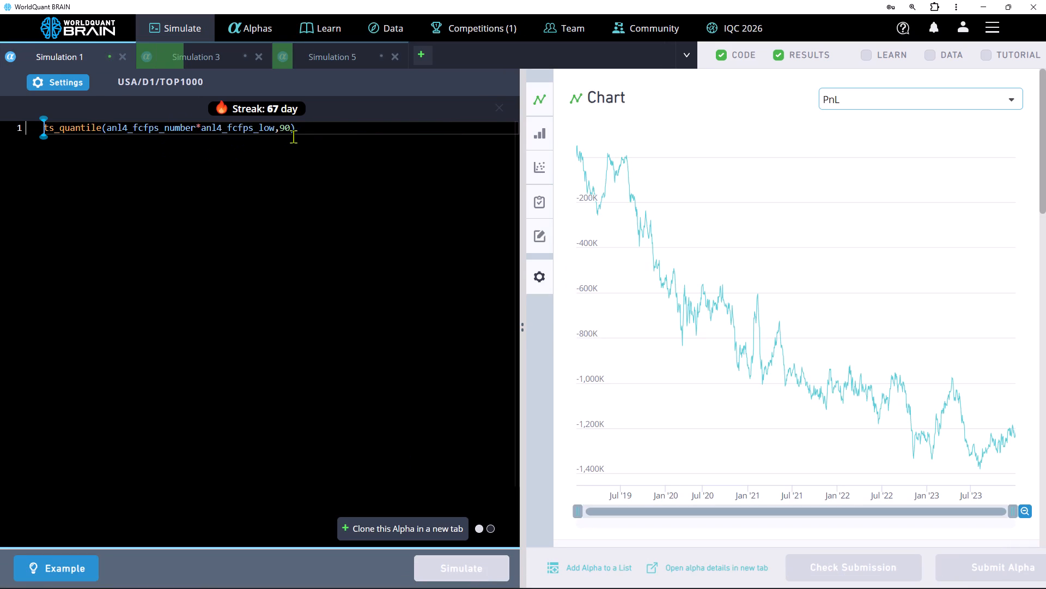
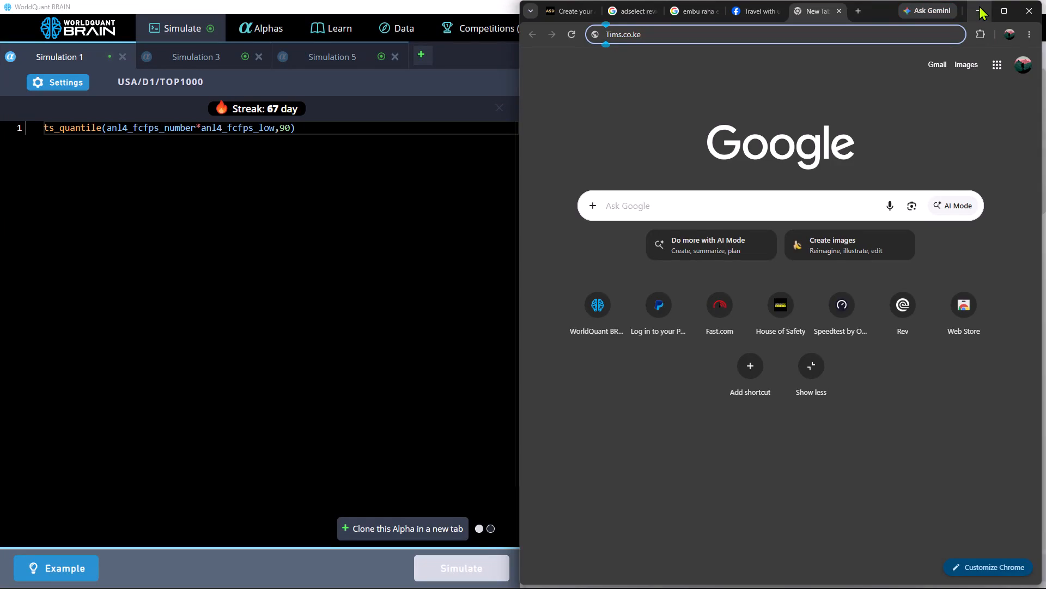
Return to WorldQuant BRAIN and review Simulation 5's PnL chart, IS Summary and failed IS tests.
{"action": "left_click", "coordinate": [979, 5]}
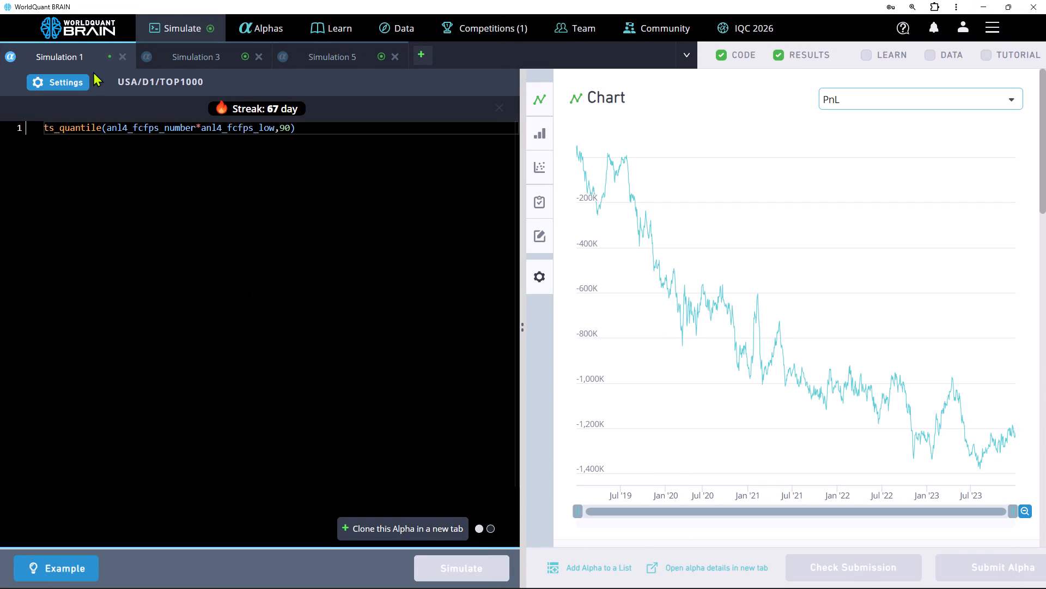
{"action": "left_click", "coordinate": [373, 59]}
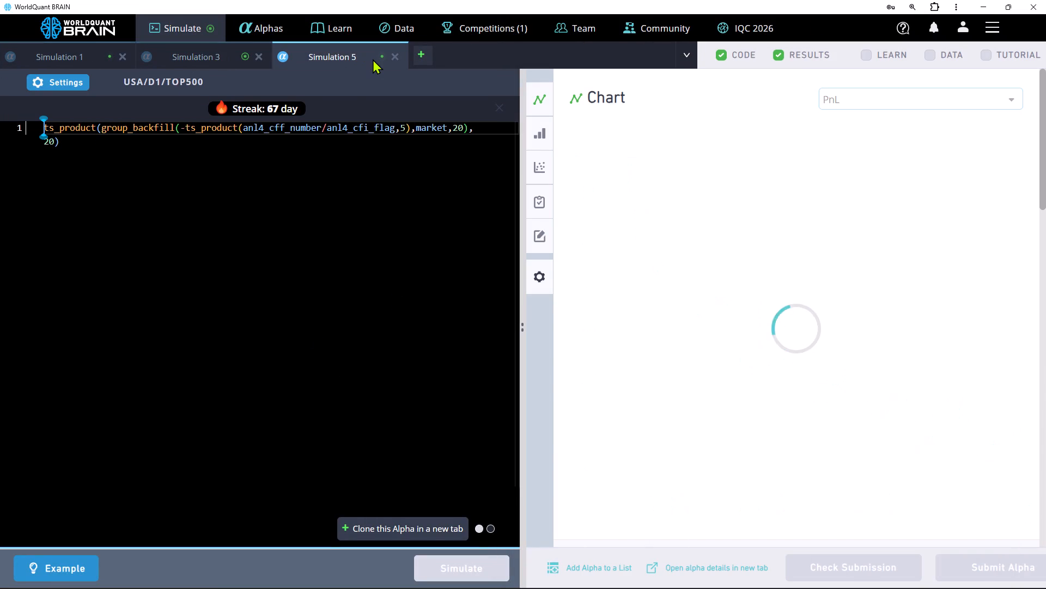
{"action": "scroll", "coordinate": [694, 286], "scroll_direction": "down", "scroll_amount": 3}
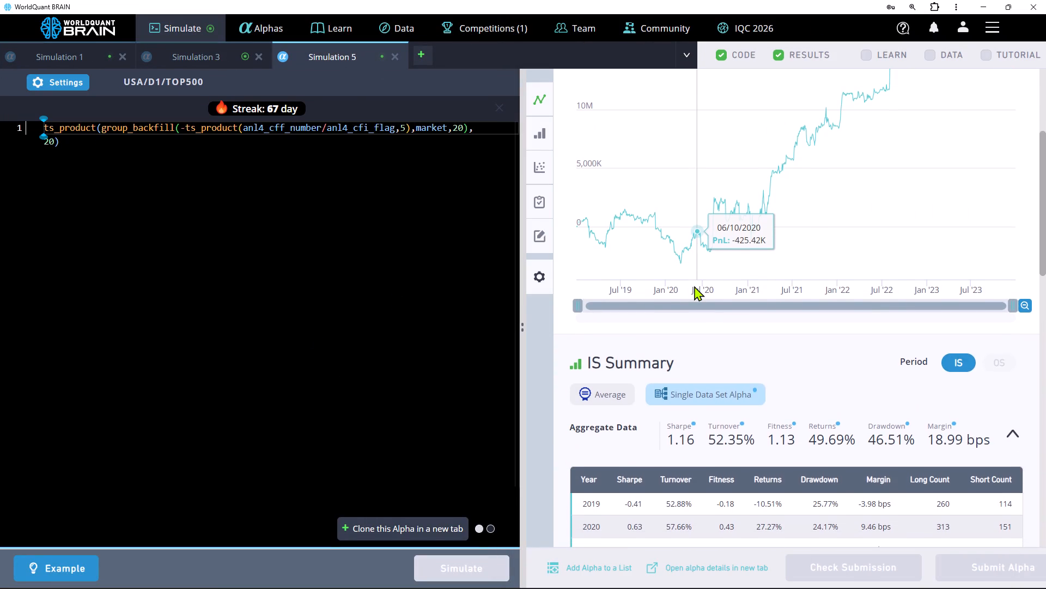
{"action": "scroll", "coordinate": [694, 286], "scroll_direction": "right", "scroll_amount": 1}
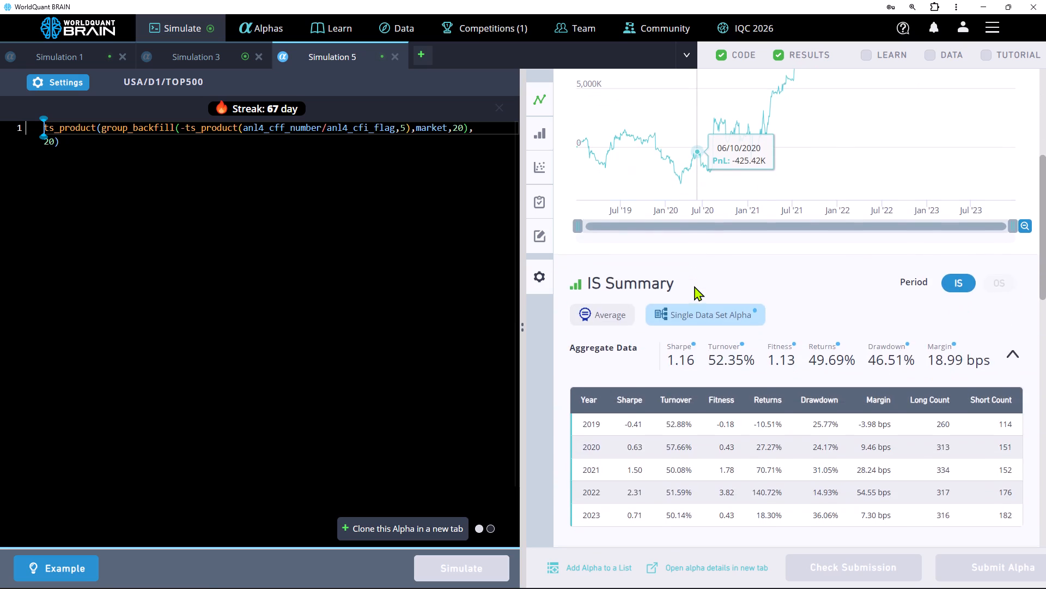
{"action": "scroll", "coordinate": [694, 286], "scroll_direction": "down", "scroll_amount": 5}
{"action": "left_click", "coordinate": [656, 322]}
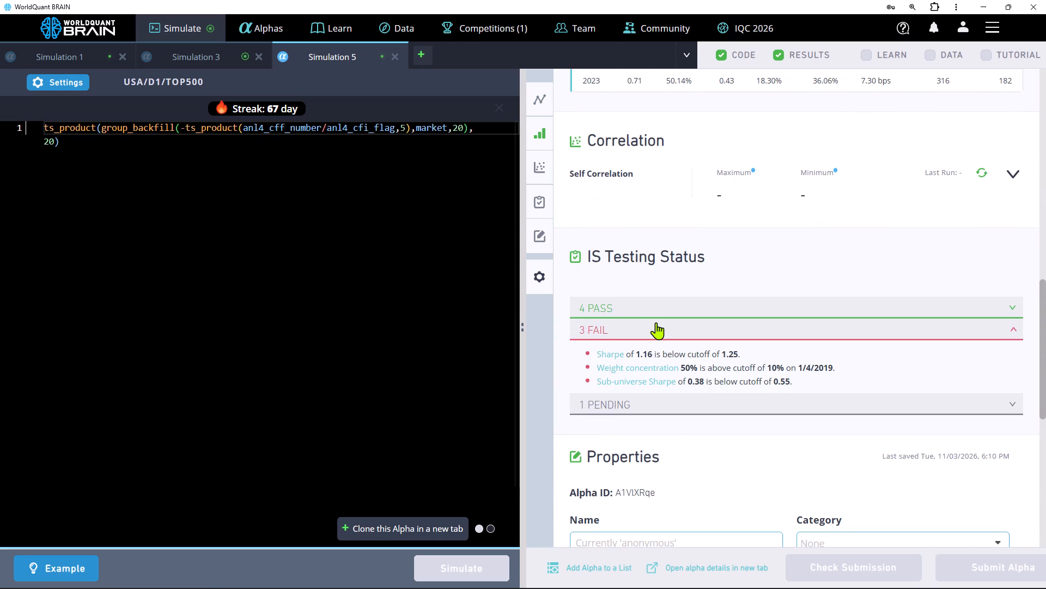
Check Simulation 3's results, set the outer ts_delay lookback in its expression to 200, and simulate the alpha.
{"action": "left_click", "coordinate": [204, 56]}
{"action": "scroll", "coordinate": [653, 323], "scroll_direction": "up", "scroll_amount": 2}
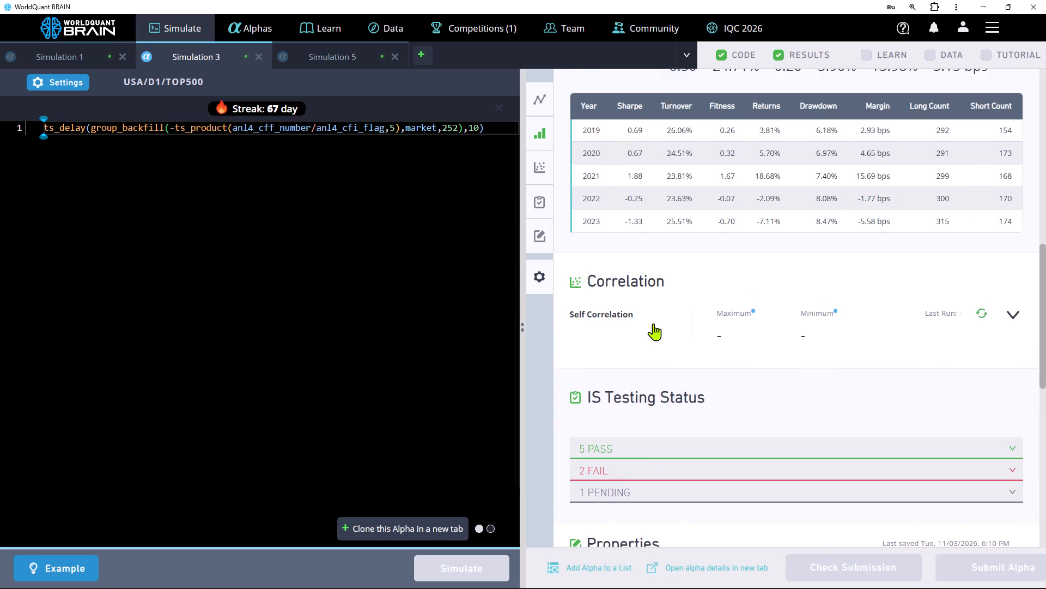
{"action": "scroll", "coordinate": [653, 323], "scroll_direction": "up", "scroll_amount": 2}
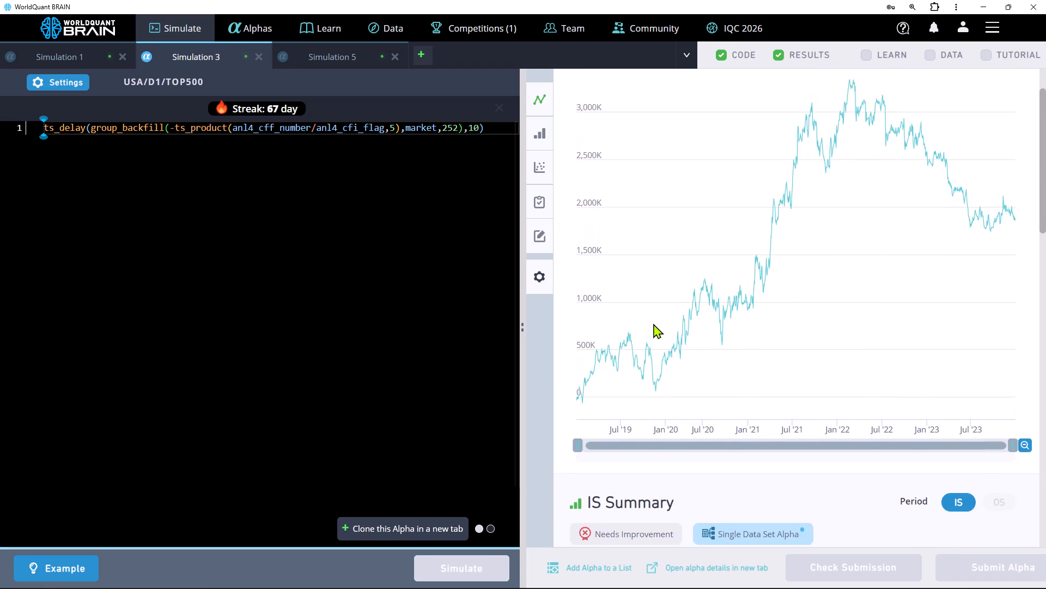
{"action": "left_click", "coordinate": [472, 128]}
{"action": "key", "text": "backslash"}
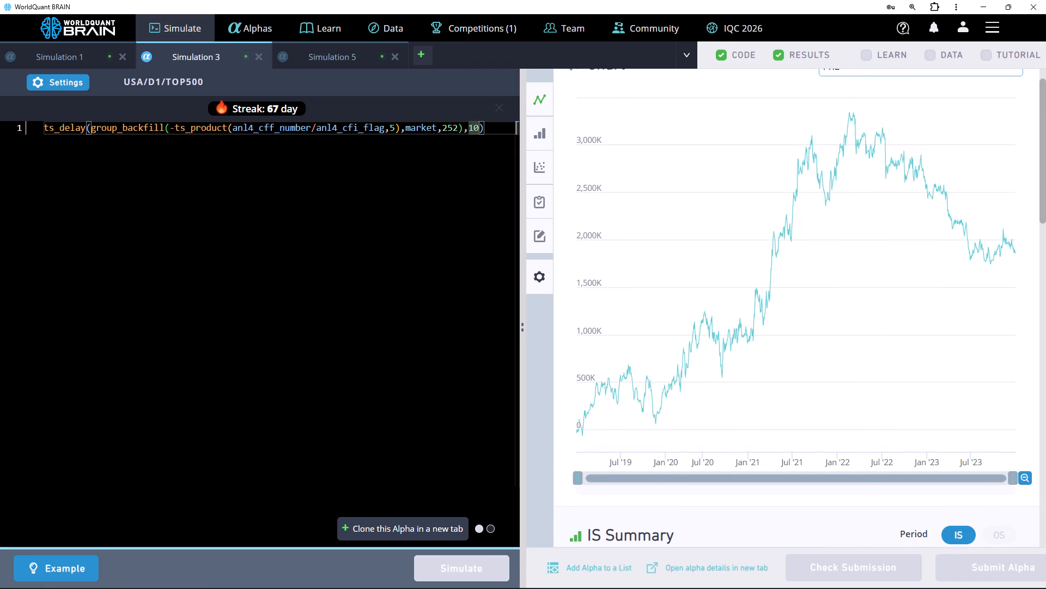
{"action": "key", "text": "BackSpace"}
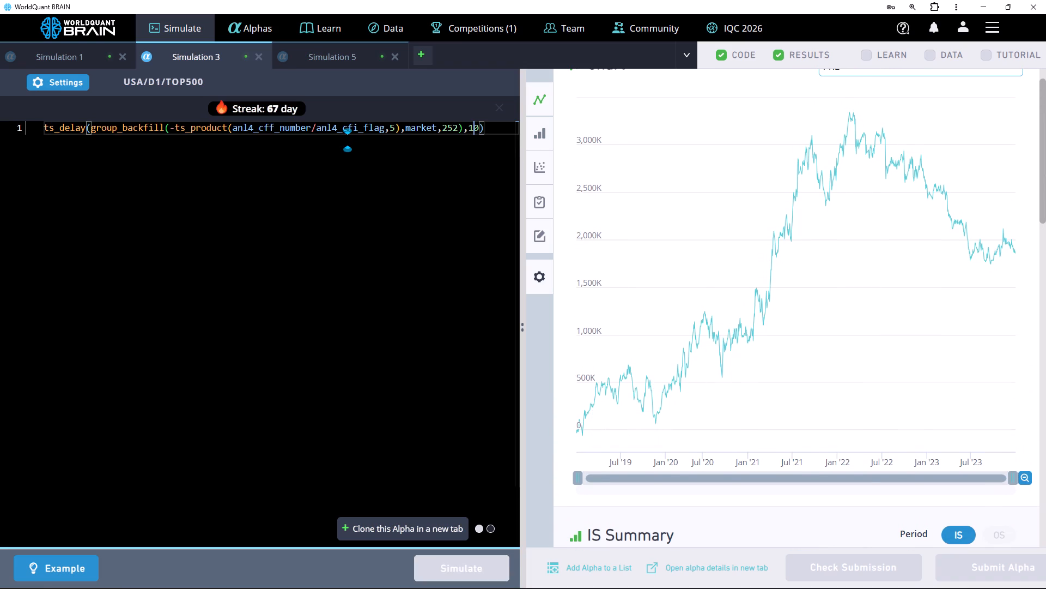
{"action": "key", "text": "BackSpace"}
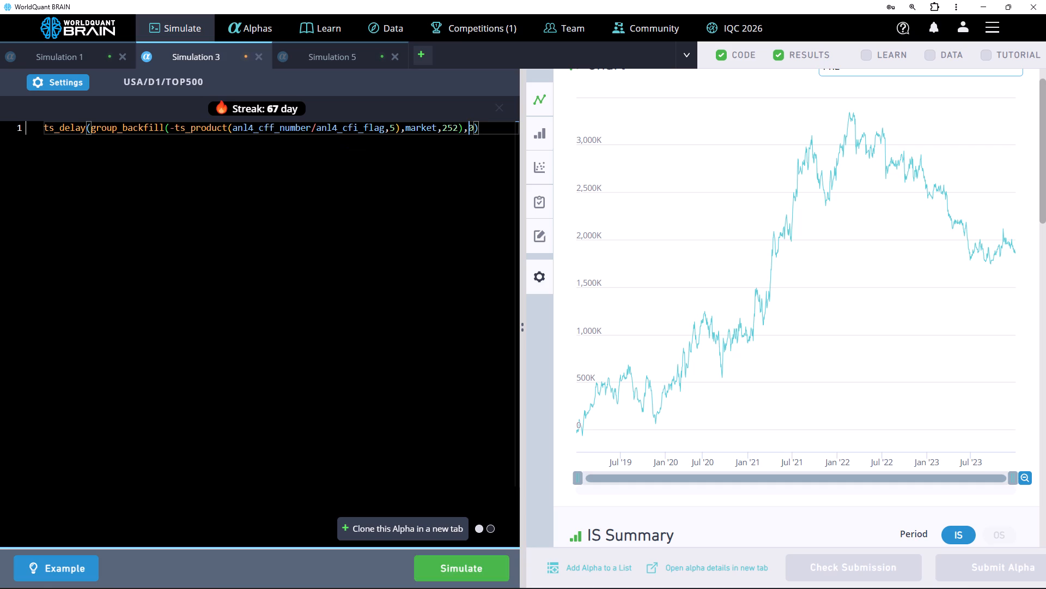
{"action": "key", "text": "2"}
{"action": "key", "text": "0"}
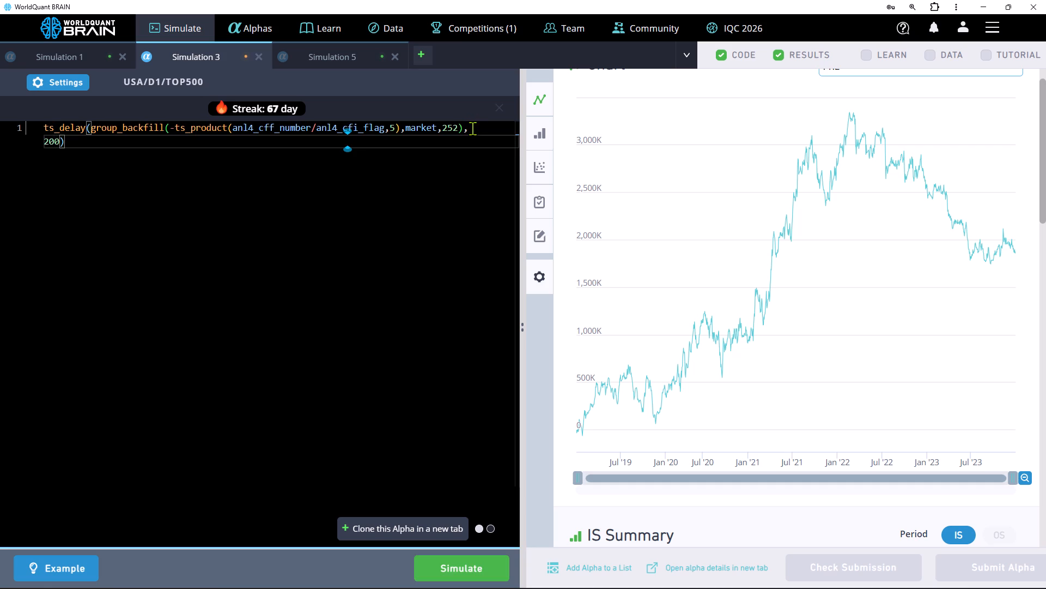
{"action": "left_click", "coordinate": [479, 563]}
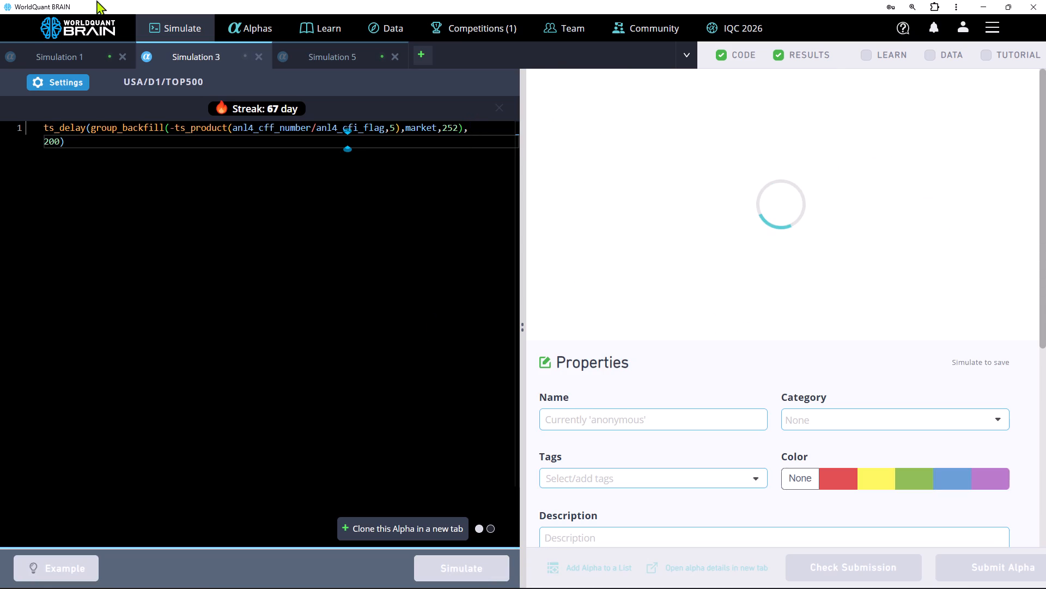
Negate the ts_quantile expression in Simulation 1 with a leading minus sign and simulate the alpha.
{"action": "left_click", "coordinate": [70, 56]}
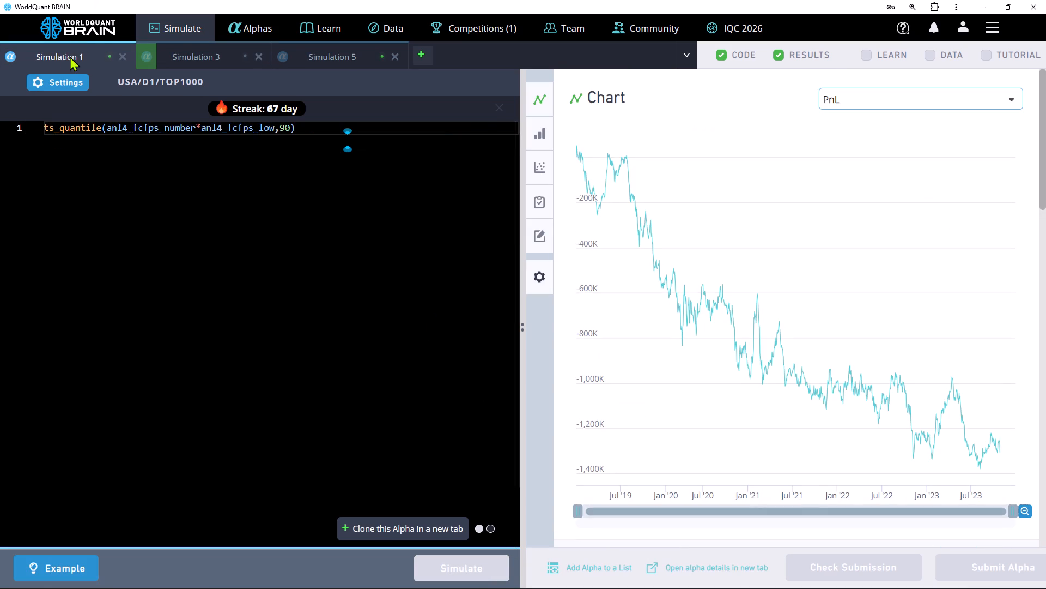
{"action": "scroll", "coordinate": [700, 322], "scroll_direction": "down", "scroll_amount": 2}
{"action": "key", "text": "minus"}
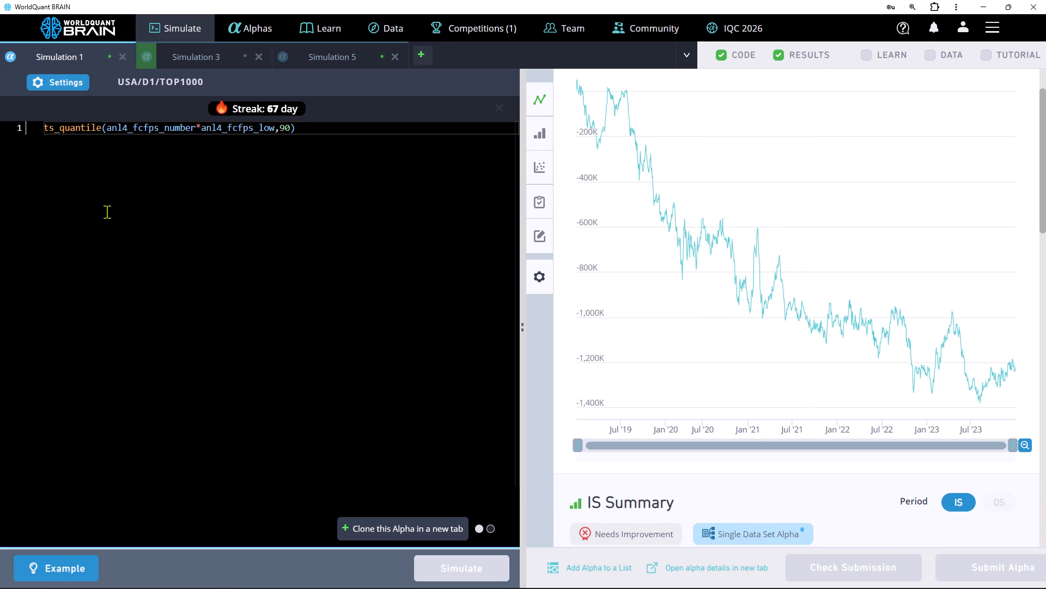
{"action": "left_click", "coordinate": [442, 572]}
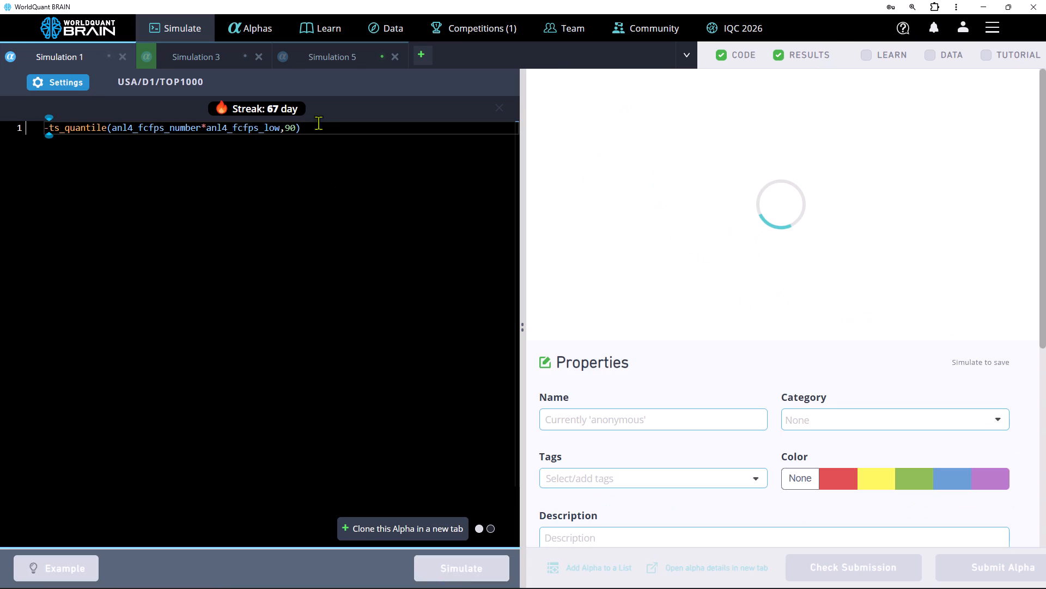
Recheck Simulation 5's PnL chart, IS Summary and testing status, and close that simulation.
{"action": "left_click", "coordinate": [335, 64]}
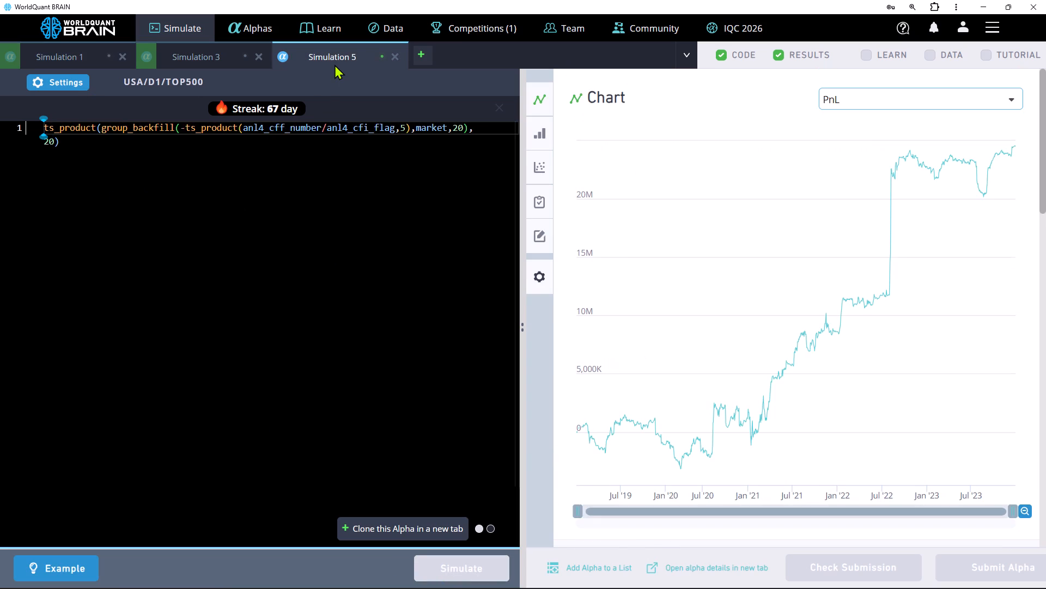
{"action": "scroll", "coordinate": [736, 244], "scroll_direction": "down", "scroll_amount": 6}
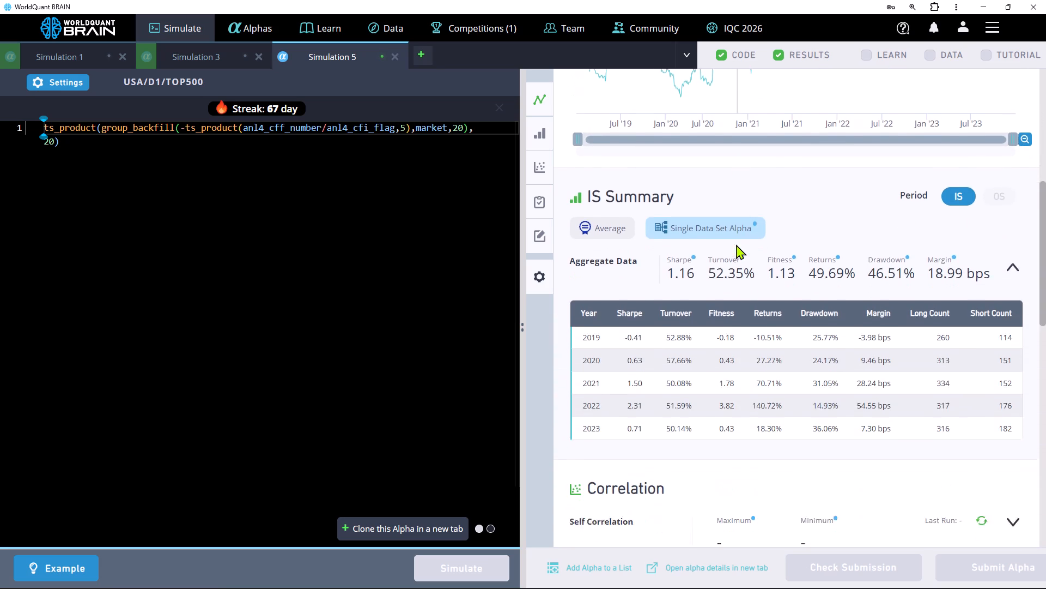
{"action": "scroll", "coordinate": [736, 244], "scroll_direction": "down", "scroll_amount": 3}
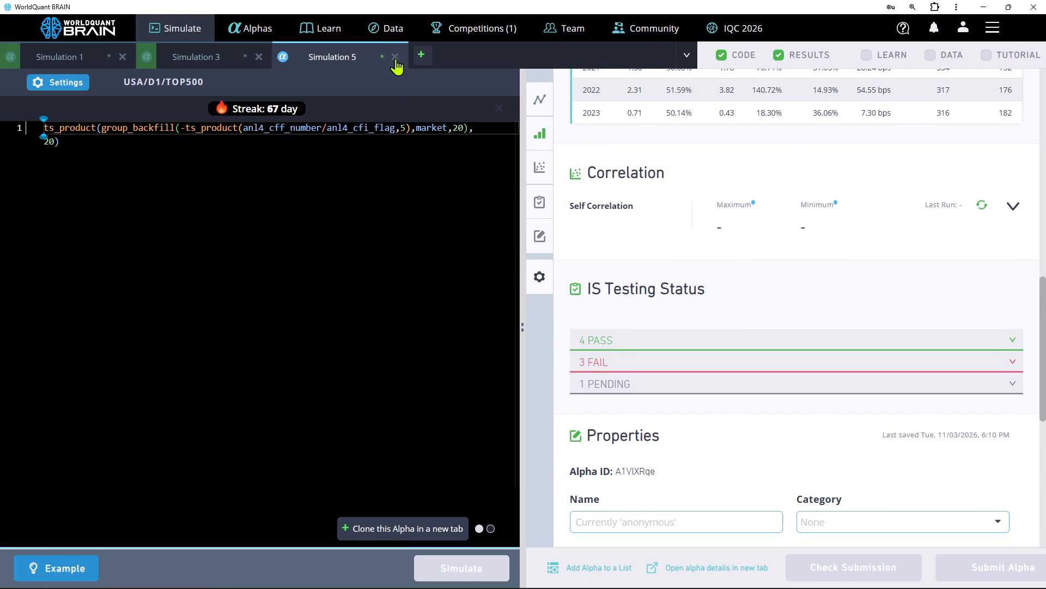
{"action": "left_click", "coordinate": [396, 58]}
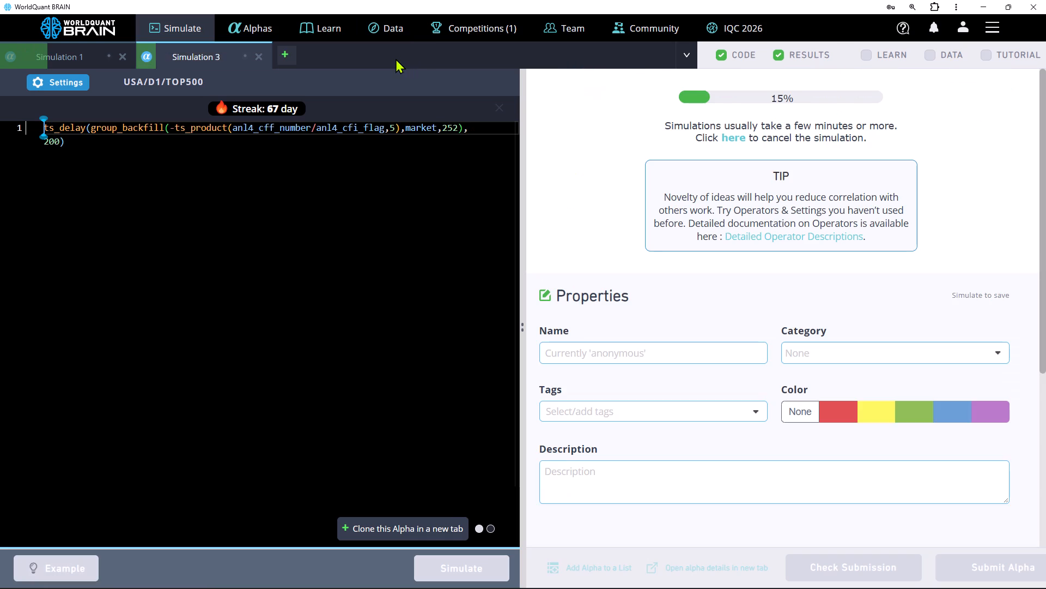
Open a new blank simulation and show the data fields alongside its code editor in place of the results.
{"action": "left_click", "coordinate": [287, 62]}
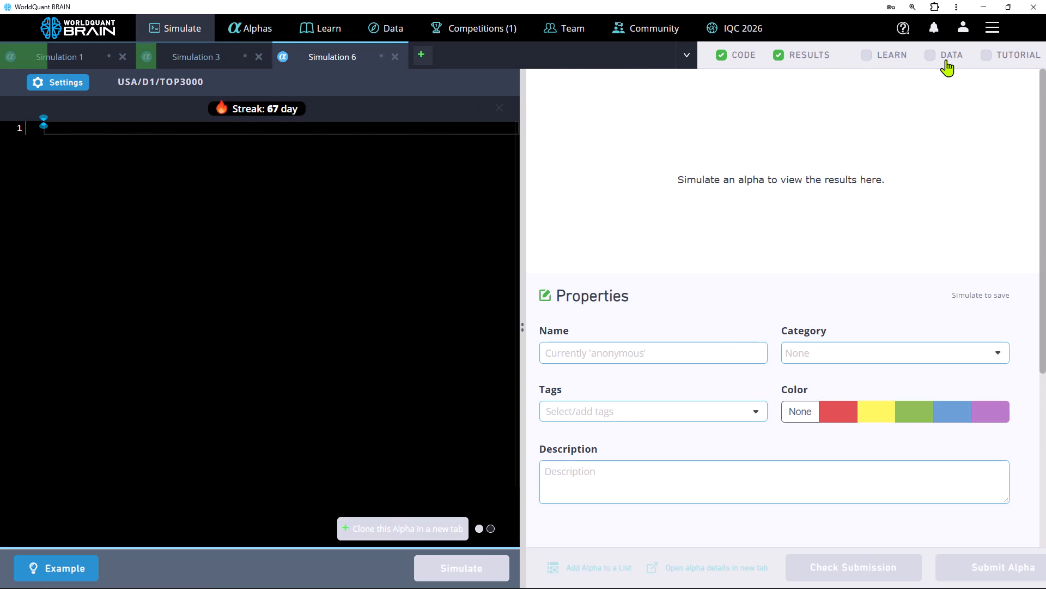
{"action": "left_click", "coordinate": [938, 55]}
Browse pages 12 to 16 of the Analyst Estimate Data for Equity fields, examining descriptions, types and coverage for candidate alpha inputs.
{"action": "scroll", "coordinate": [685, 324], "scroll_direction": "down", "scroll_amount": 1}
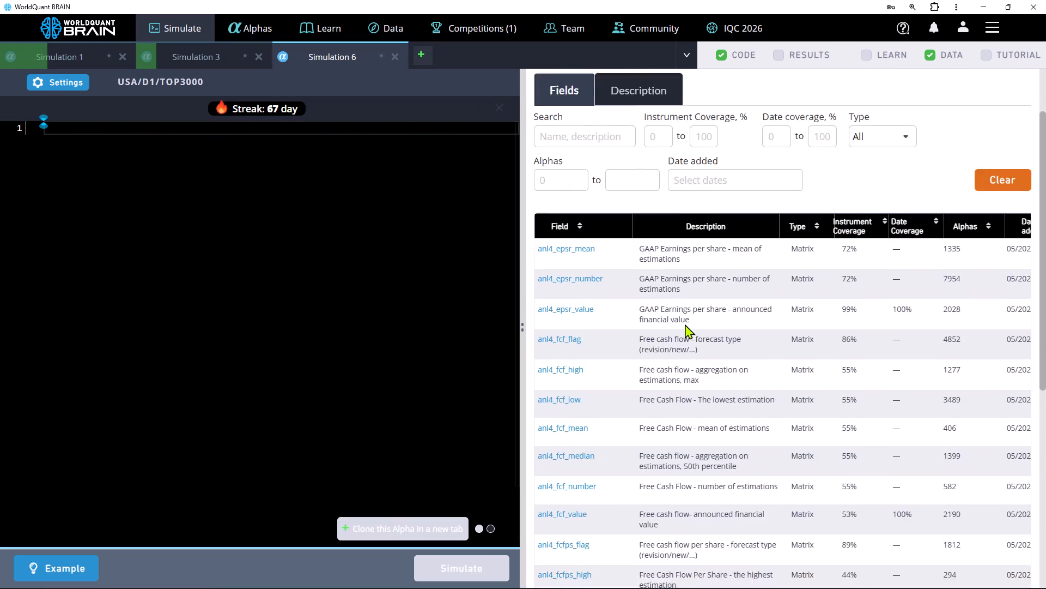
{"action": "scroll", "coordinate": [685, 324], "scroll_direction": "down", "scroll_amount": 5}
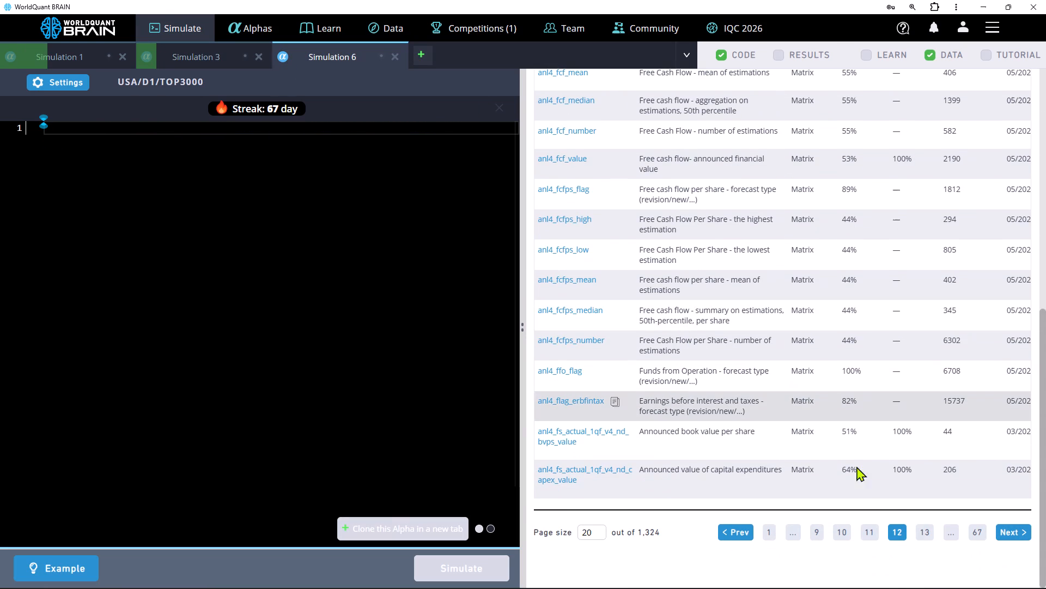
{"action": "left_click", "coordinate": [927, 538]}
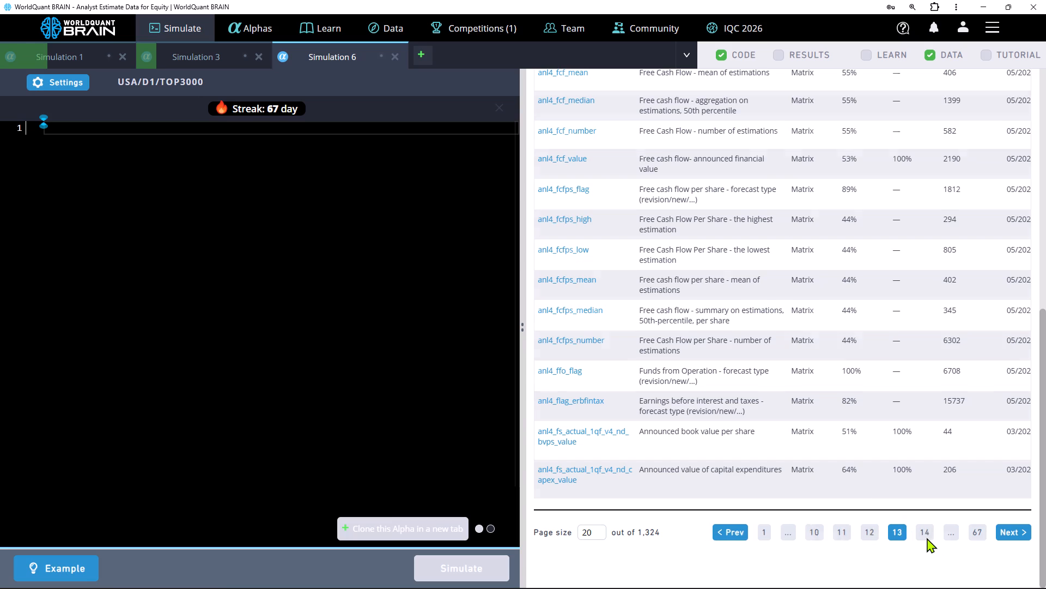
{"action": "scroll", "coordinate": [927, 538], "scroll_direction": "down", "scroll_amount": 3}
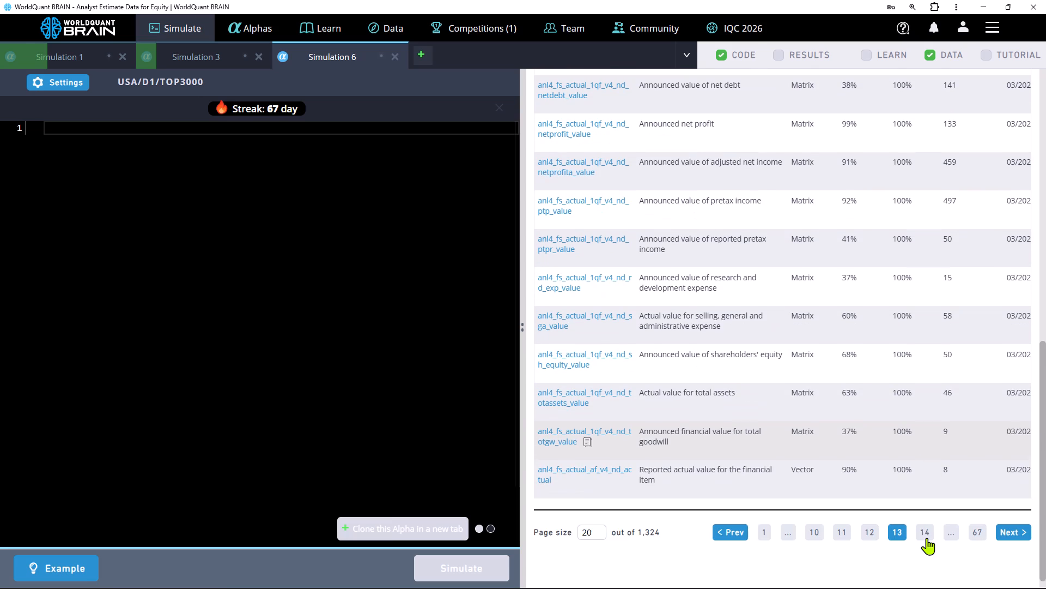
{"action": "left_click", "coordinate": [923, 531]}
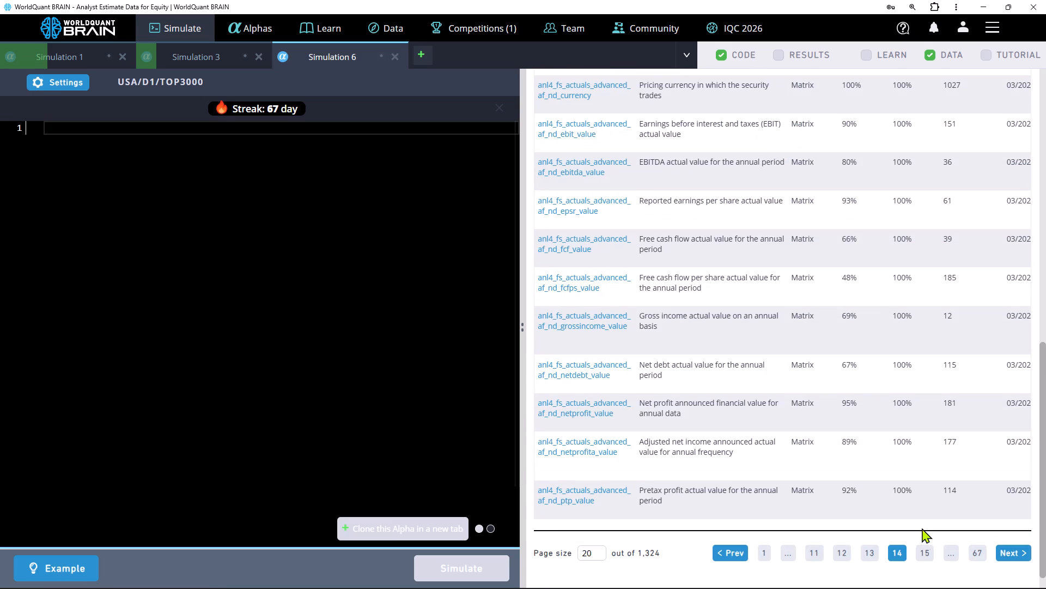
{"action": "scroll", "coordinate": [877, 436], "scroll_direction": "up", "scroll_amount": 5}
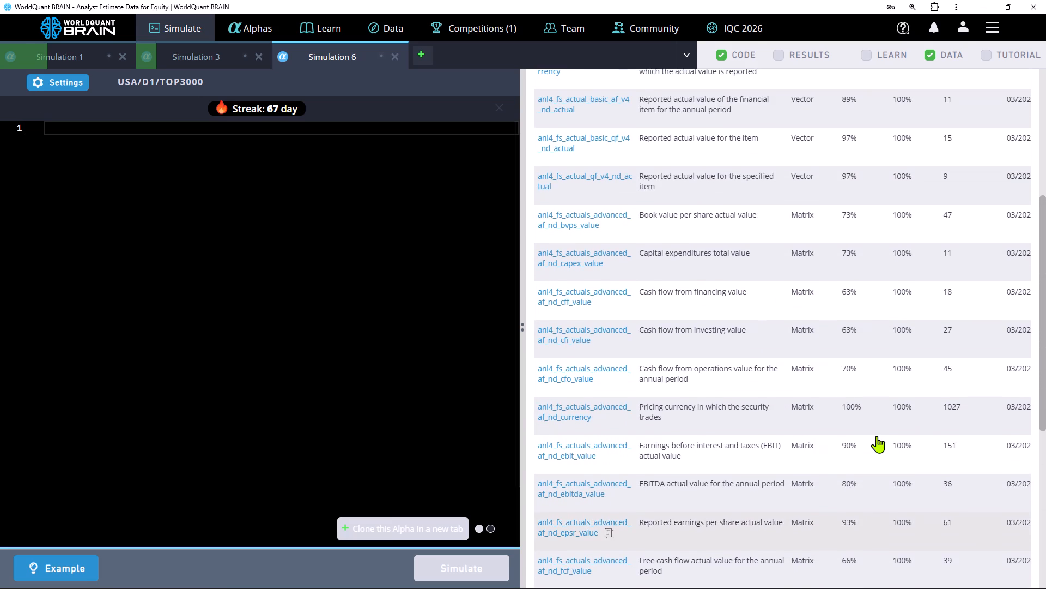
{"action": "scroll", "coordinate": [877, 436], "scroll_direction": "up", "scroll_amount": 3}
{"action": "scroll", "coordinate": [877, 436], "scroll_direction": "down", "scroll_amount": 6}
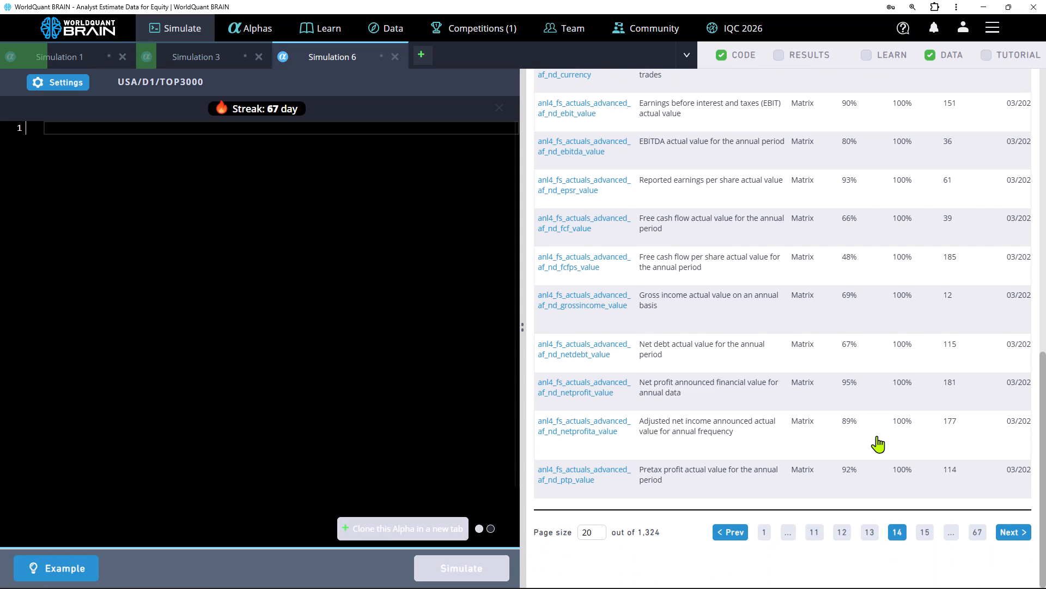
{"action": "scroll", "coordinate": [877, 436], "scroll_direction": "down", "scroll_amount": 2}
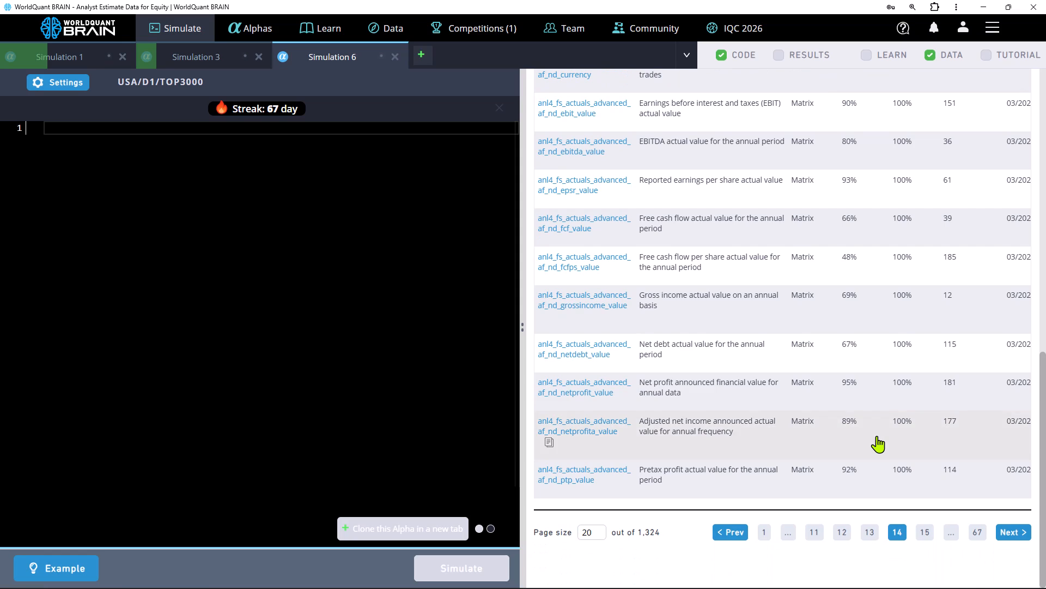
{"action": "left_click", "coordinate": [925, 531]}
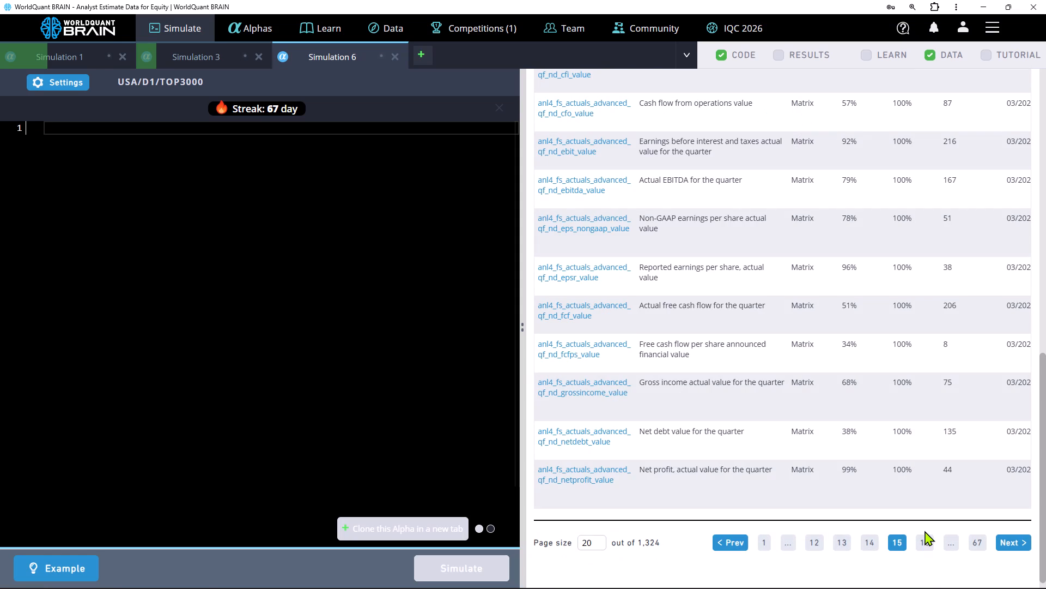
{"action": "scroll", "coordinate": [826, 386], "scroll_direction": "up", "scroll_amount": 2}
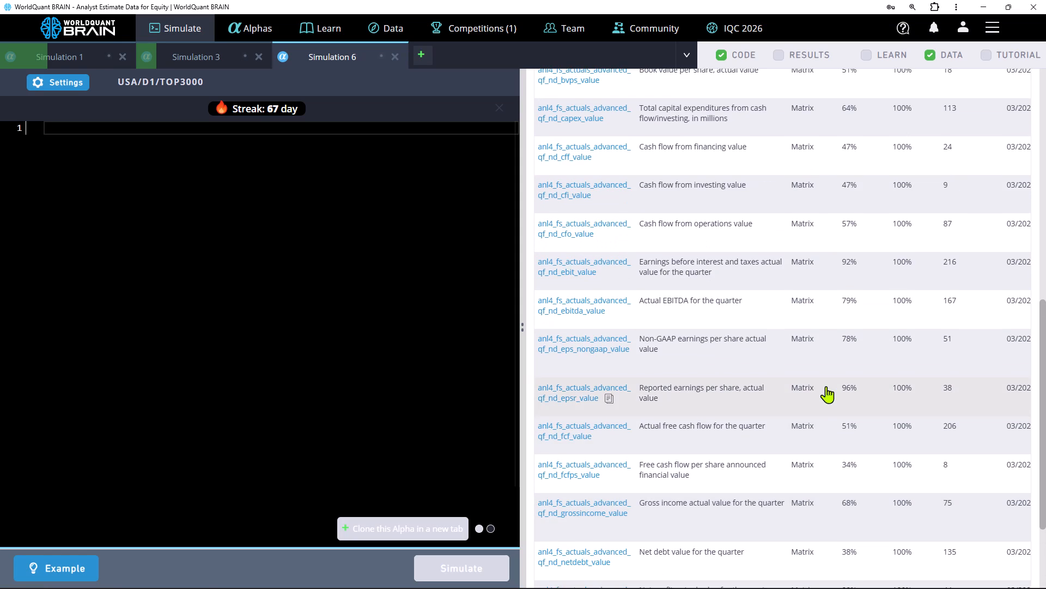
{"action": "scroll", "coordinate": [826, 386], "scroll_direction": "down", "scroll_amount": 7}
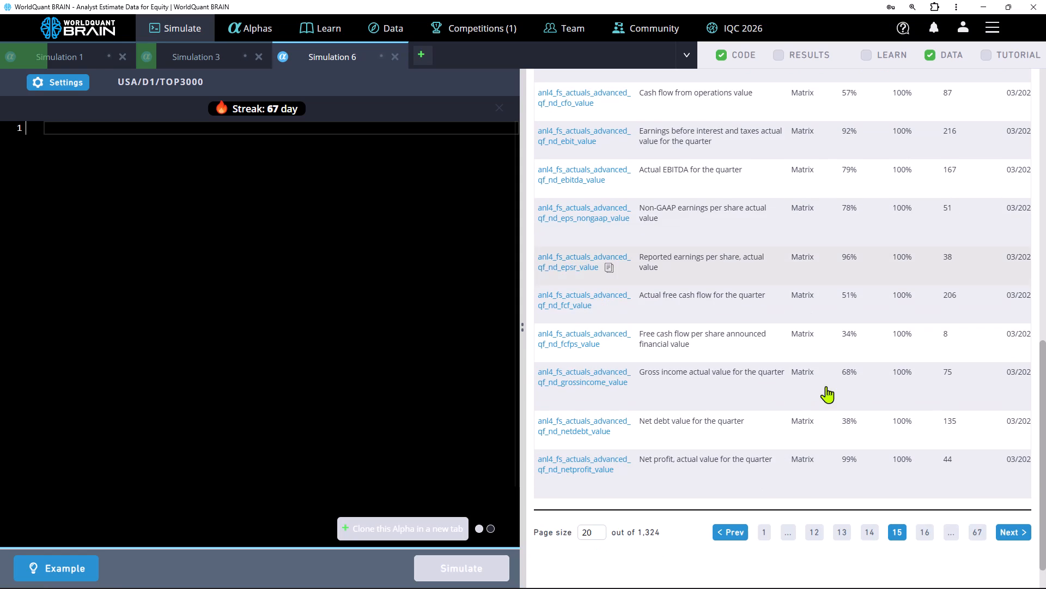
{"action": "left_click", "coordinate": [923, 531]}
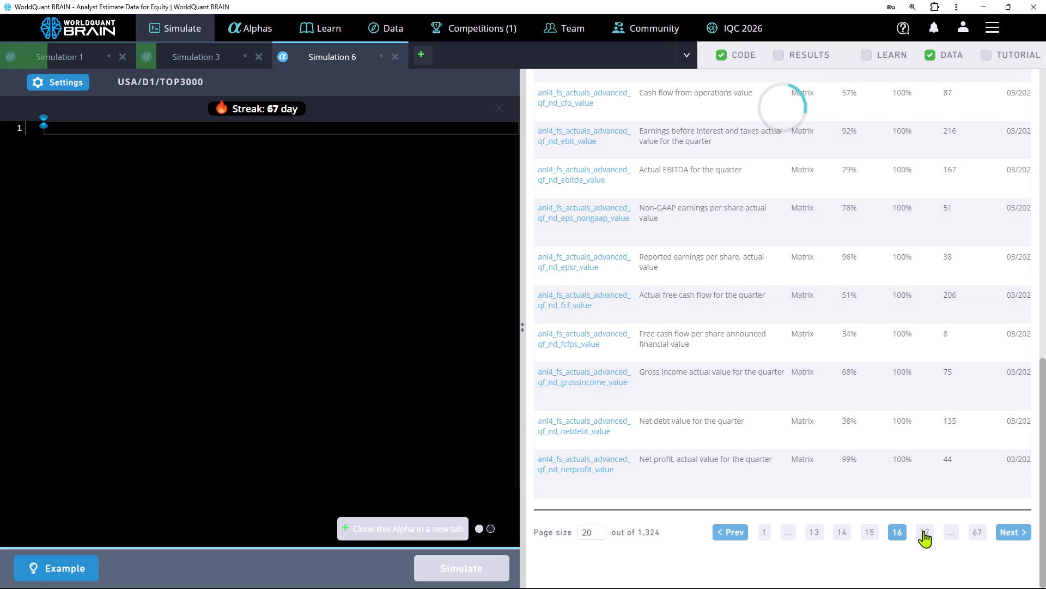
{"action": "scroll", "coordinate": [852, 384], "scroll_direction": "up", "scroll_amount": 2}
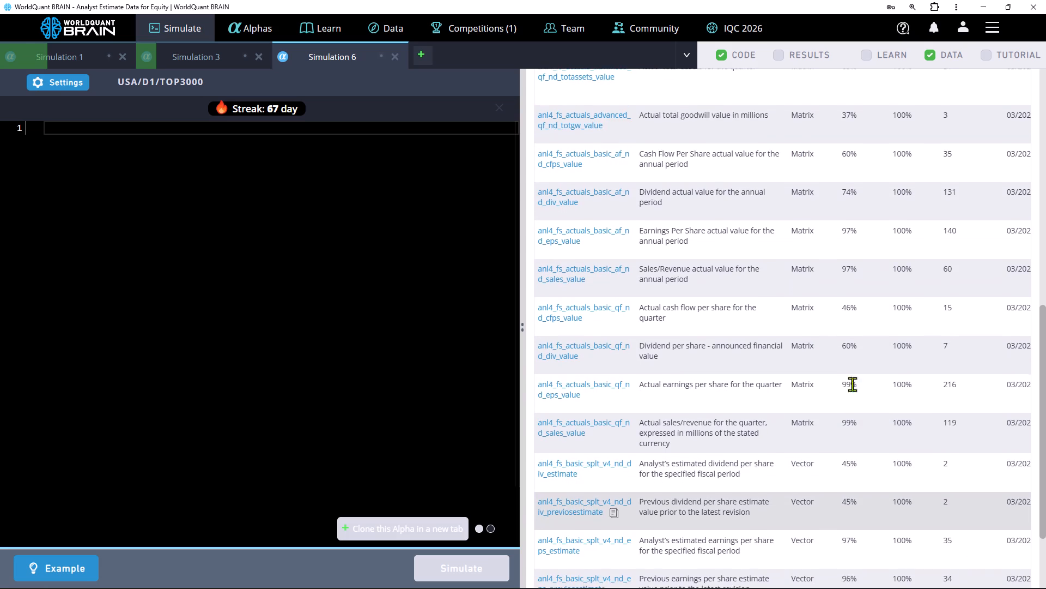
{"action": "scroll", "coordinate": [852, 384], "scroll_direction": "up", "scroll_amount": 5}
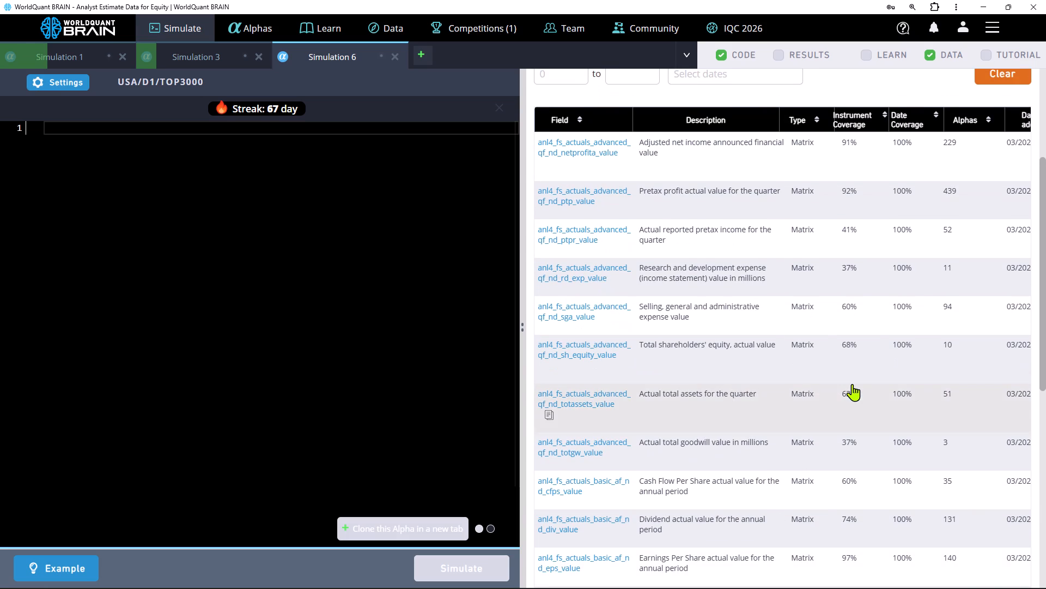
{"action": "scroll", "coordinate": [852, 384], "scroll_direction": "down", "scroll_amount": 5}
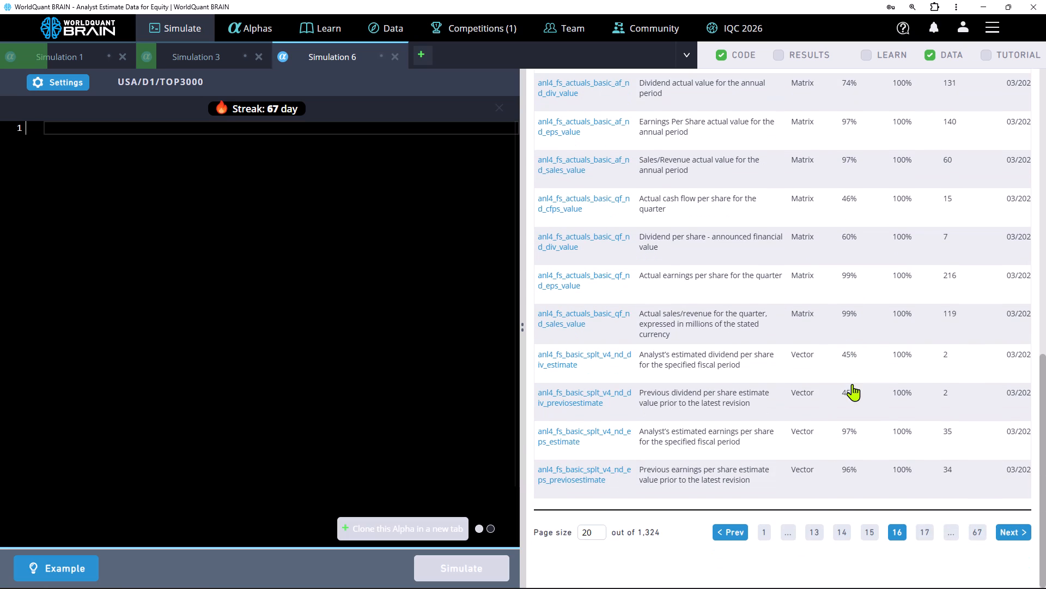
Find the total_assets_median field on page 66 of the data fields and copy it into Simulation 6's code editor.
{"action": "left_click", "coordinate": [974, 534]}
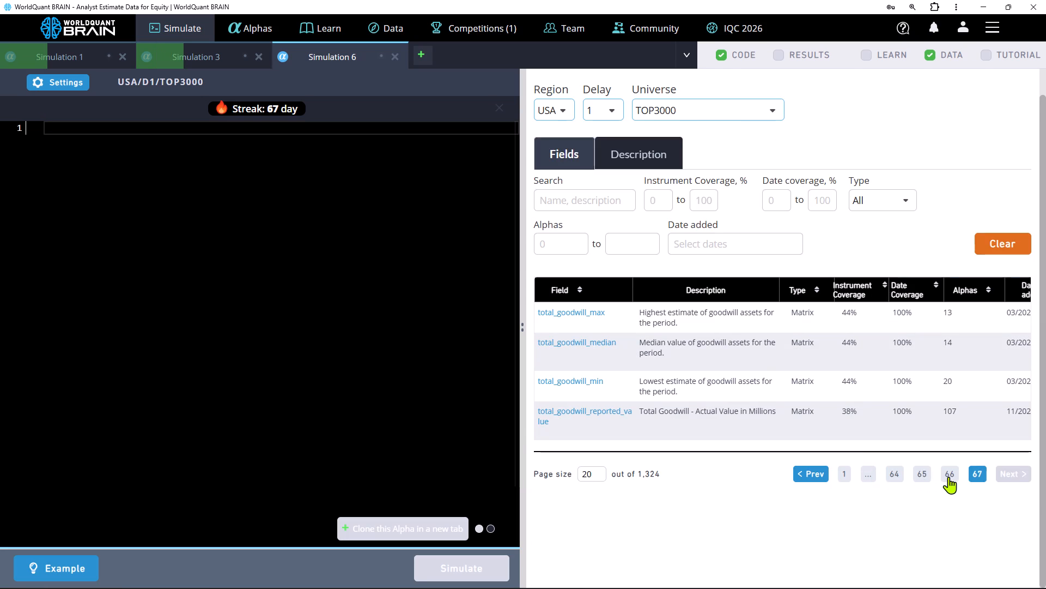
{"action": "left_click", "coordinate": [948, 477]}
{"action": "scroll", "coordinate": [883, 419], "scroll_direction": "down", "scroll_amount": 2}
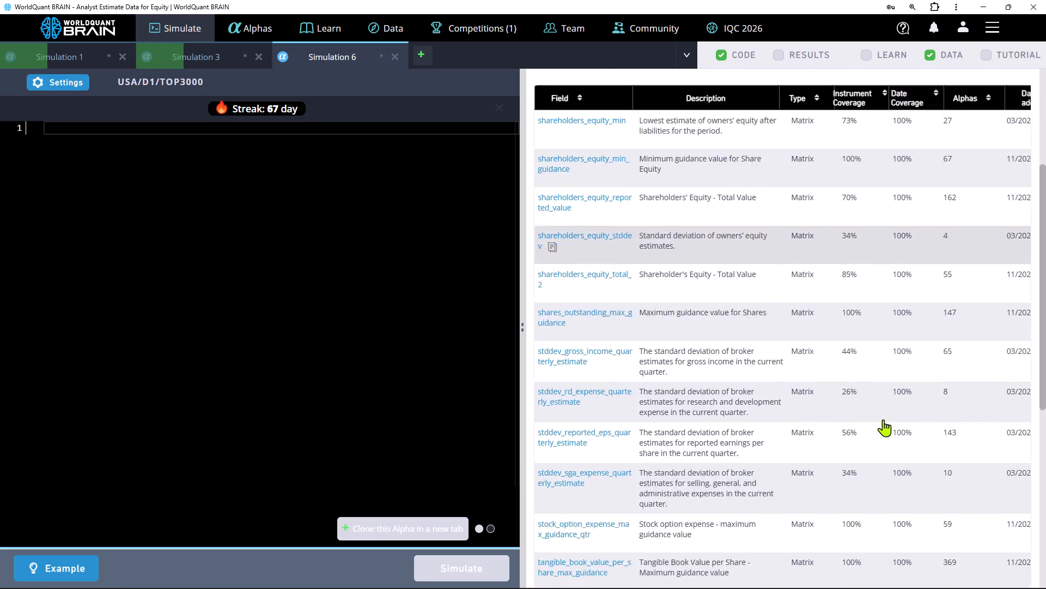
{"action": "scroll", "coordinate": [883, 419], "scroll_direction": "down", "scroll_amount": 2}
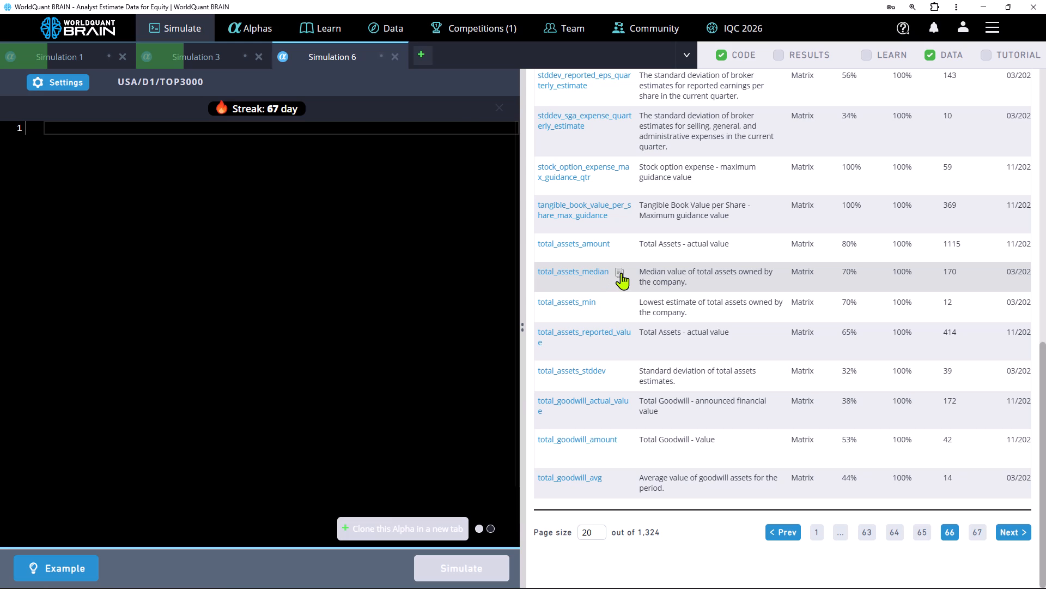
{"action": "key", "text": "space"}
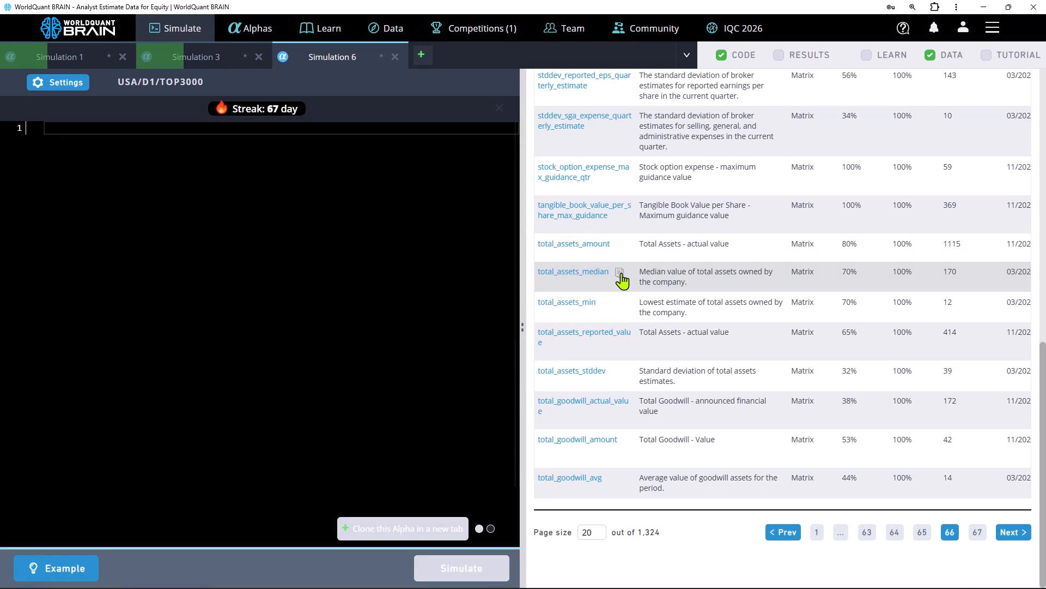
{"action": "left_click", "coordinate": [621, 273]}
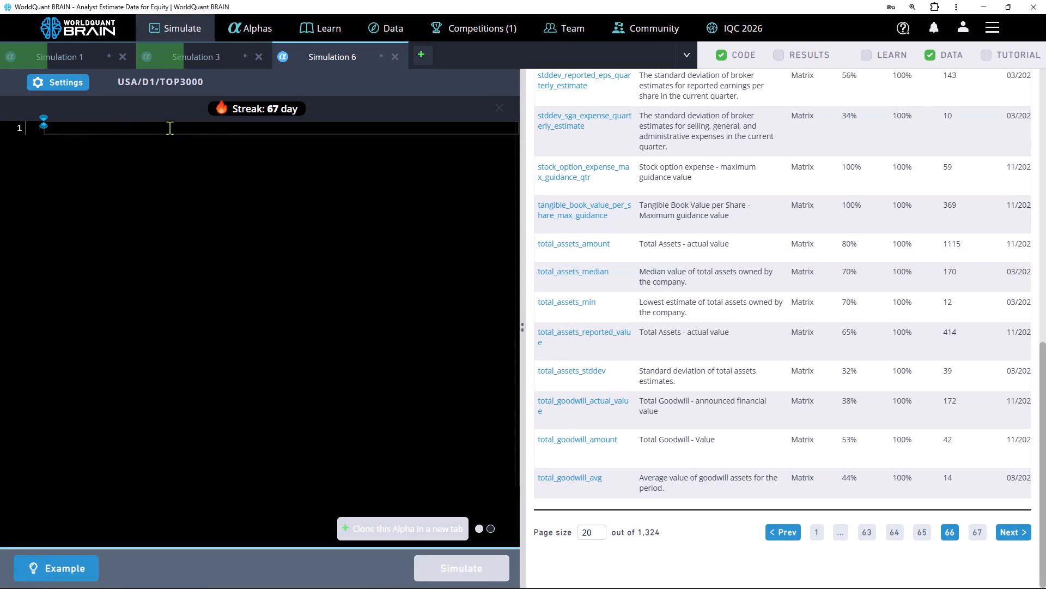
{"action": "left_click", "coordinate": [169, 128]}
{"action": "key", "text": "ctrl+v"}
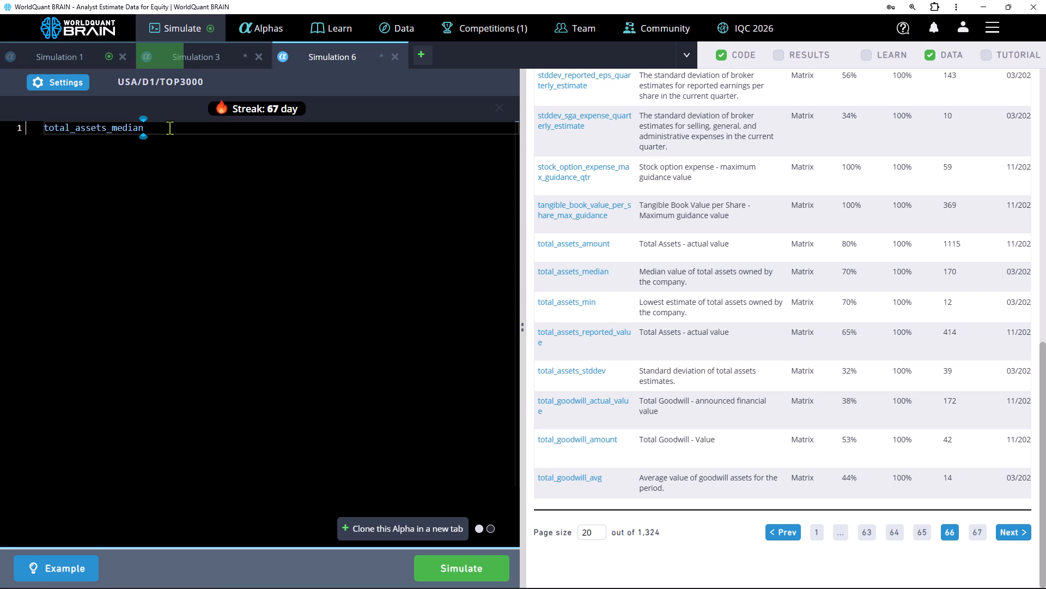
Complete Simulation 6's expression as total_assets_median/sharesout and simulate the alpha.
{"action": "key", "text": "slash"}
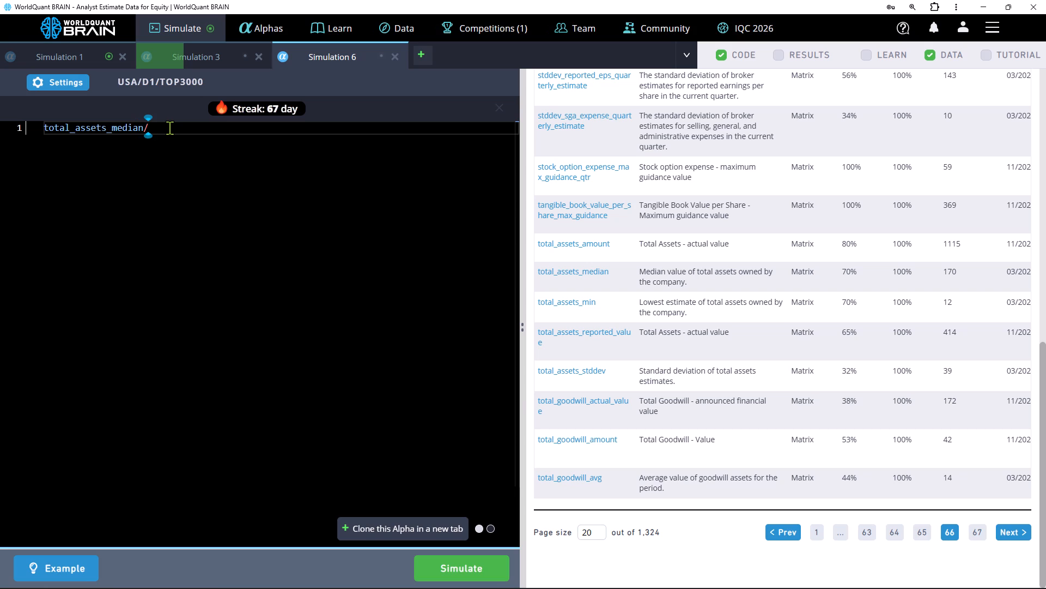
{"action": "type", "text": "share"}
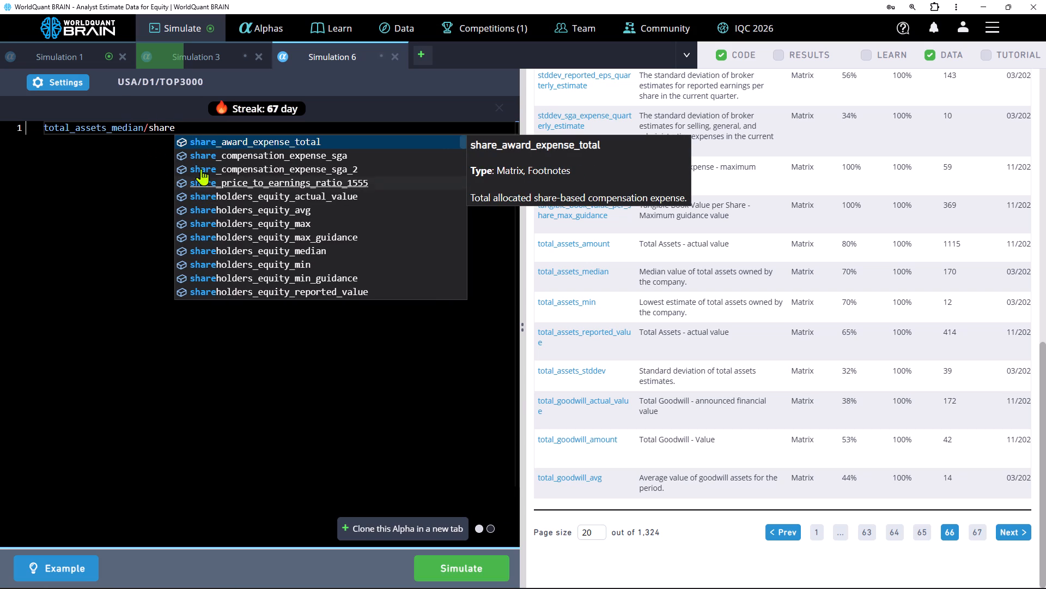
{"action": "scroll", "coordinate": [226, 170], "scroll_direction": "down", "scroll_amount": 6}
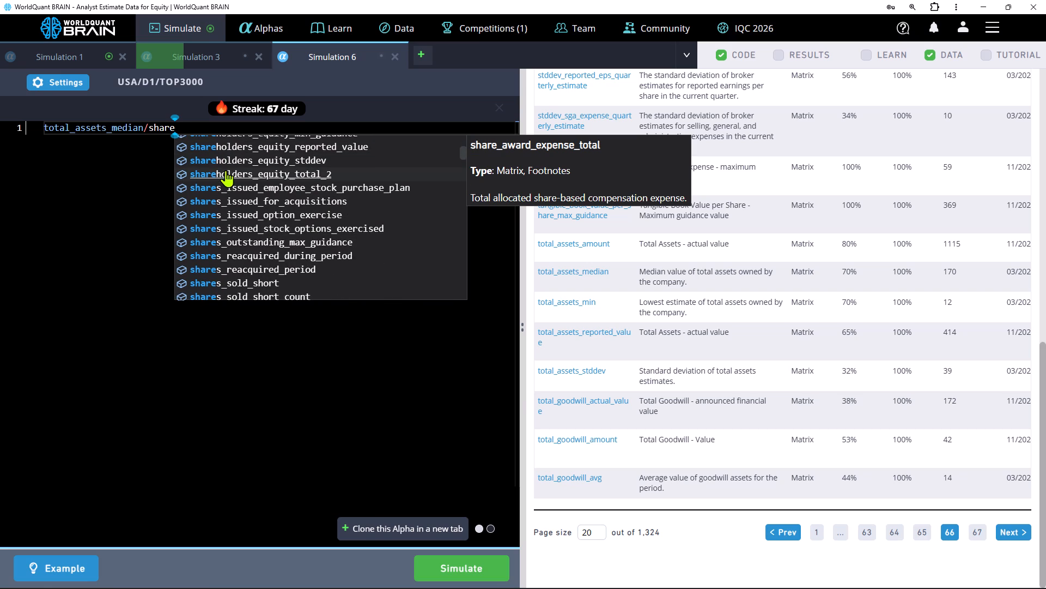
{"action": "scroll", "coordinate": [226, 170], "scroll_direction": "down", "scroll_amount": 5}
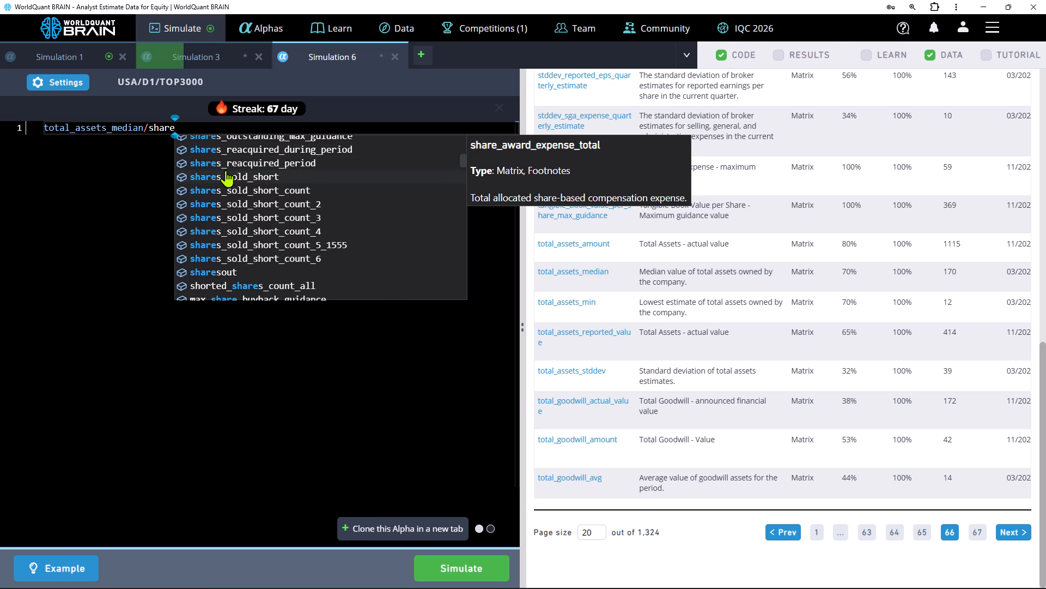
{"action": "scroll", "coordinate": [226, 170], "scroll_direction": "down", "scroll_amount": 2}
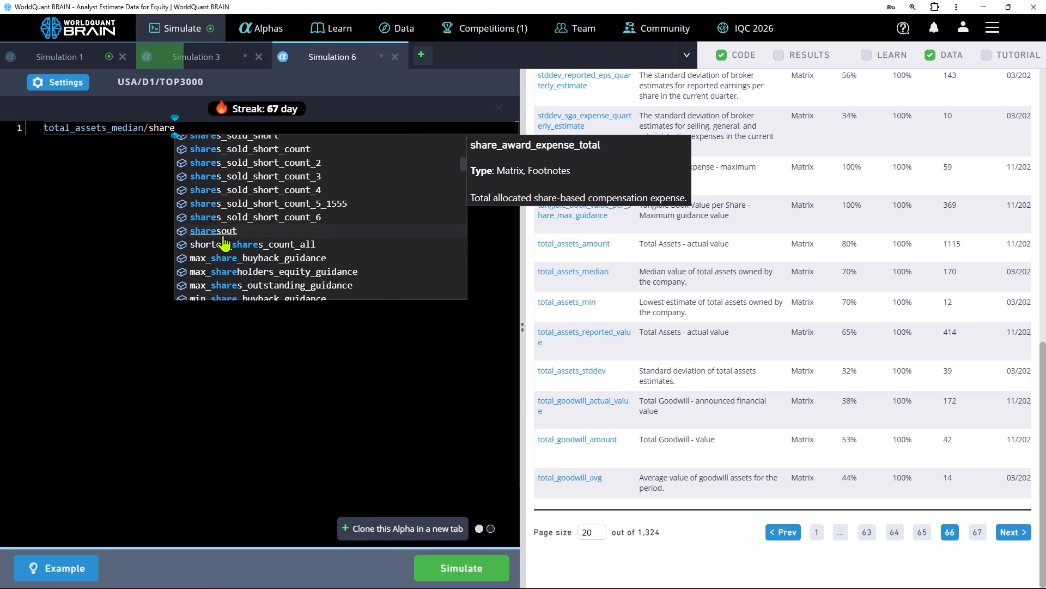
{"action": "left_click", "coordinate": [223, 235]}
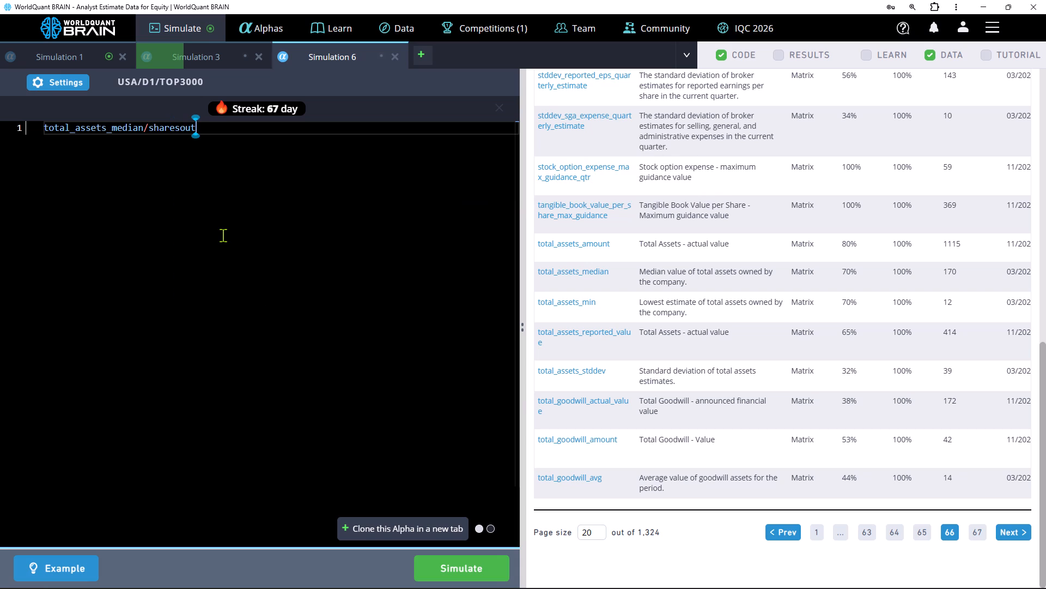
{"action": "key", "text": "BackSpace"}
{"action": "key", "text": "t"}
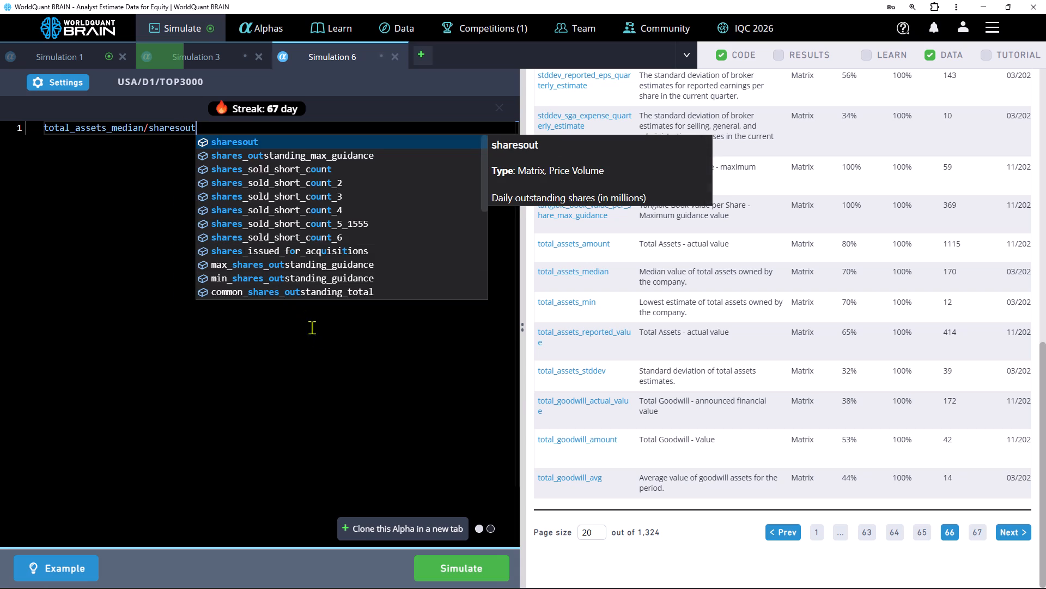
{"action": "left_click", "coordinate": [377, 449]}
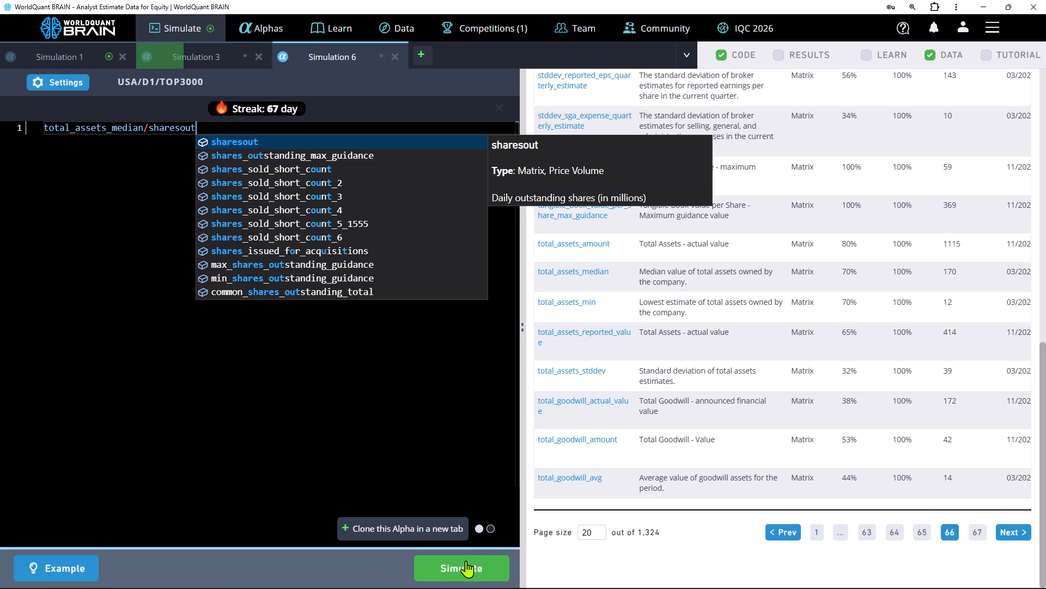
{"action": "left_click", "coordinate": [466, 561]}
Review Simulation 1's PnL chart, IS Summary and testing status, and run its self-correlation check.
{"action": "left_click", "coordinate": [60, 52]}
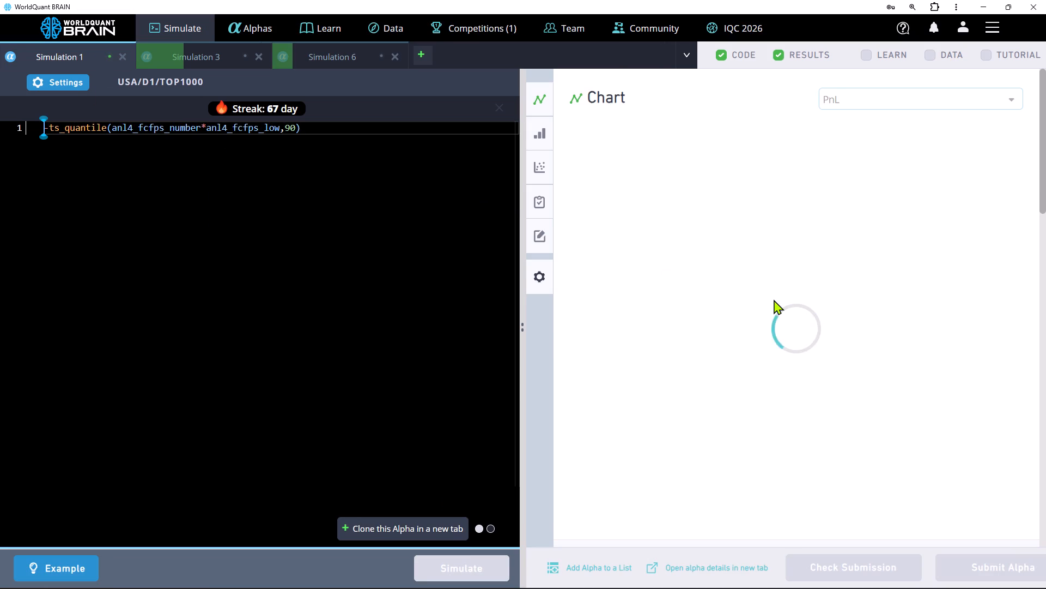
{"action": "scroll", "coordinate": [774, 299], "scroll_direction": "down", "scroll_amount": 2}
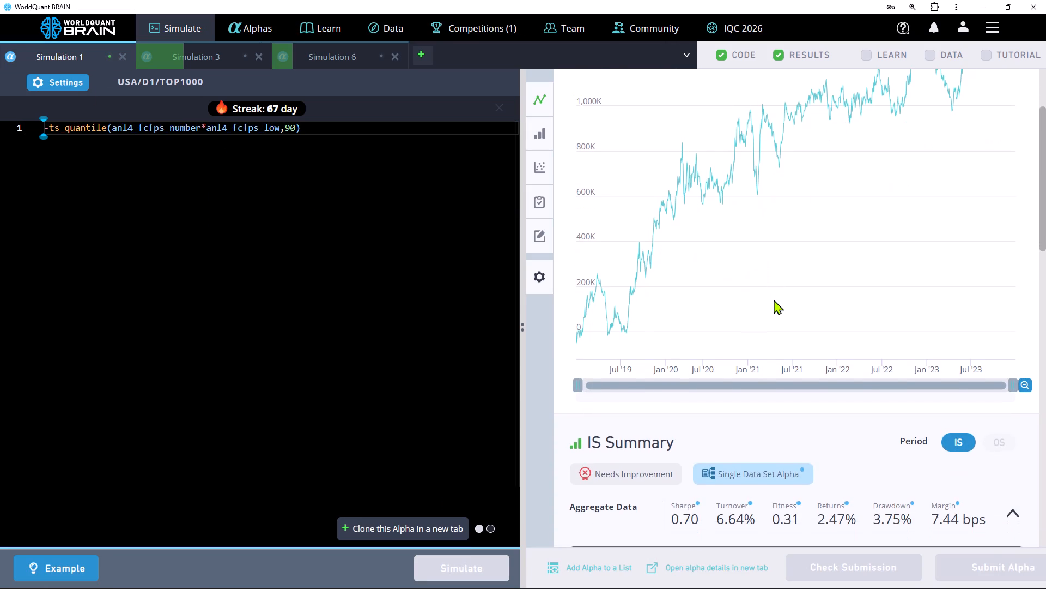
{"action": "scroll", "coordinate": [774, 299], "scroll_direction": "down", "scroll_amount": 8}
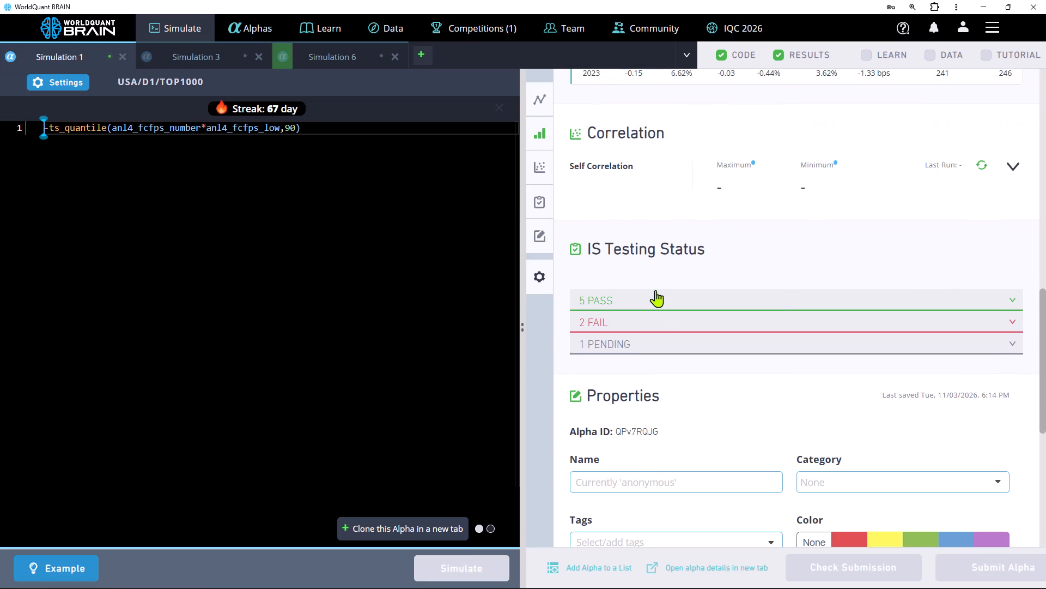
{"action": "left_click", "coordinate": [680, 324]}
{"action": "left_click", "coordinate": [680, 324]}
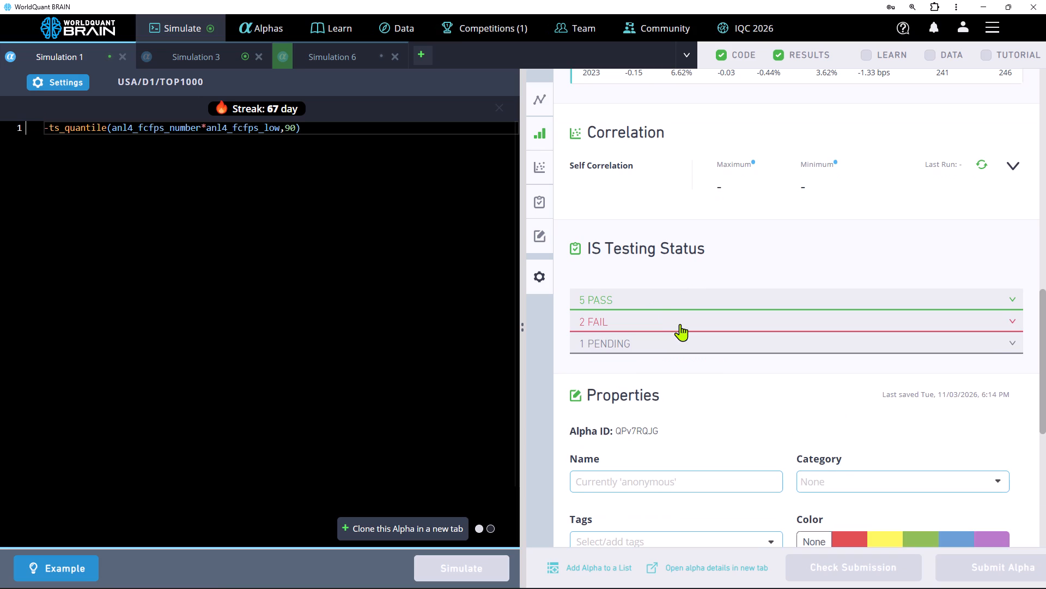
{"action": "left_click", "coordinate": [1010, 163]}
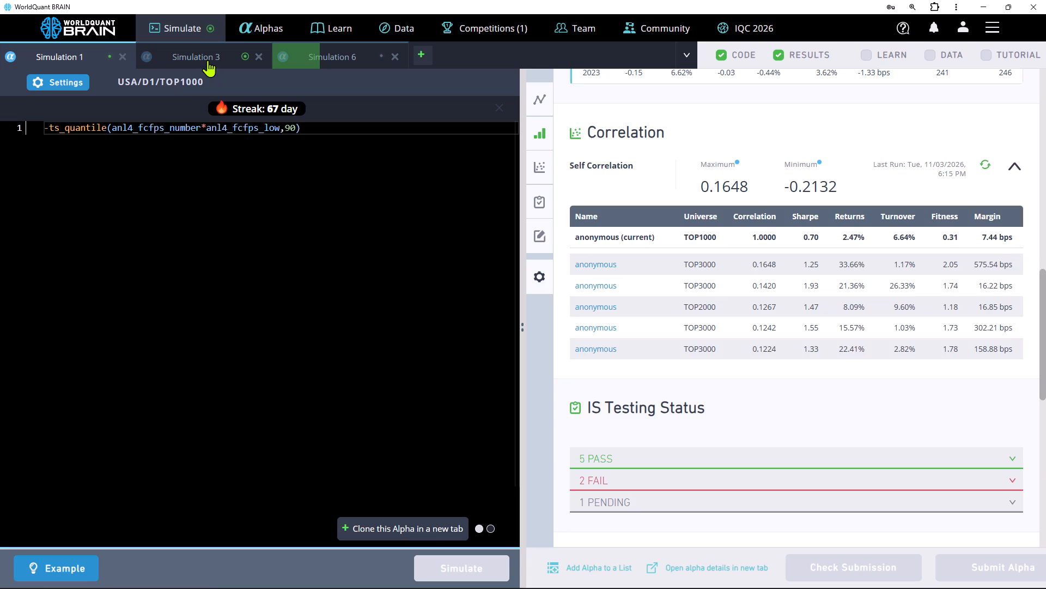
Review Simulation 3's testing status, PnL chart and simulation settings.
{"action": "left_click", "coordinate": [208, 60]}
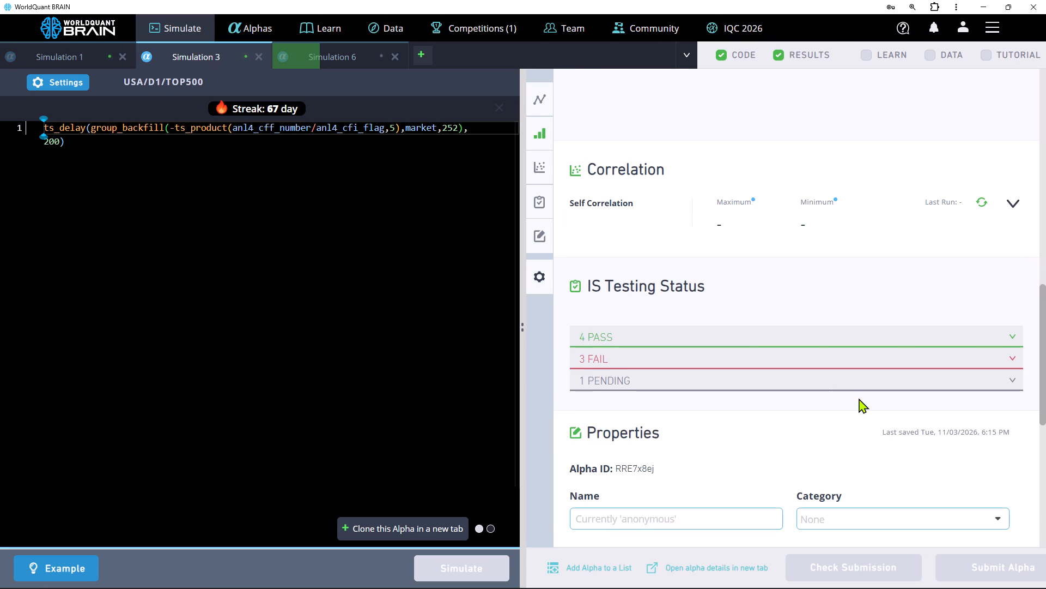
{"action": "scroll", "coordinate": [859, 398], "scroll_direction": "up", "scroll_amount": 9}
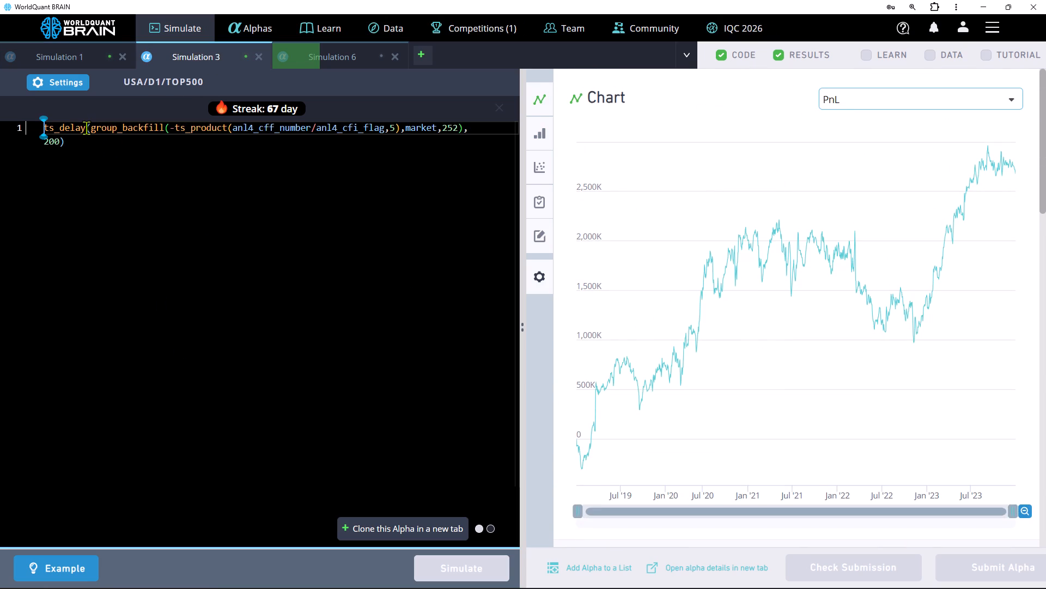
{"action": "left_click", "coordinate": [44, 86]}
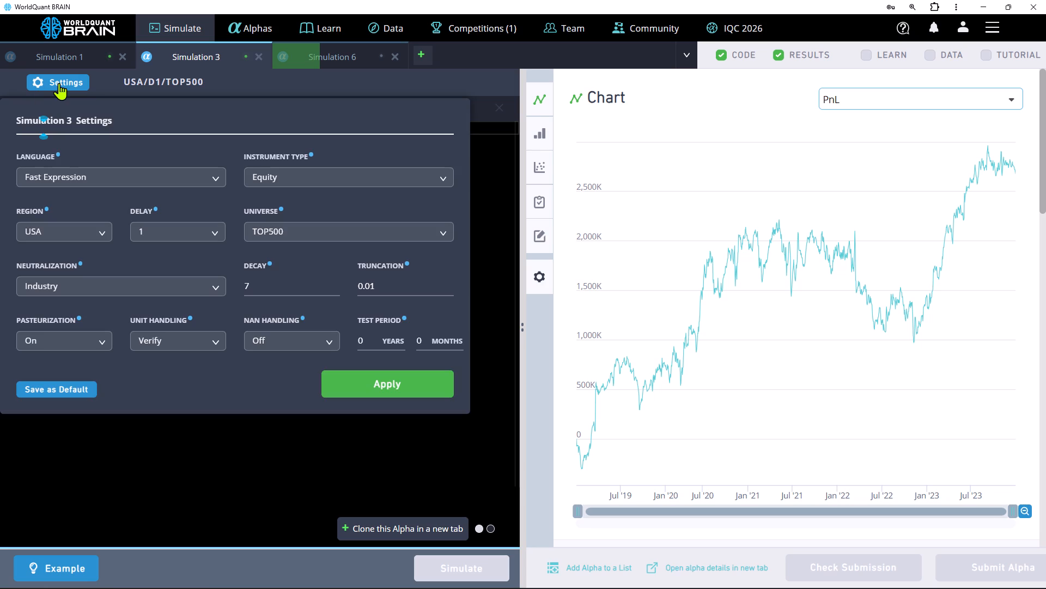
{"action": "left_click", "coordinate": [59, 83]}
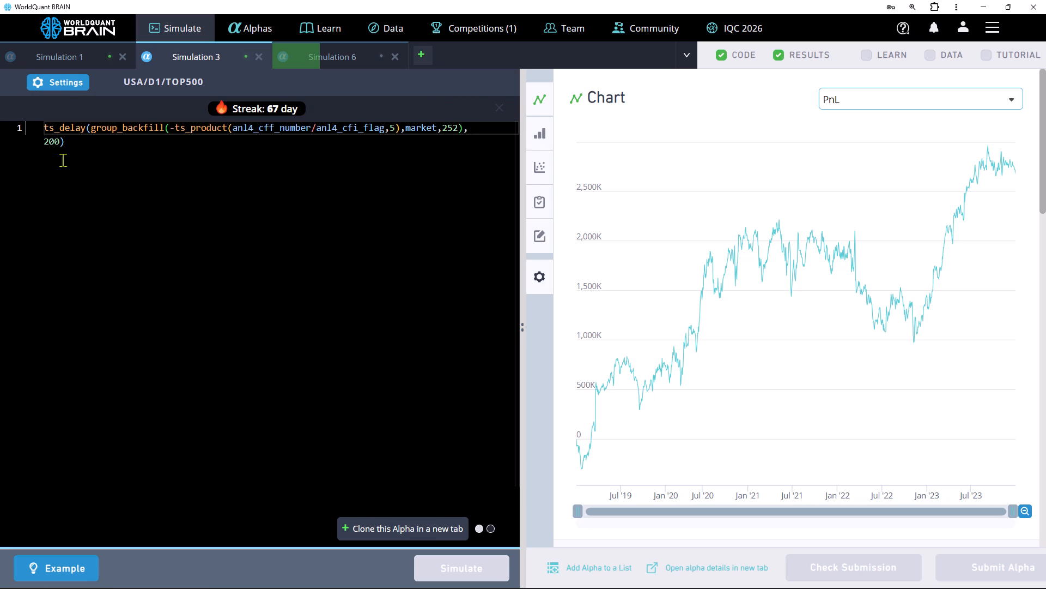
Set the ts_quantile lookback in Simulation 1 to 180 and simulate the alpha.
{"action": "left_click", "coordinate": [55, 56]}
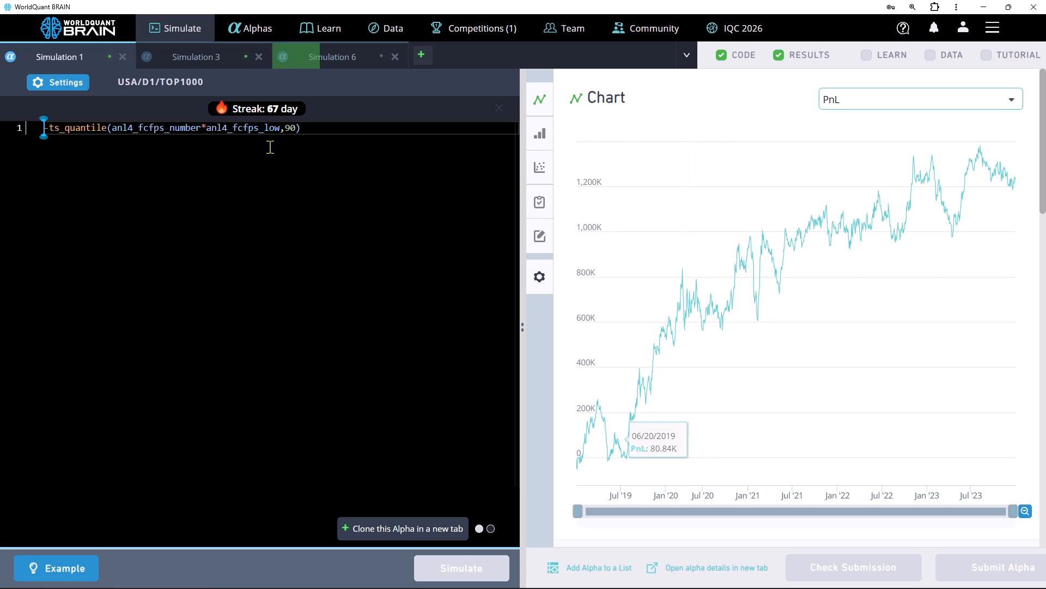
{"action": "left_click", "coordinate": [290, 129]}
{"action": "key", "text": "BackSpace"}
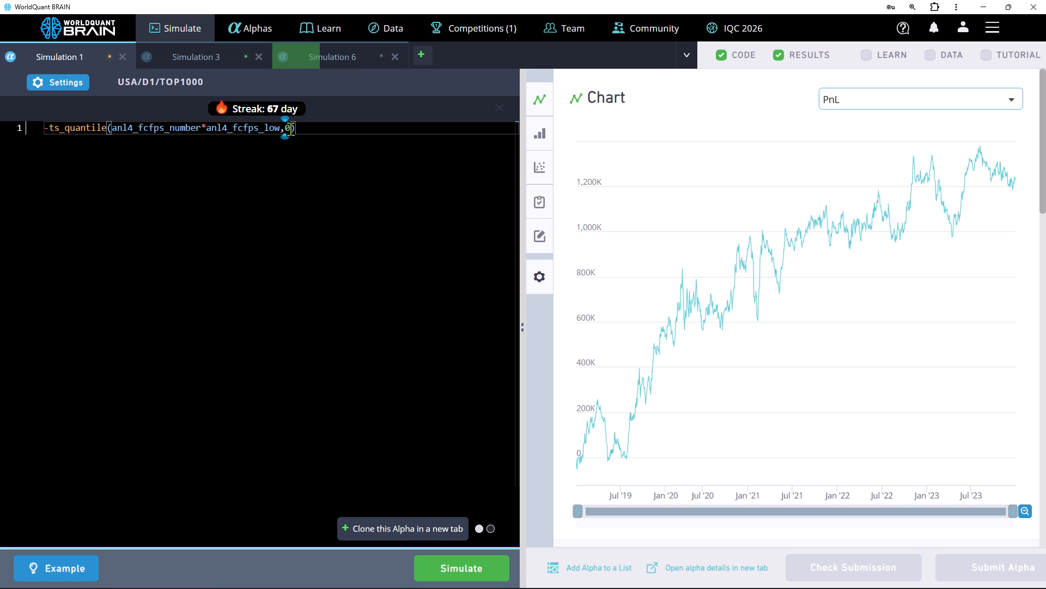
{"action": "key", "text": "1"}
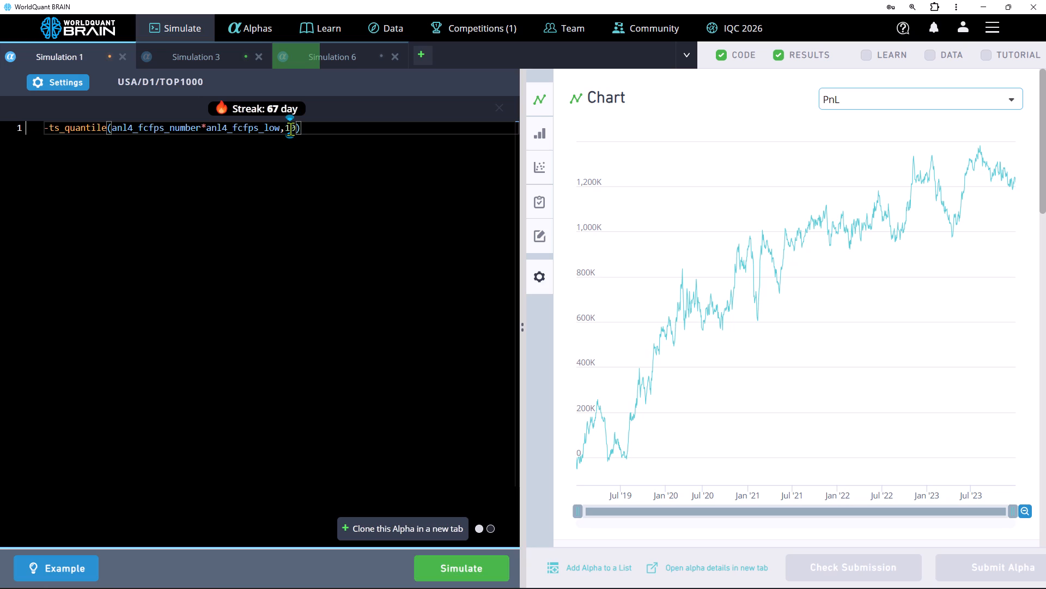
{"action": "key", "text": "8"}
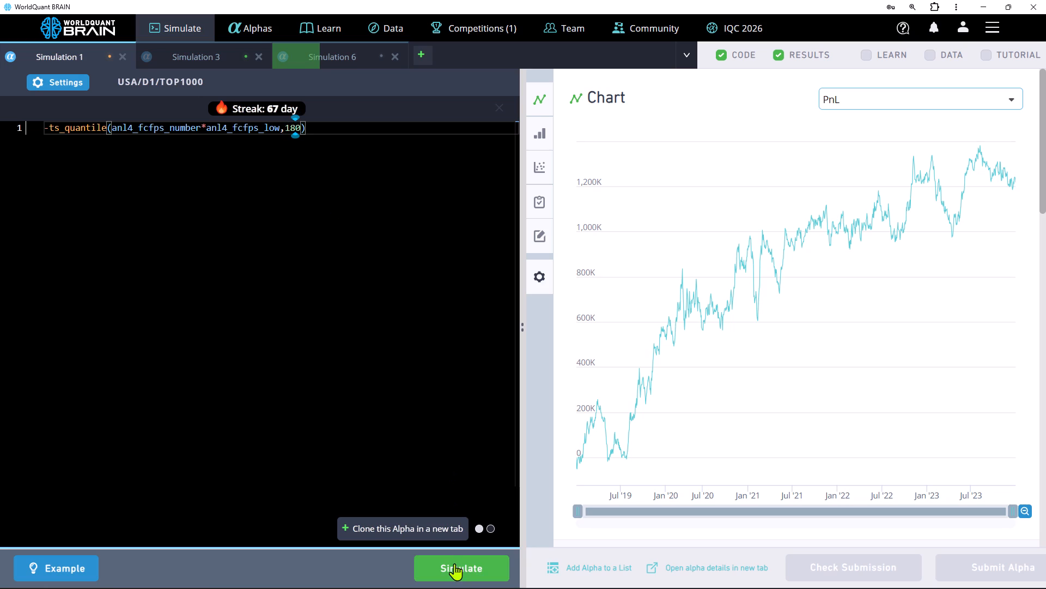
{"action": "left_click", "coordinate": [454, 563]}
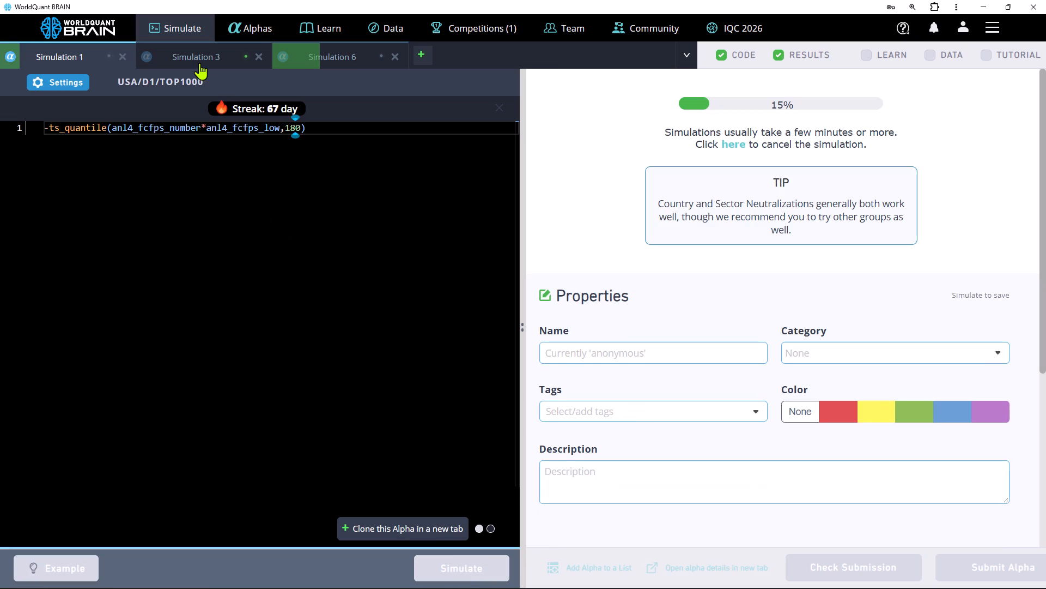
Remove the ts_delay operator and its 200 argument from Simulation 3, keeping the parenthesized group_backfill expression, and simulate the alpha.
{"action": "left_click", "coordinate": [199, 63]}
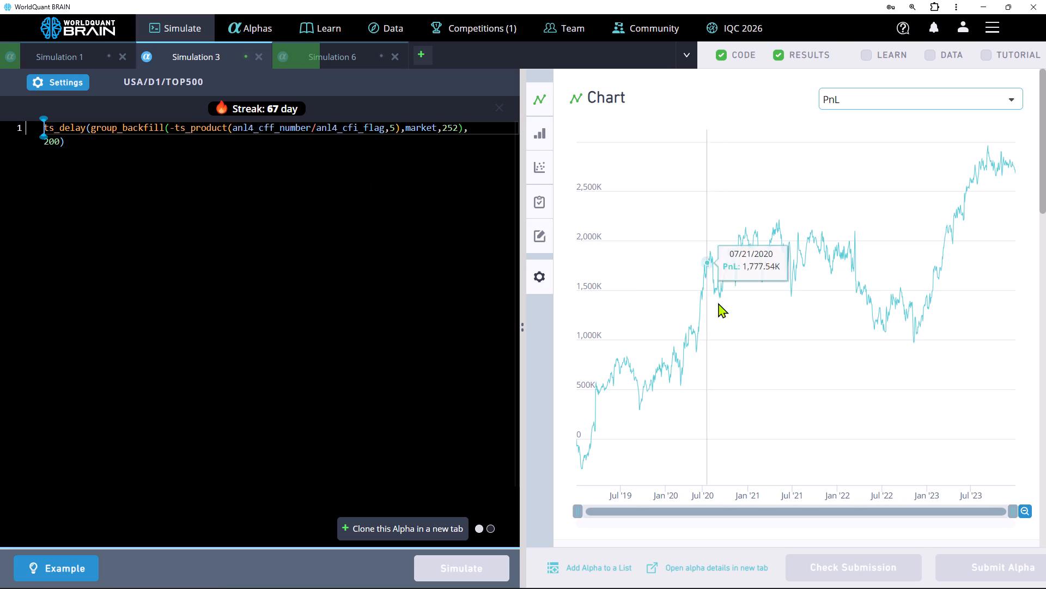
{"action": "left_click", "coordinate": [84, 125]}
{"action": "key", "text": "BackSpace"}
{"action": "key", "text": "BackSpace"}
{"action": "key", "text": "BackSpace"}
{"action": "key", "text": "BackSpace"}
{"action": "key", "text": "BackSpace"}
{"action": "key", "text": "BackSpace"}
{"action": "key", "text": "BackSpace"}
{"action": "key", "text": "BackSpace"}
{"action": "key", "text": "BackSpace"}
{"action": "key", "text": "BackSpace"}
{"action": "key", "text": "BackSpace"}
{"action": "key", "text": "BackSpace"}
{"action": "key", "text": "BackSpace"}
{"action": "key", "text": "BackSpace"}
{"action": "key", "text": "BackSpace"}
{"action": "key", "text": "BackSpace"}
{"action": "key", "text": "BackSpace"}
{"action": "key", "text": "BackSpace"}
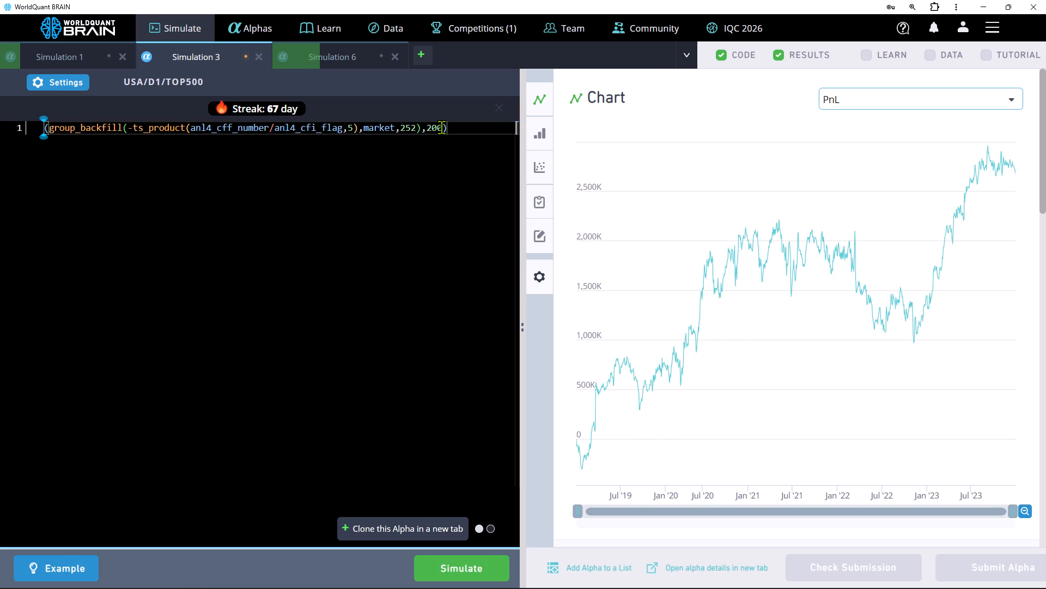
{"action": "left_click", "coordinate": [441, 127]}
{"action": "key", "text": "BackSpace"}
{"action": "key", "text": "BackSpace"}
{"action": "key", "text": "BackSpace"}
{"action": "key", "text": "BackSpace"}
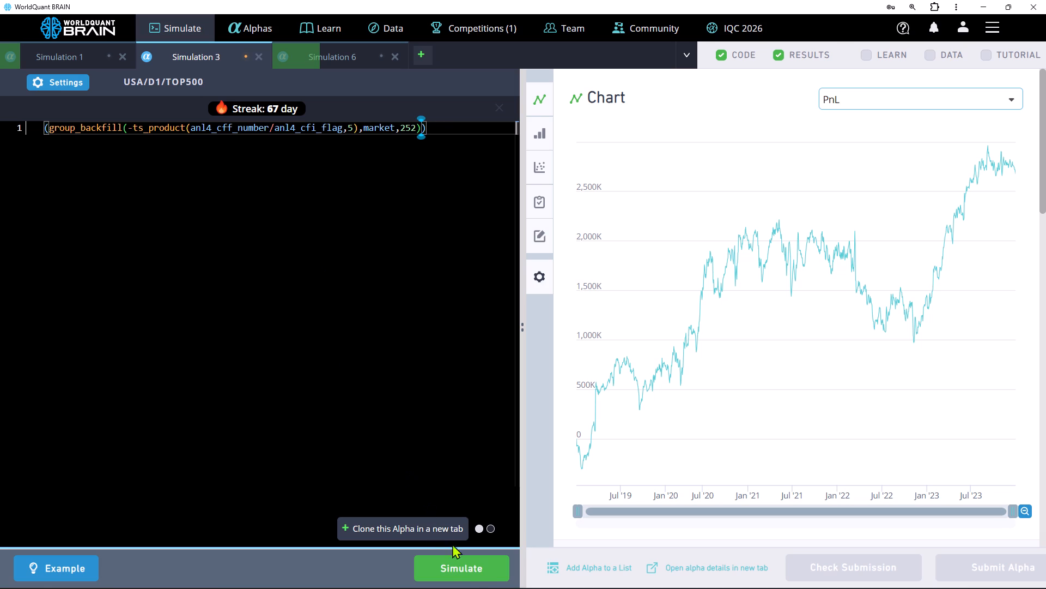
{"action": "left_click", "coordinate": [476, 567]}
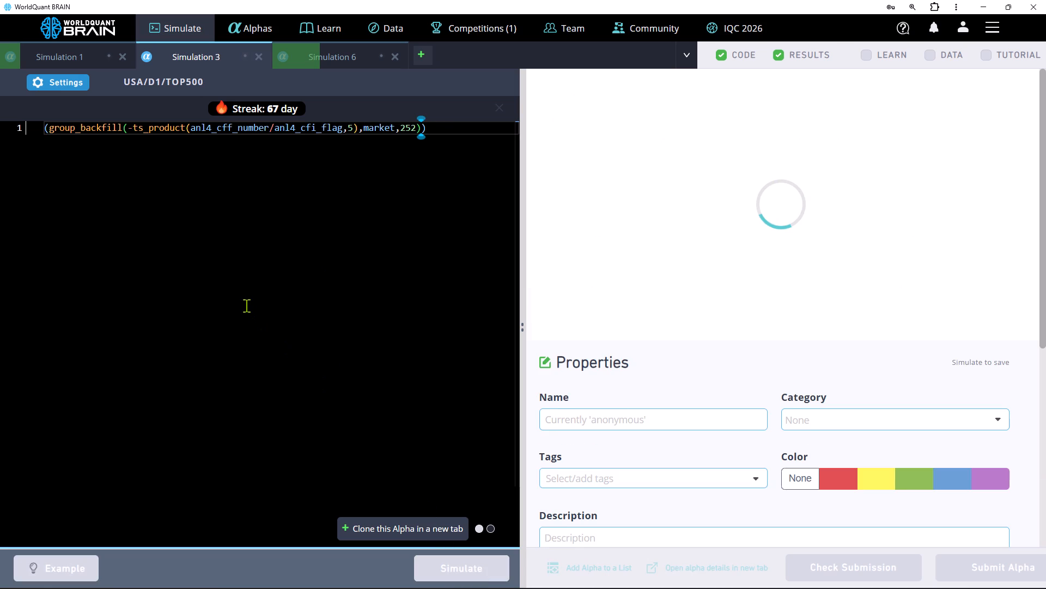
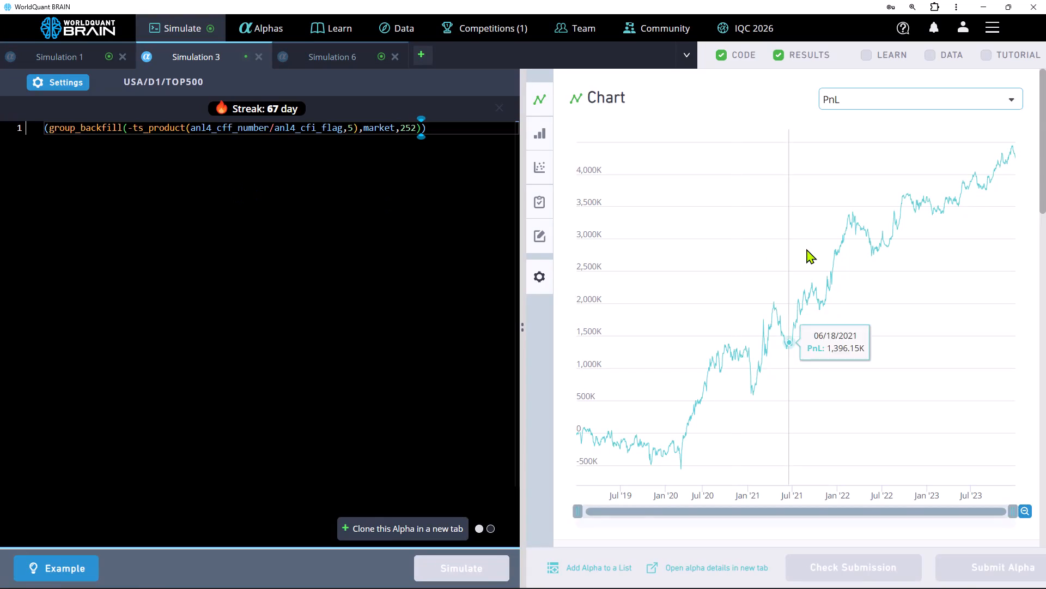
Check Simulation 3's IS Summary and failed tests, set its decay to 5, and simulate the alpha.
{"action": "scroll", "coordinate": [806, 249], "scroll_direction": "down", "scroll_amount": 5}
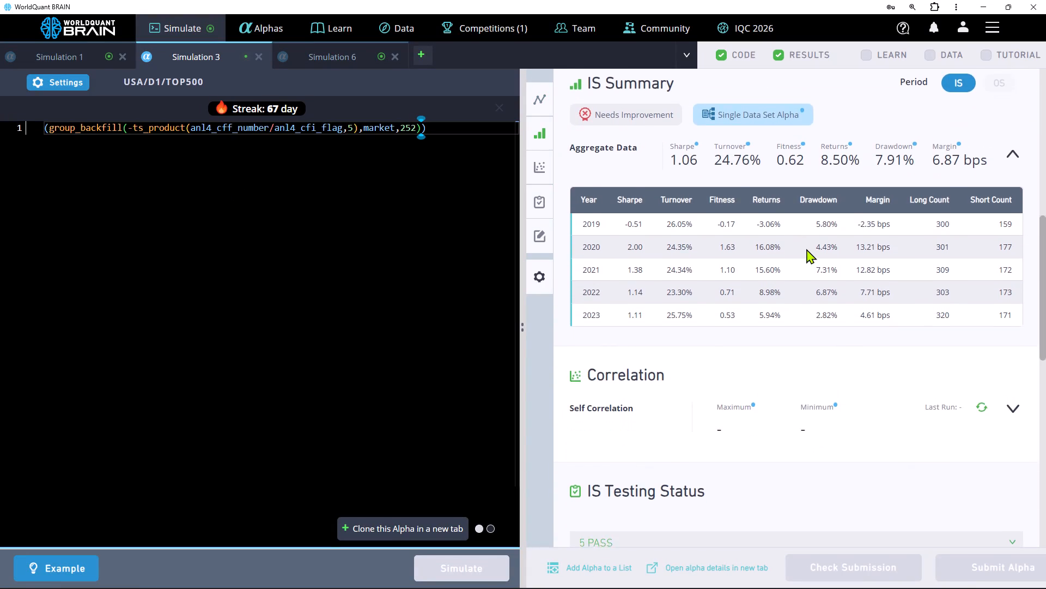
{"action": "scroll", "coordinate": [806, 249], "scroll_direction": "down", "scroll_amount": 2}
{"action": "left_click", "coordinate": [710, 300]}
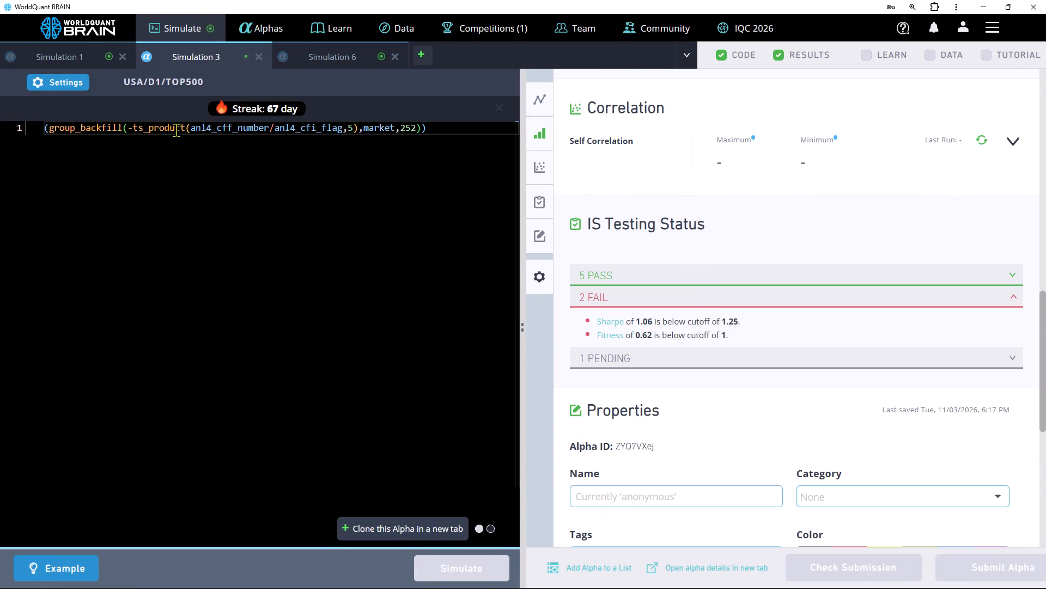
{"action": "left_click", "coordinate": [56, 82]}
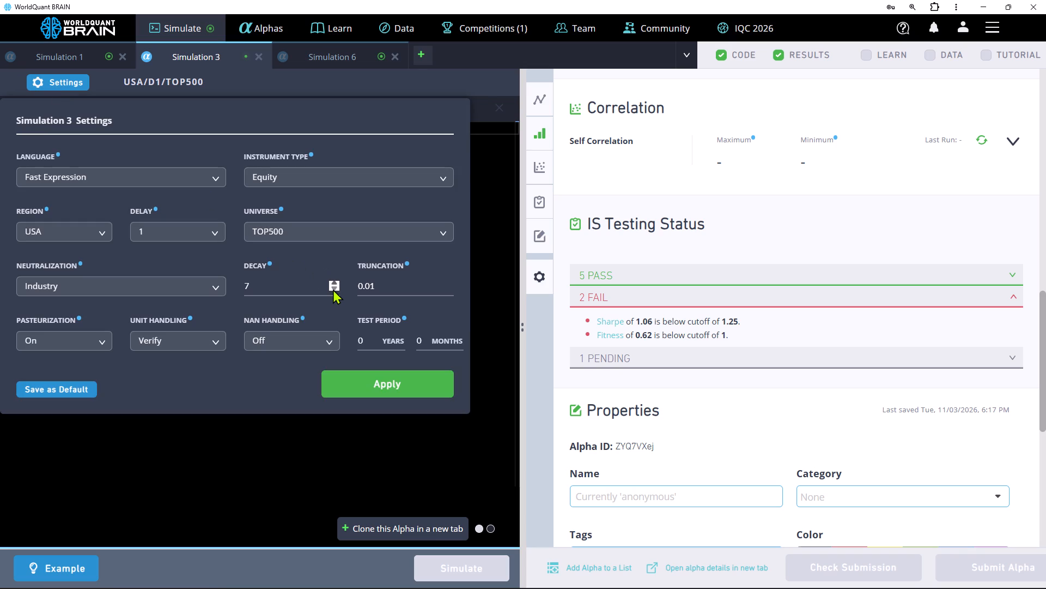
{"action": "left_click", "coordinate": [333, 289]}
{"action": "left_click", "coordinate": [333, 289]}
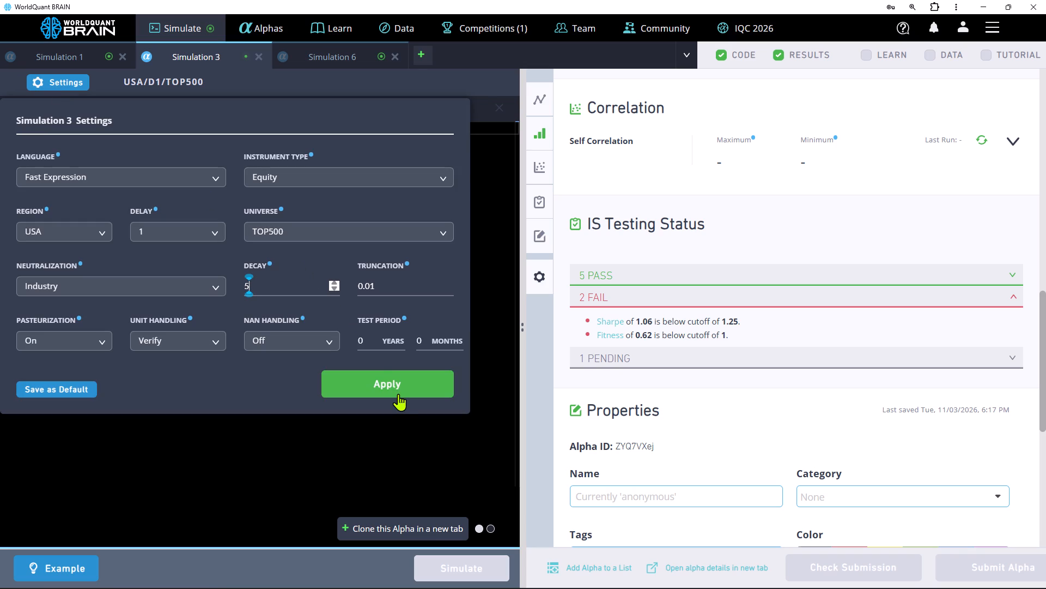
{"action": "left_click", "coordinate": [398, 394]}
{"action": "left_click", "coordinate": [459, 562]}
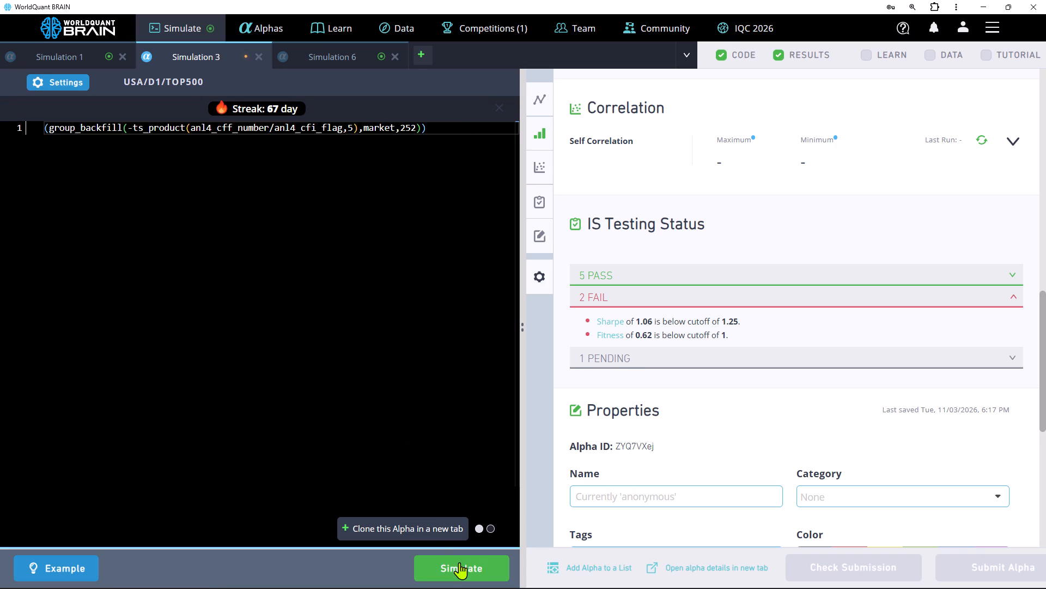
Show Simulation 6's test period, review its PnL chart and IS Summary, and run its self-correlation check.
{"action": "left_click", "coordinate": [326, 52]}
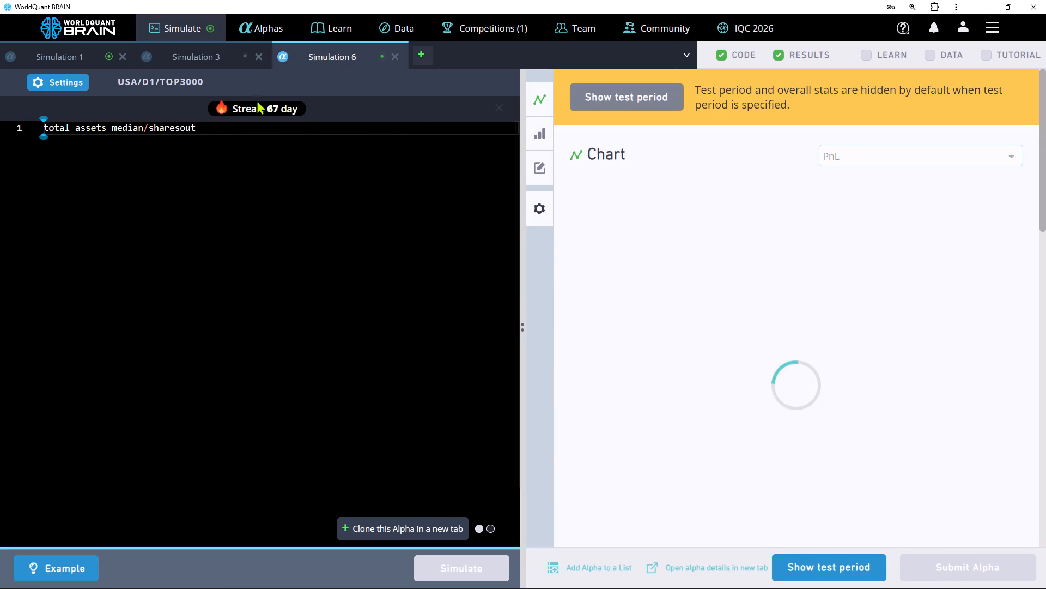
{"action": "left_click", "coordinate": [836, 563]}
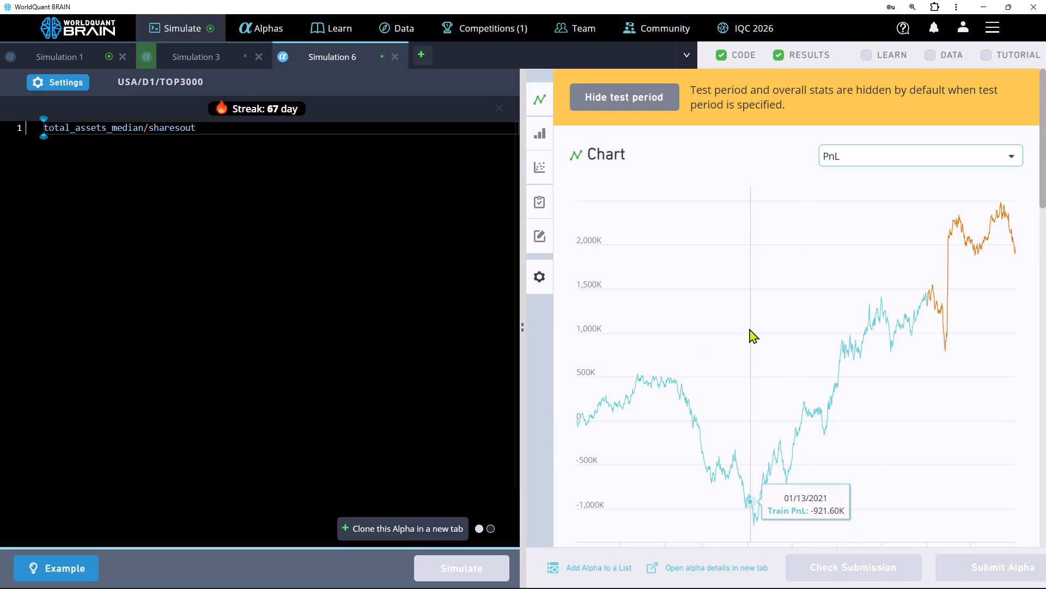
{"action": "scroll", "coordinate": [749, 328], "scroll_direction": "down", "scroll_amount": 2}
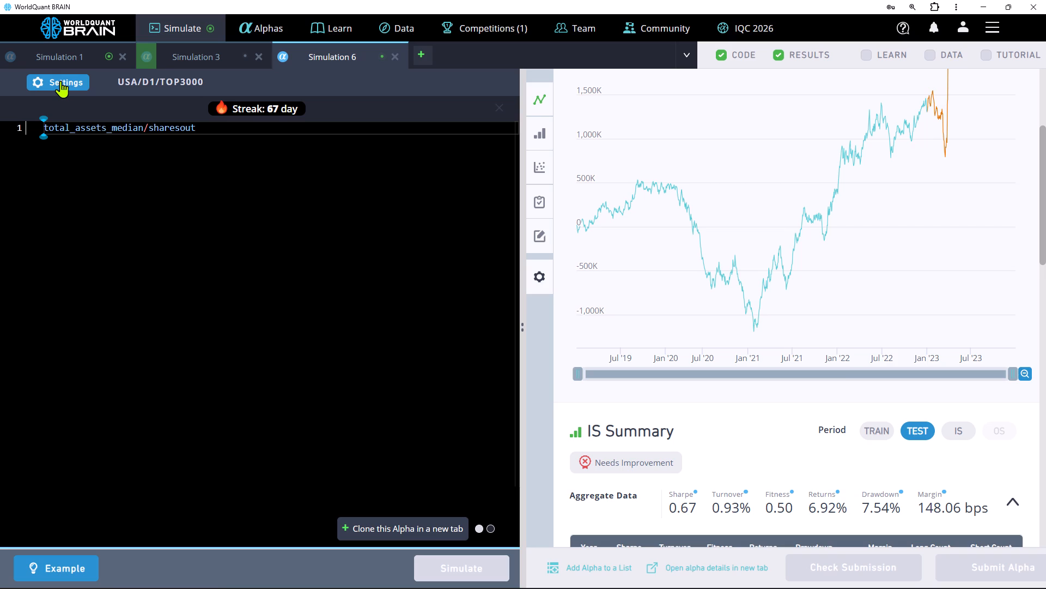
{"action": "scroll", "coordinate": [625, 263], "scroll_direction": "down", "scroll_amount": 4}
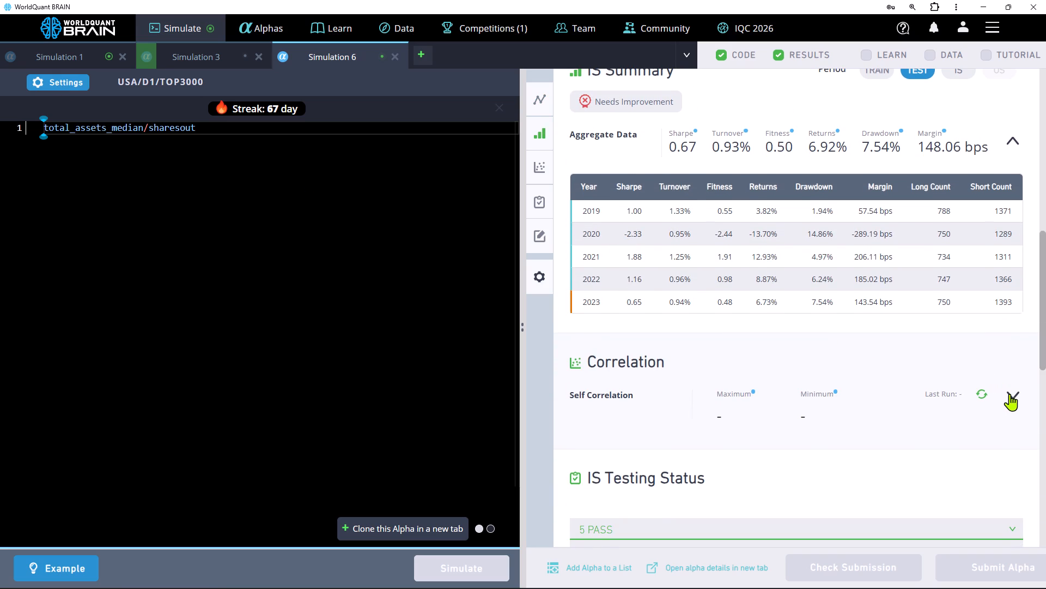
{"action": "left_click", "coordinate": [1012, 396]}
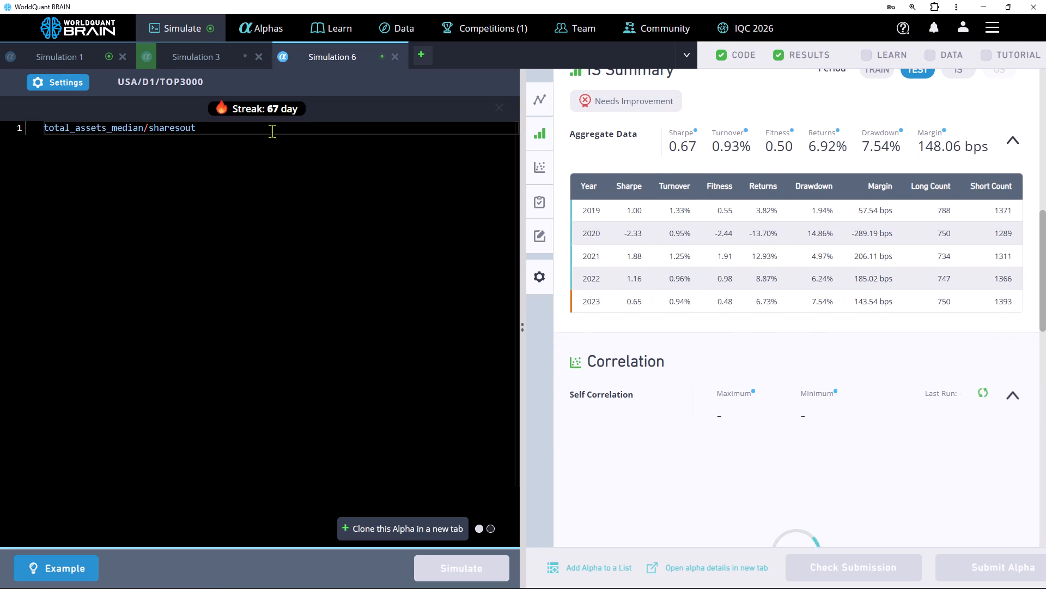
Wrap Simulation 6's total_assets_median/sharesout expression in the ts_arg_max operator with a lookback of 20.
{"action": "left_click", "coordinate": [272, 131]}
{"action": "type", "text": ",20"}
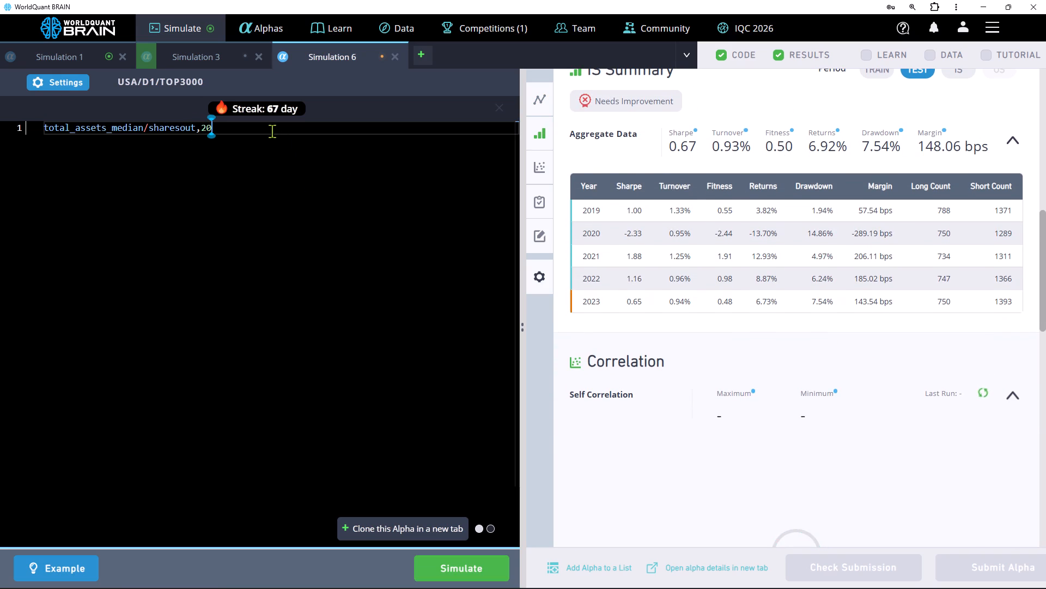
{"action": "key", "text": "shift+parenright"}
{"action": "key", "text": "Up"}
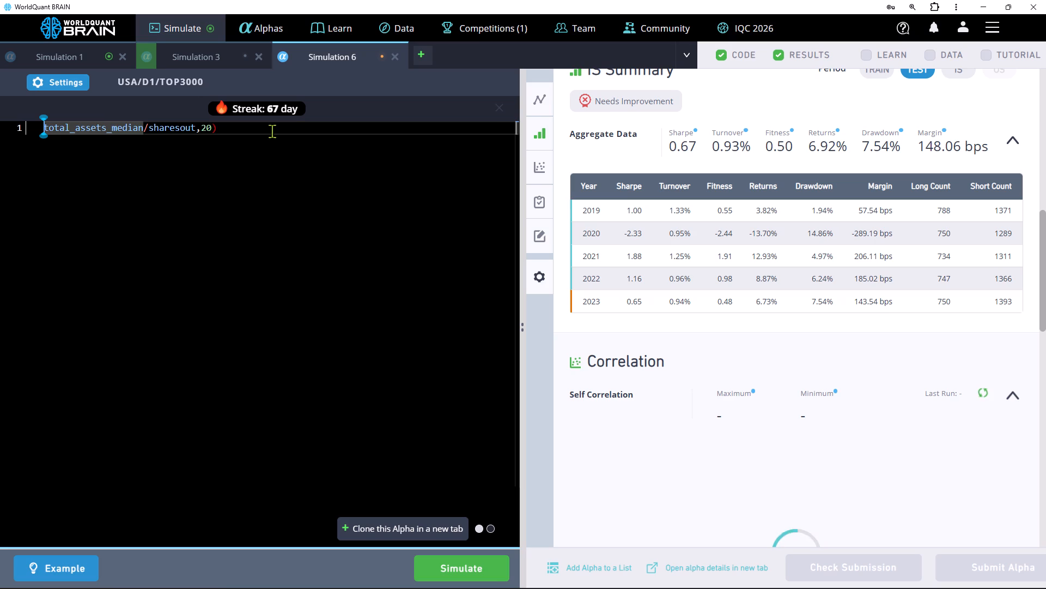
{"action": "key", "text": "shift+parenleft"}
{"action": "key", "text": "Left"}
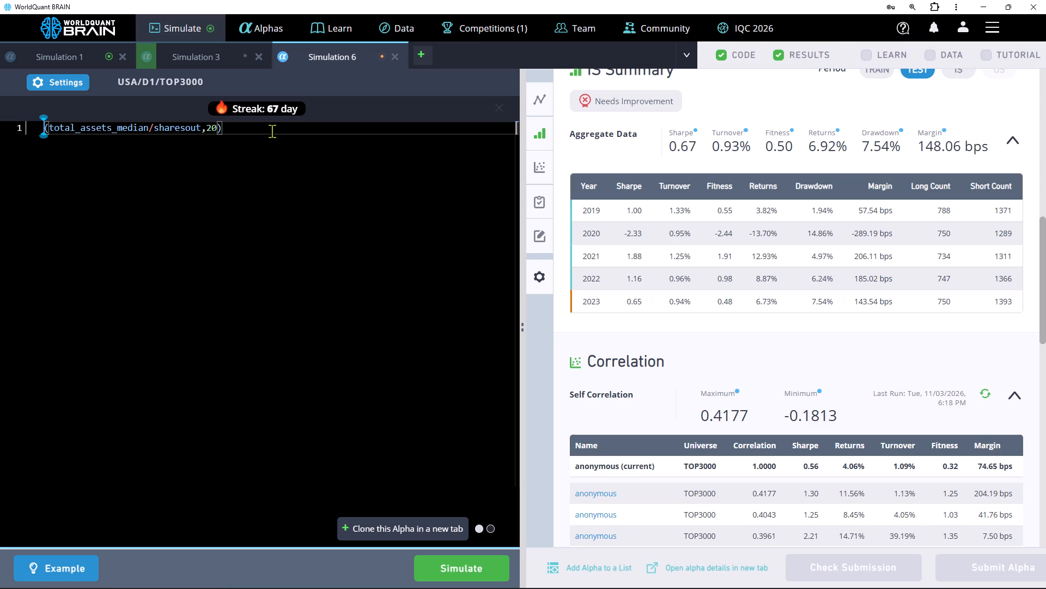
{"action": "type", "text": "ts"}
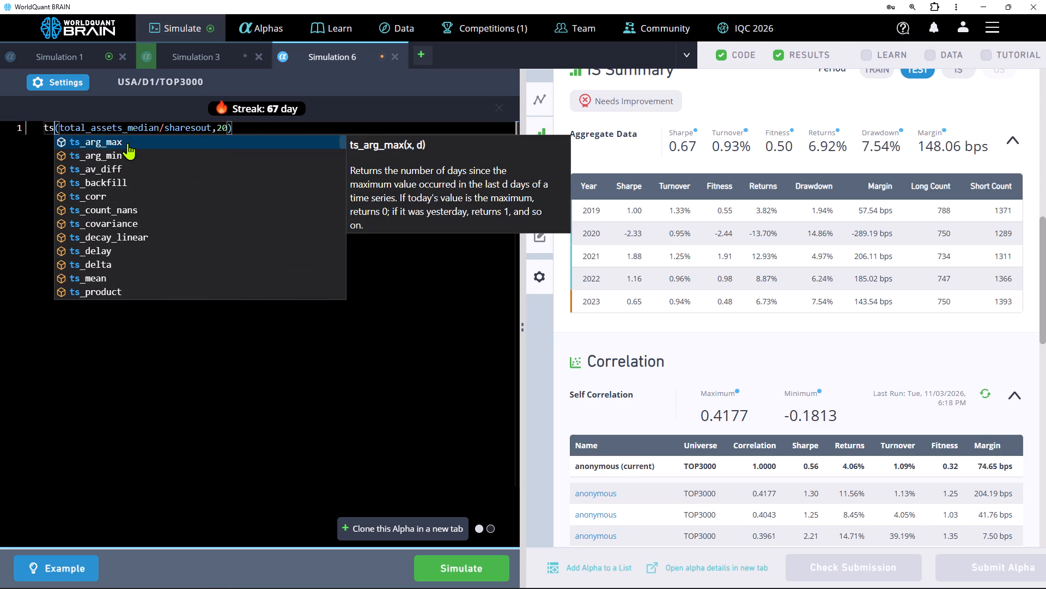
{"action": "left_click", "coordinate": [127, 143]}
Set Simulation 6's universe to TOP2000 and its test period to 0 years, and simulate the alpha.
{"action": "left_click", "coordinate": [68, 80]}
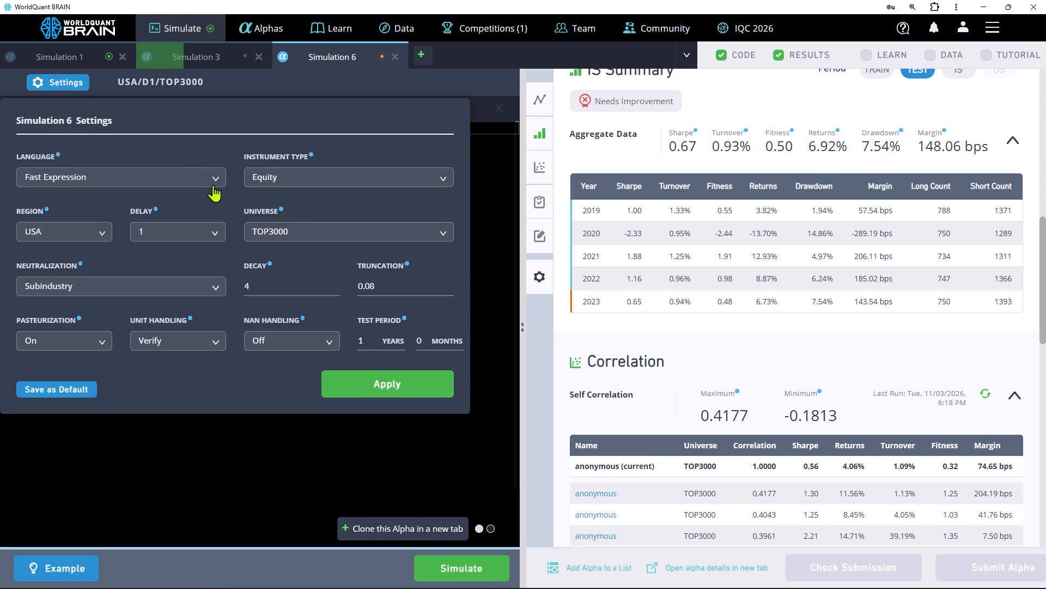
{"action": "left_click", "coordinate": [317, 229]}
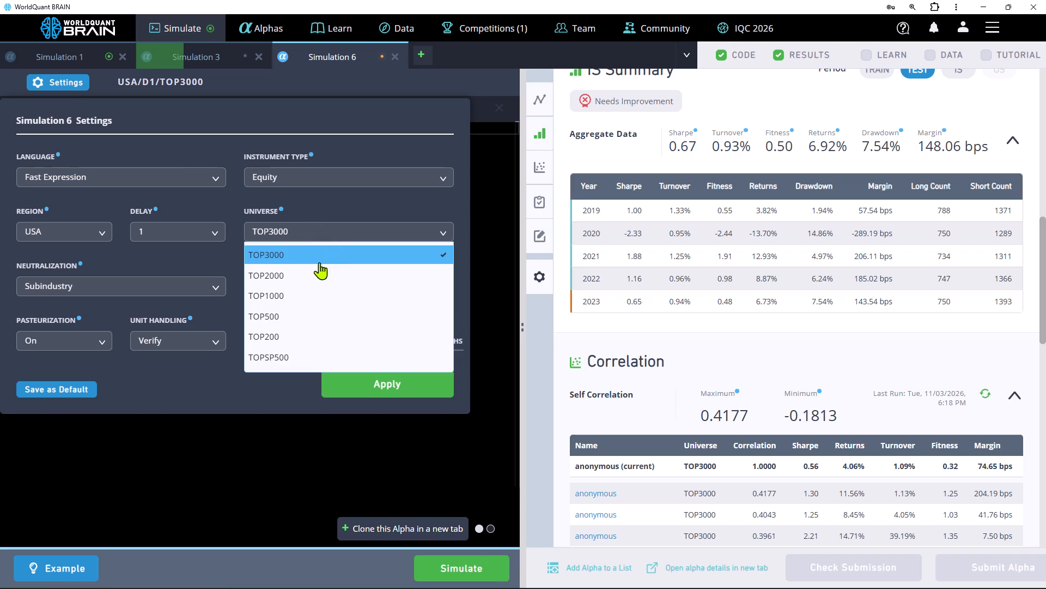
{"action": "left_click", "coordinate": [298, 274]}
{"action": "left_click", "coordinate": [368, 339]}
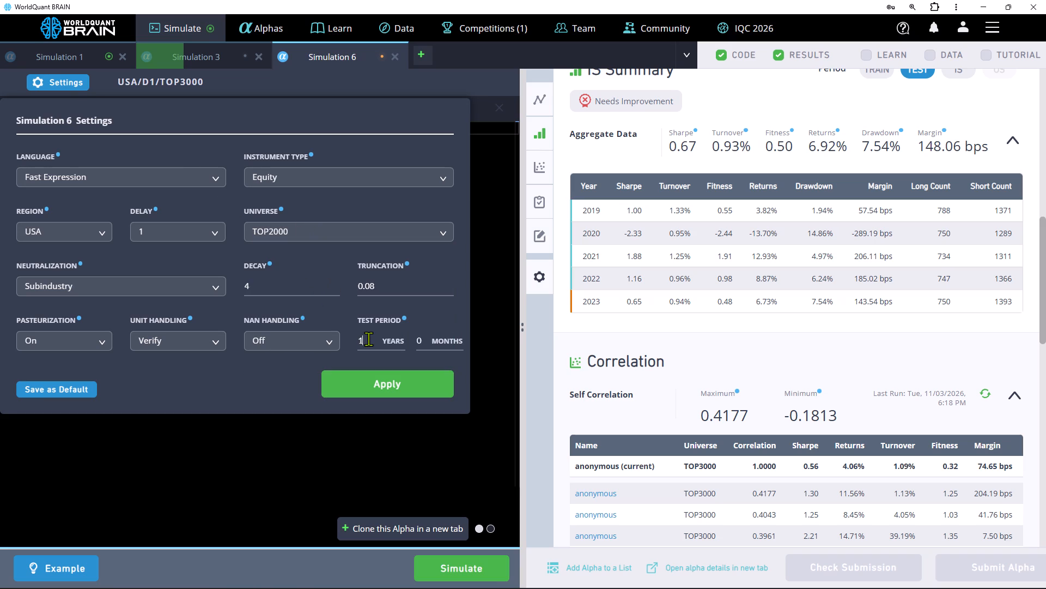
{"action": "key", "text": "BackSpace"}
{"action": "key", "text": "0"}
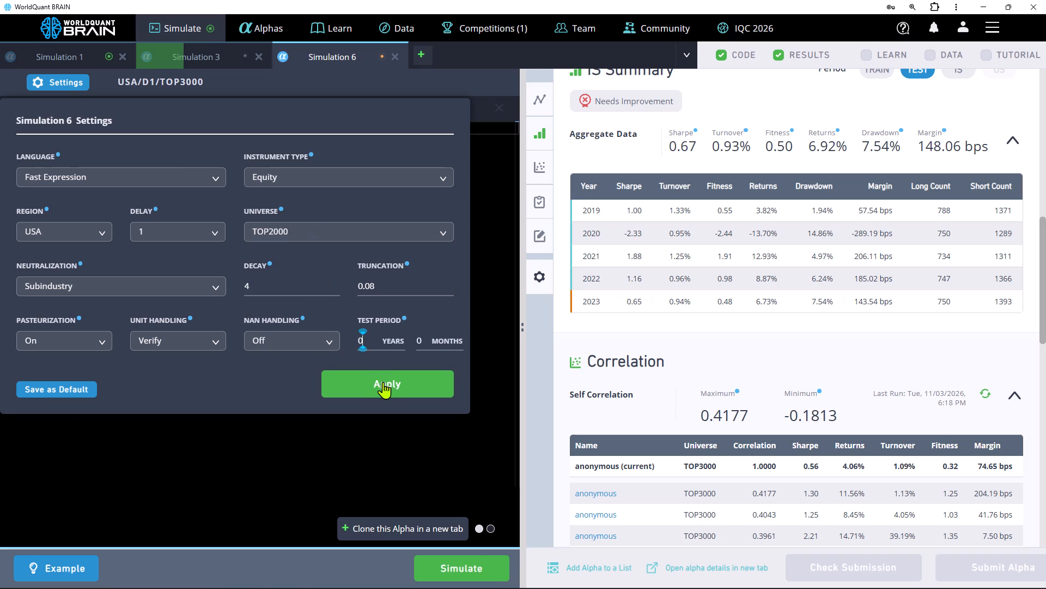
{"action": "left_click", "coordinate": [383, 382]}
{"action": "left_click", "coordinate": [484, 561]}
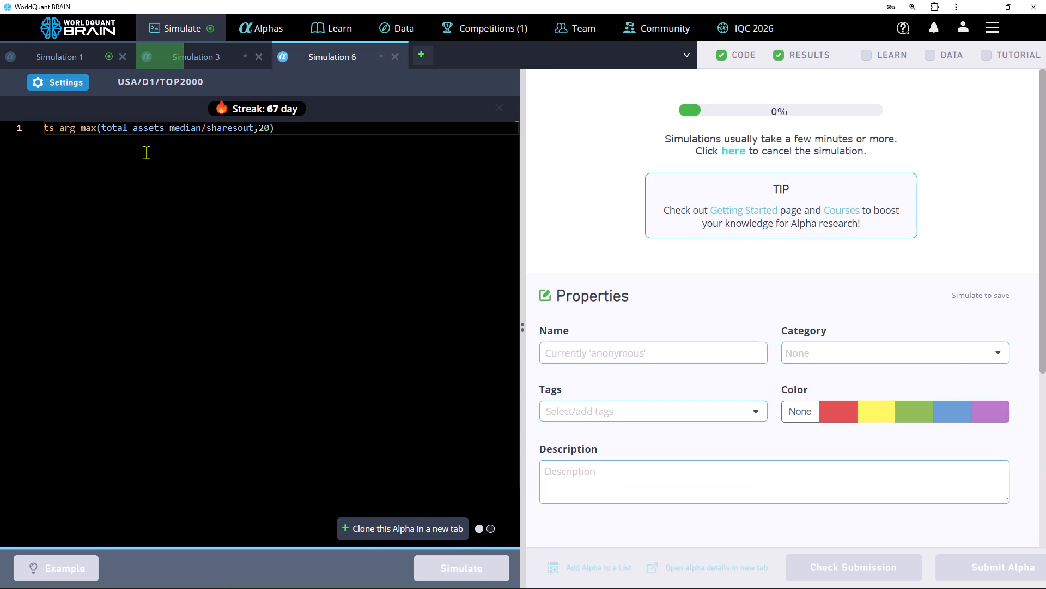
Review Simulation 1's PnL results, set its ts_quantile lookback to 70 and truncation to 0.05, and simulate the alpha.
{"action": "left_click", "coordinate": [72, 56]}
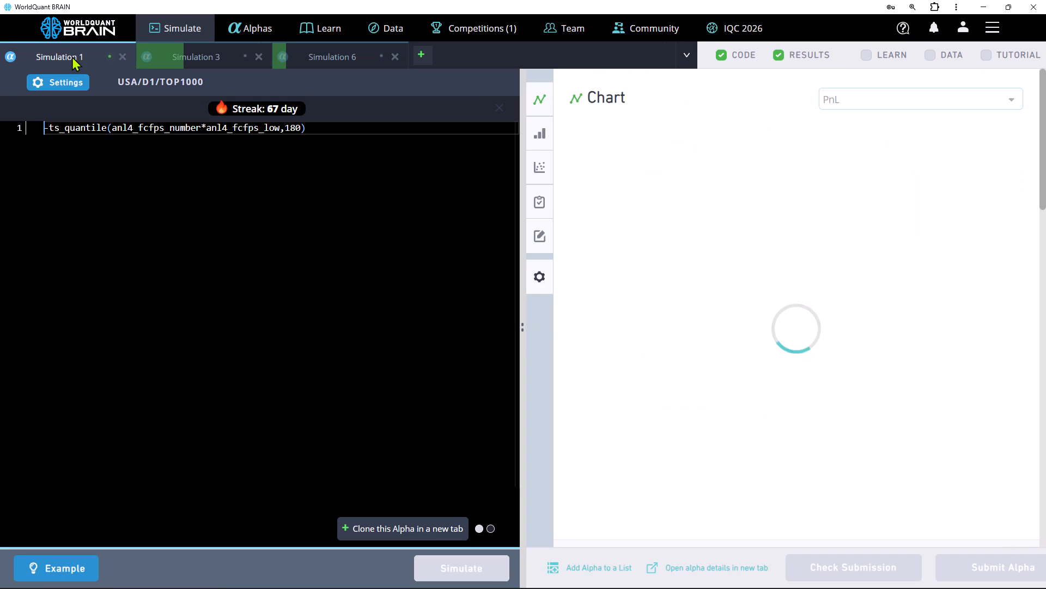
{"action": "scroll", "coordinate": [805, 311], "scroll_direction": "down", "scroll_amount": 2}
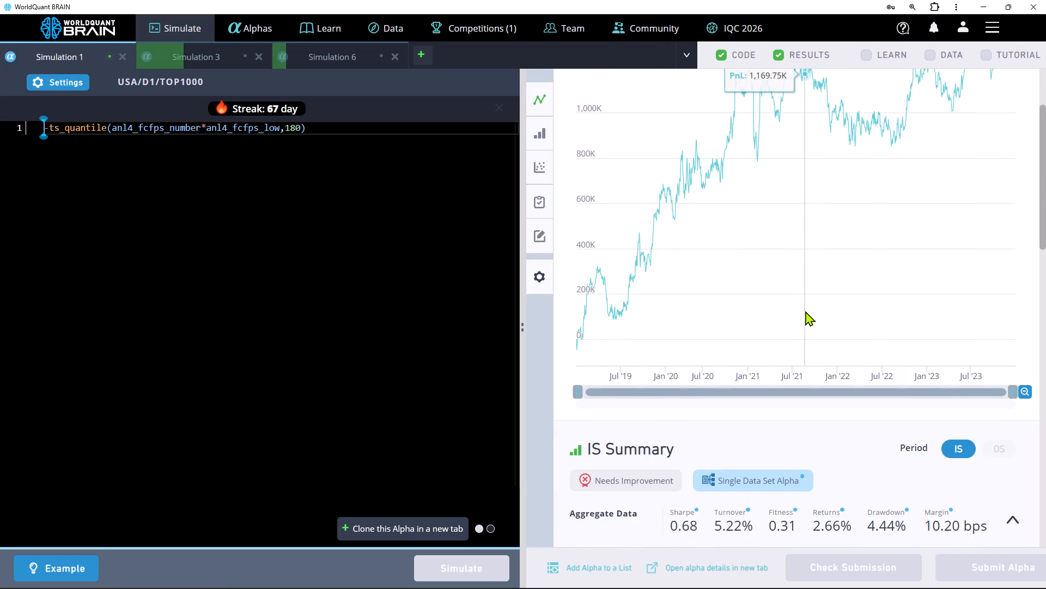
{"action": "scroll", "coordinate": [805, 311], "scroll_direction": "up", "scroll_amount": 2}
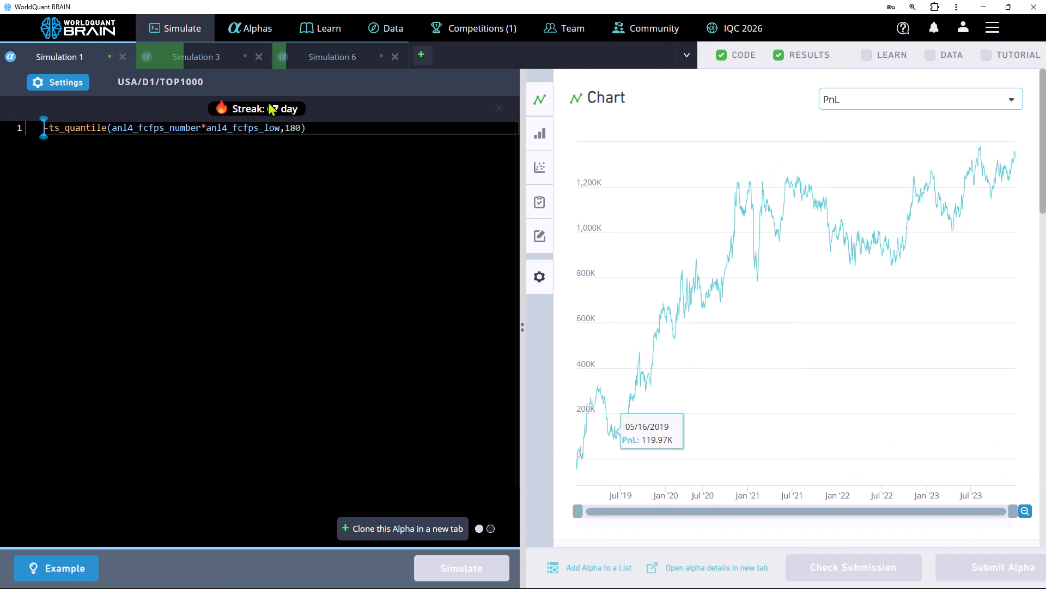
{"action": "left_click", "coordinate": [296, 128]}
{"action": "key", "text": "BackSpace"}
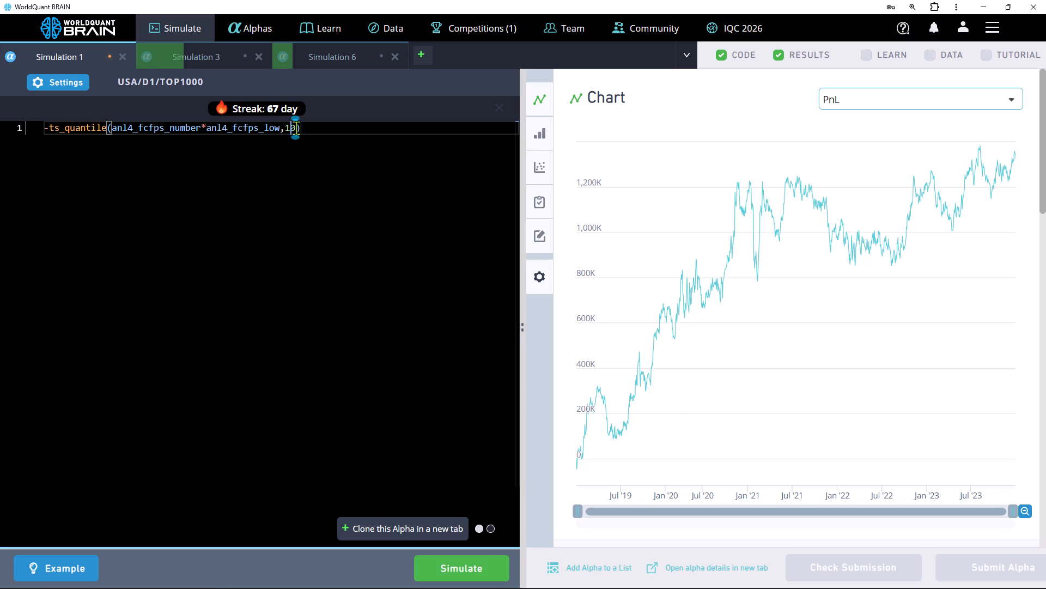
{"action": "key", "text": "BackSpace"}
{"action": "key", "text": "7"}
{"action": "left_click", "coordinate": [57, 86]}
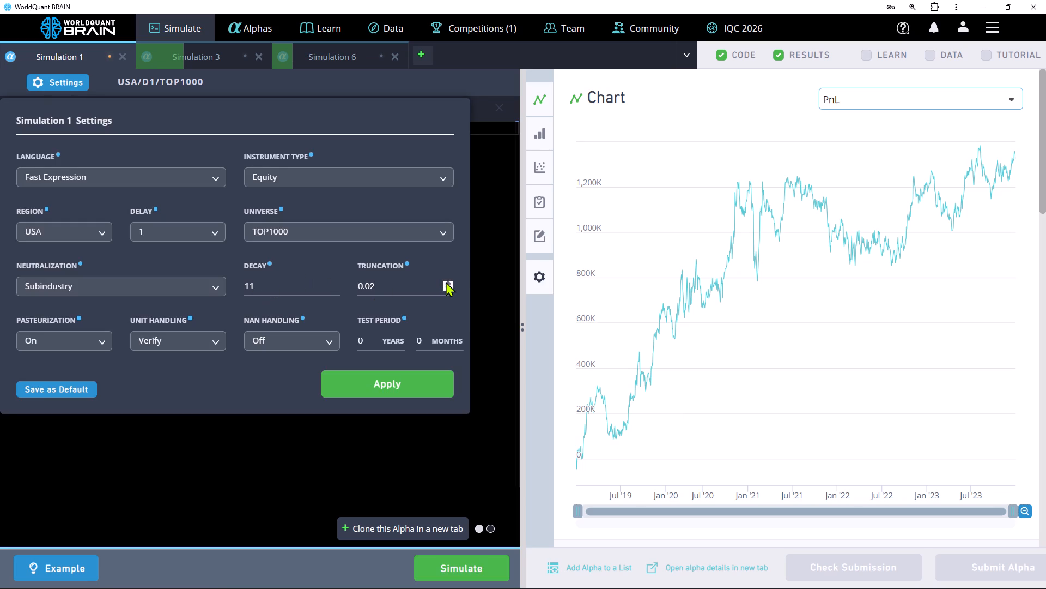
{"action": "triple_click", "coordinate": [447, 281]}
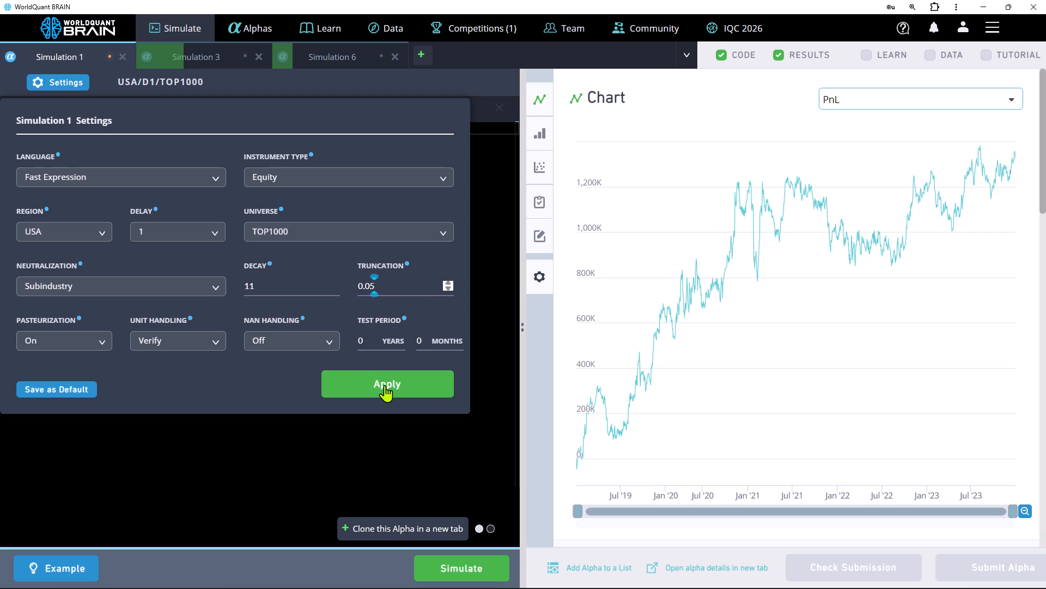
{"action": "left_click", "coordinate": [385, 385]}
{"action": "left_click", "coordinate": [467, 573]}
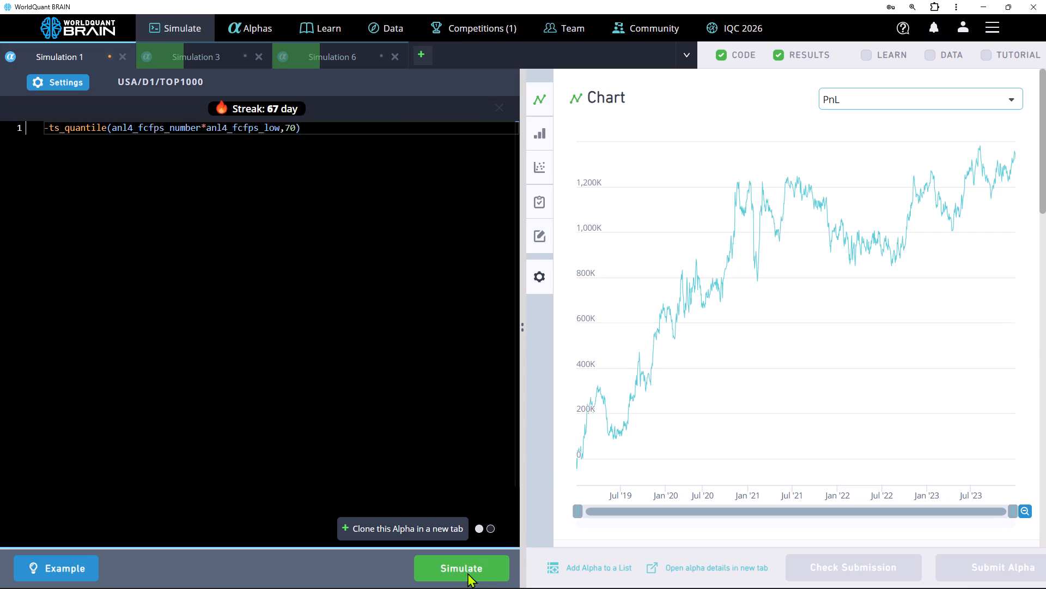
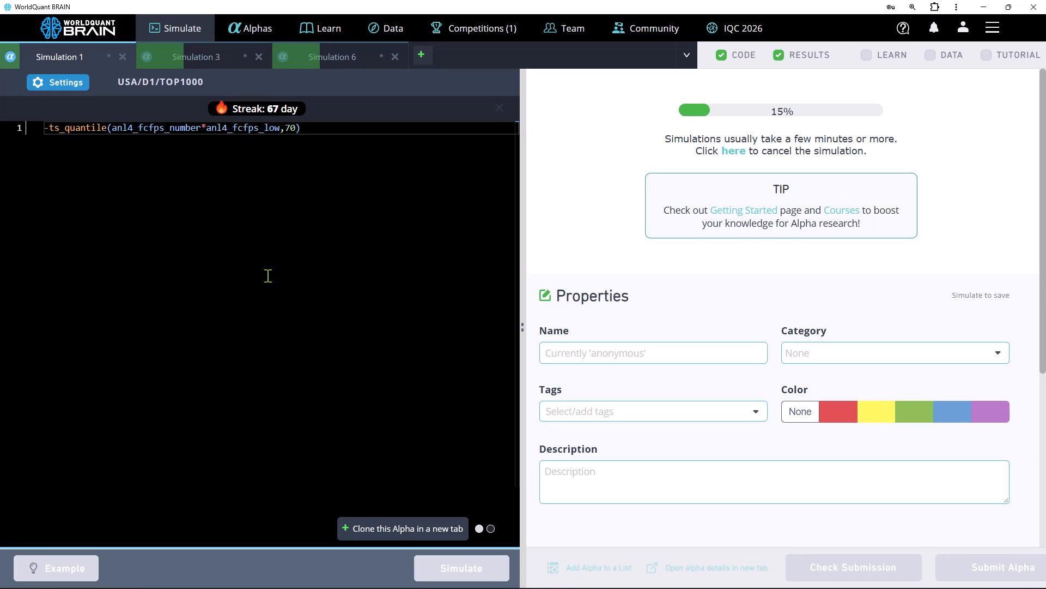
Review Simulation 3's PnL chart and IS Summary, and expand the failed checks in its IS Testing Status.
{"action": "left_click", "coordinate": [210, 55]}
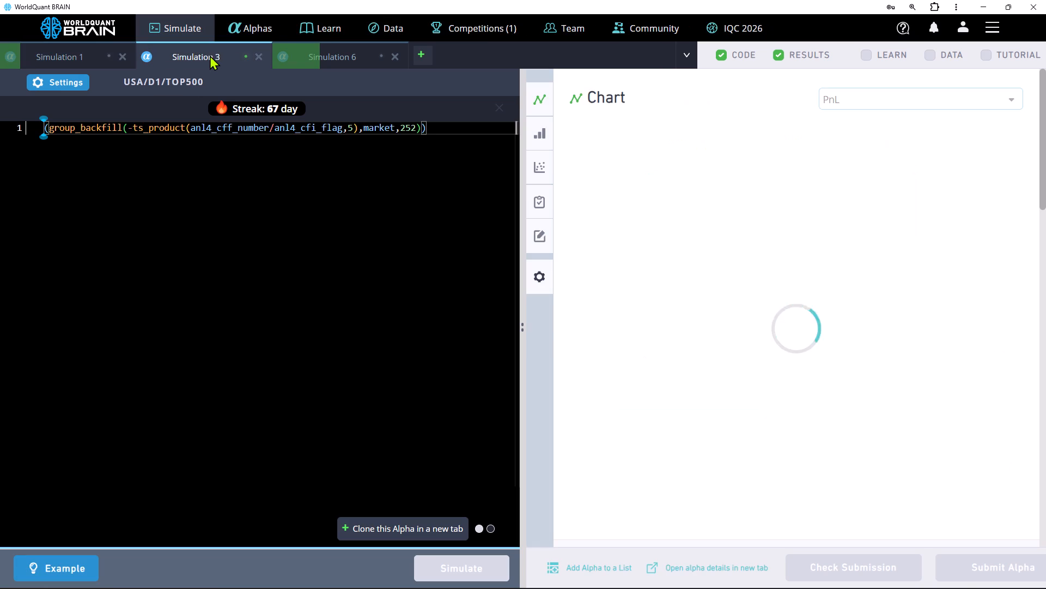
{"action": "scroll", "coordinate": [765, 285], "scroll_direction": "down", "scroll_amount": 2}
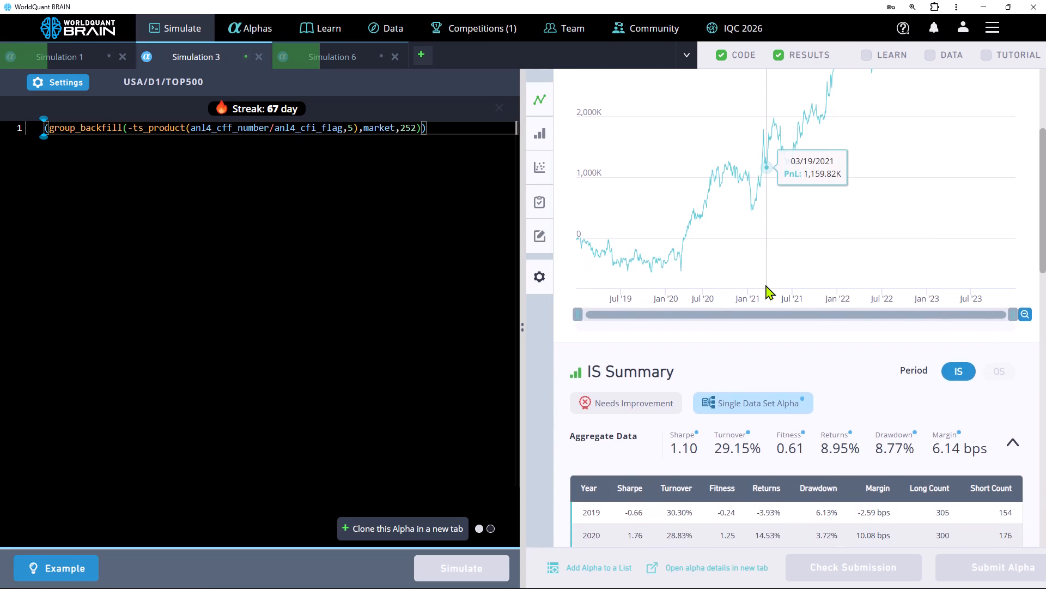
{"action": "scroll", "coordinate": [765, 285], "scroll_direction": "down", "scroll_amount": 6}
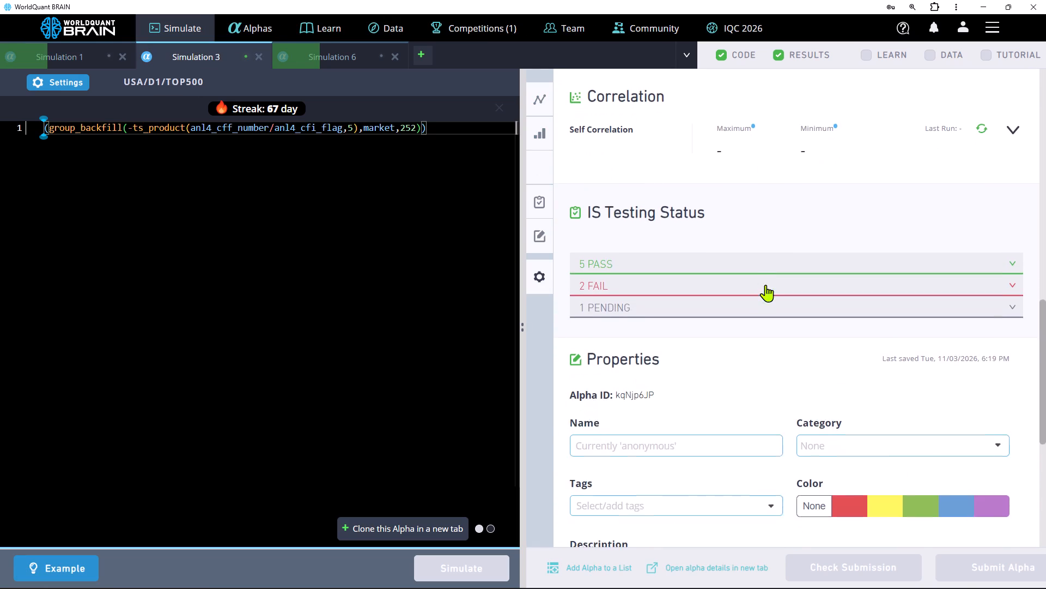
{"action": "left_click", "coordinate": [681, 271]}
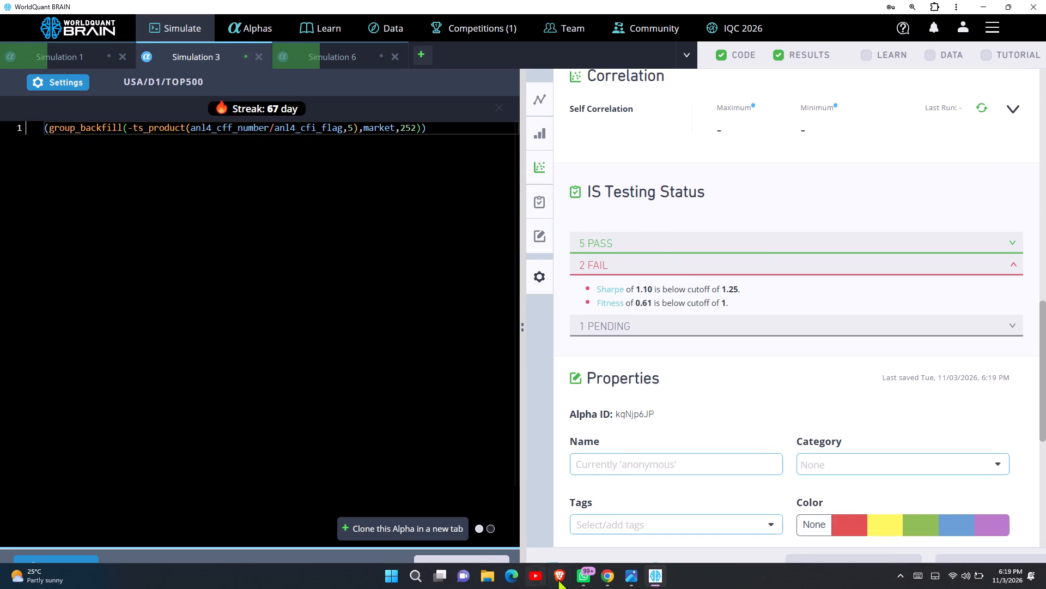
In the separate Chrome window, search Google for "how to raise the sharpe and fitness in an alpha for world quant platform".
{"action": "left_click", "coordinate": [609, 584]}
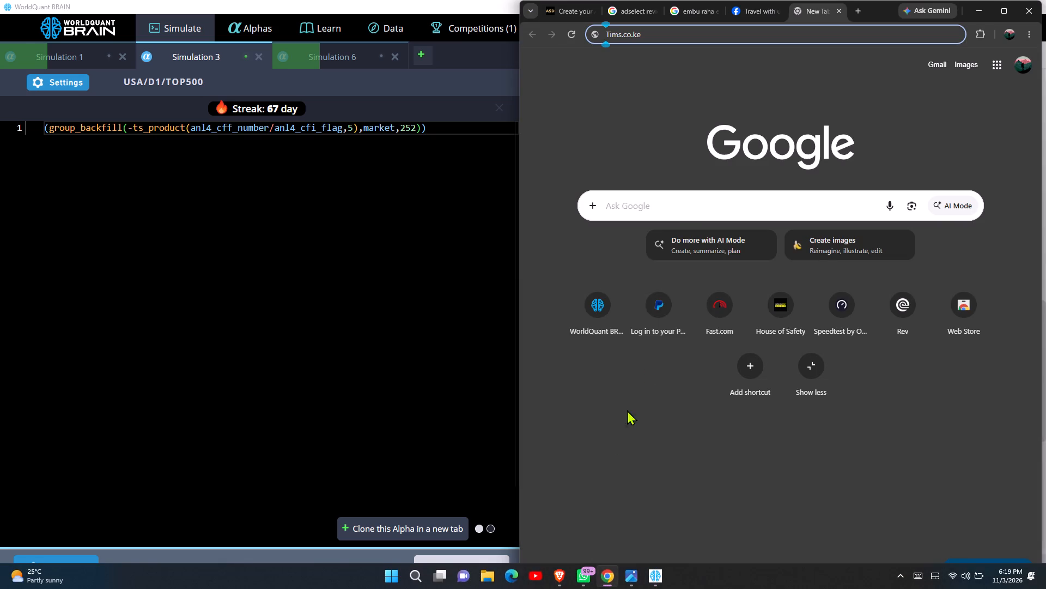
{"action": "left_click", "coordinate": [659, 198]}
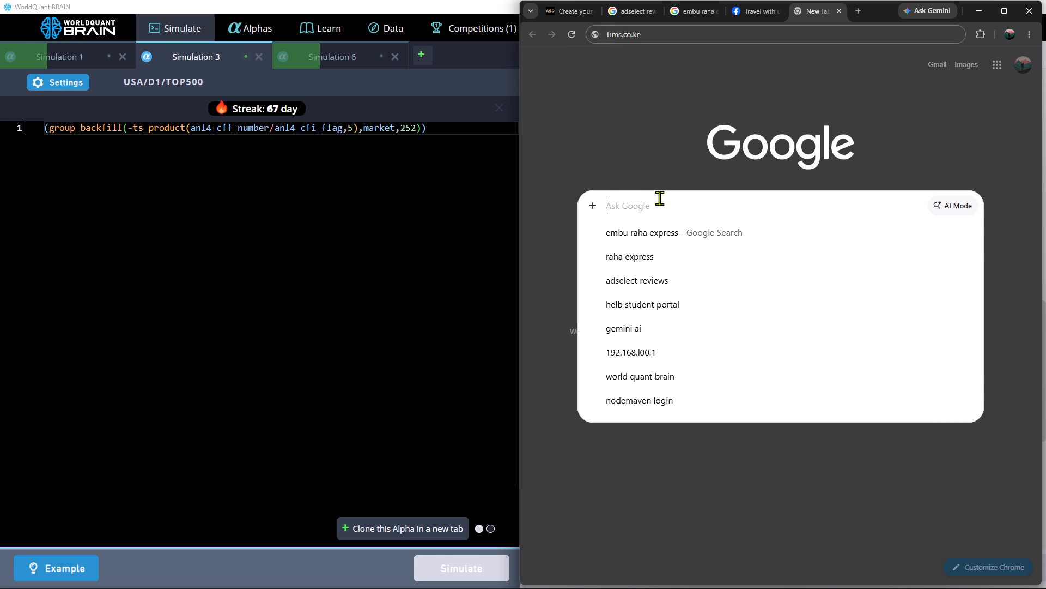
{"action": "type", "text": "how to"}
{"action": "key", "text": "space"}
{"action": "type", "text": "raise the shar"}
{"action": "type", "text": "pe"}
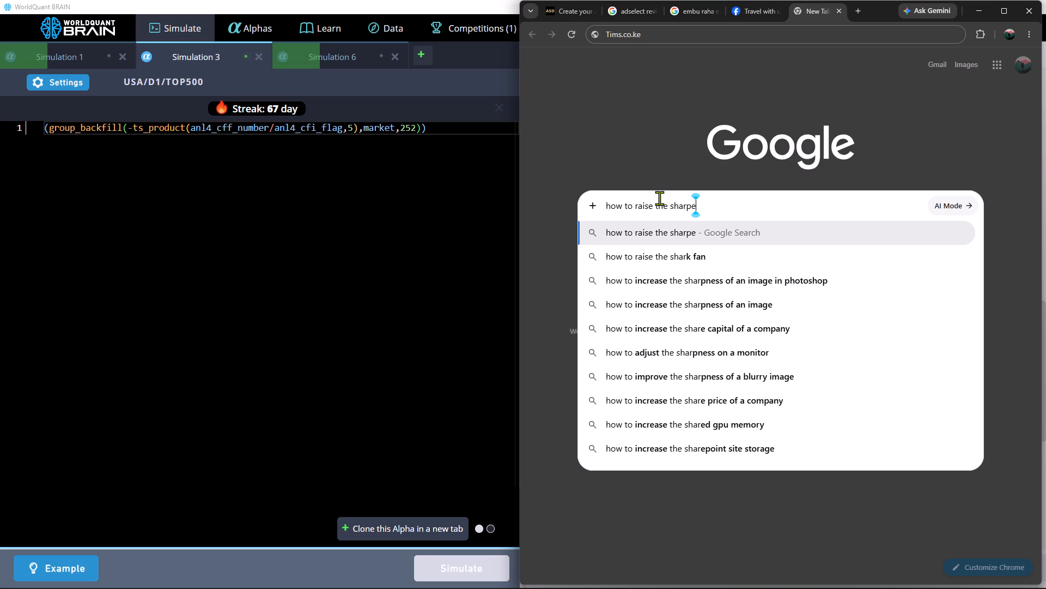
{"action": "key", "text": "space"}
{"action": "type", "text": "and fitness"}
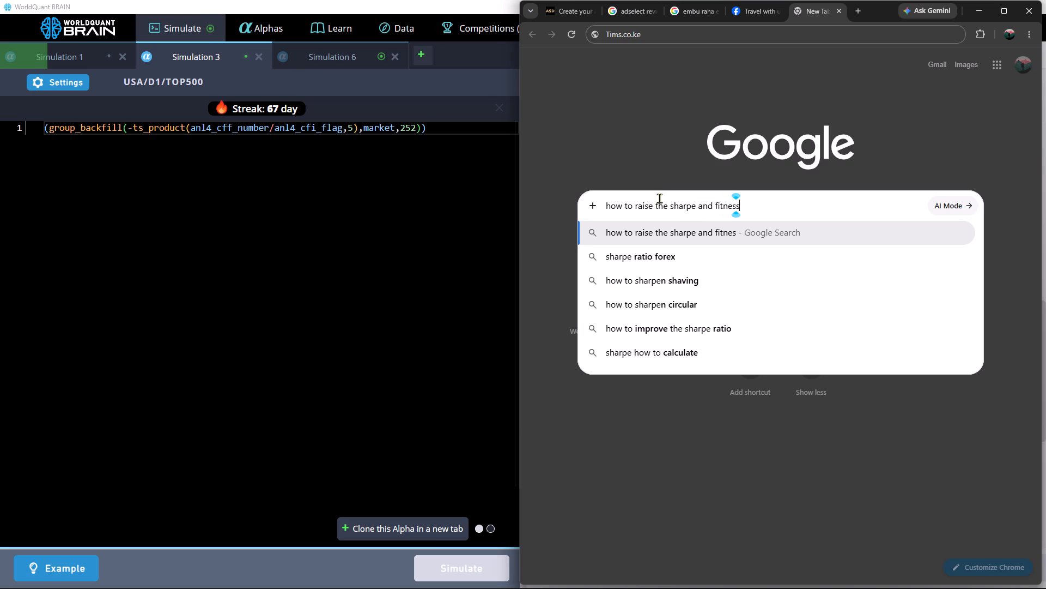
{"action": "key", "text": "space"}
{"action": "type", "text": "in an alpha"}
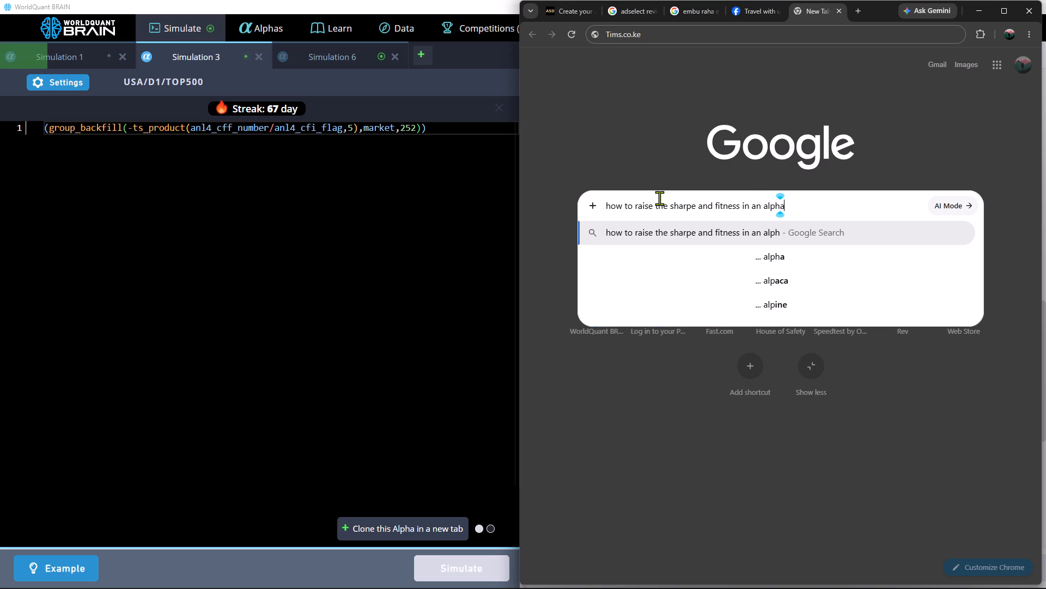
{"action": "key", "text": "space"}
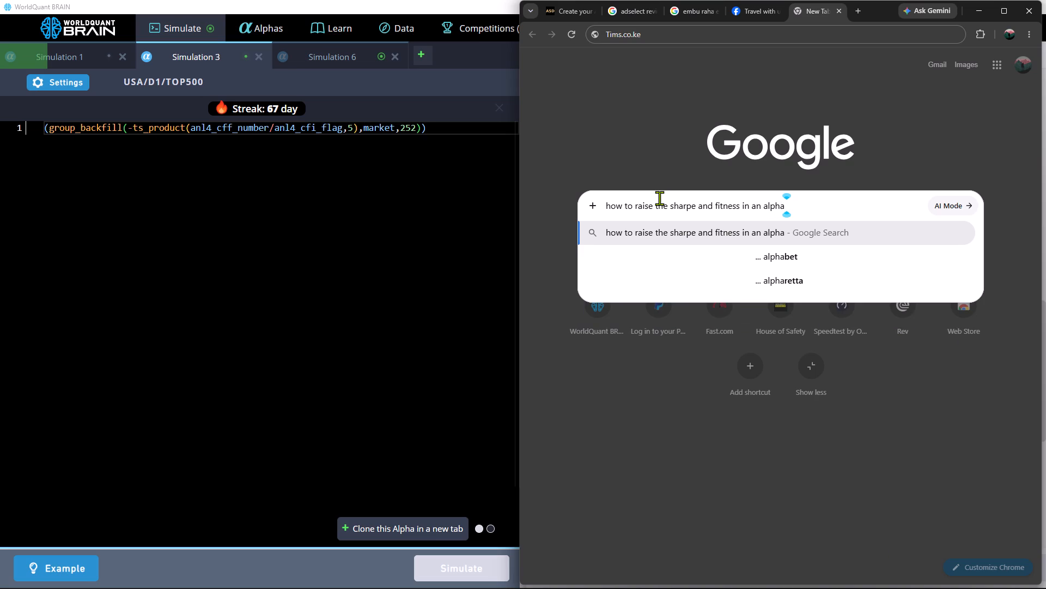
{"action": "type", "text": "for world quant"}
{"action": "key", "text": "space"}
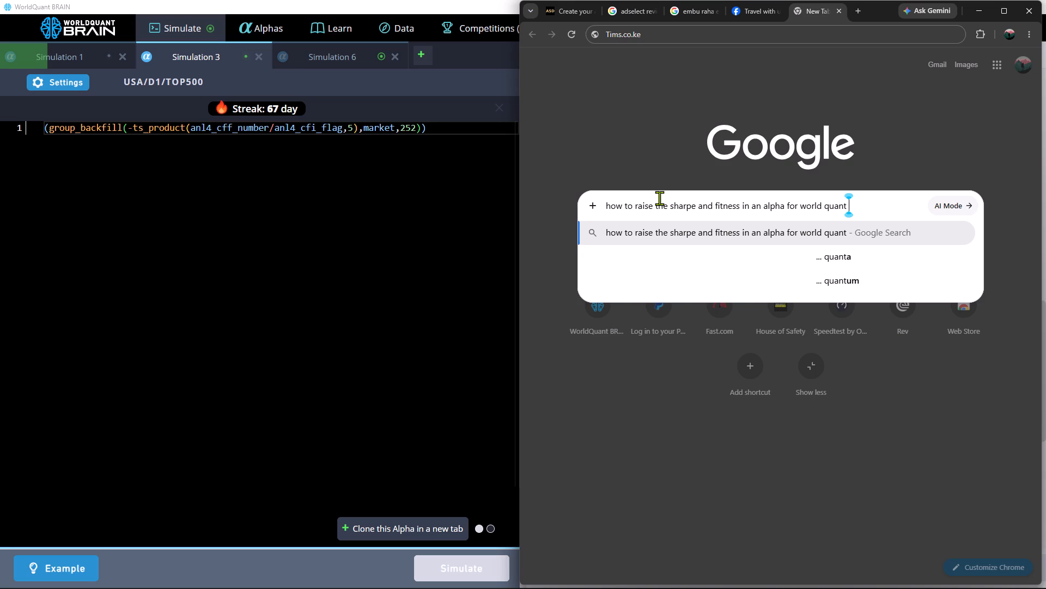
{"action": "type", "text": "platform"}
{"action": "key", "text": "Return"}
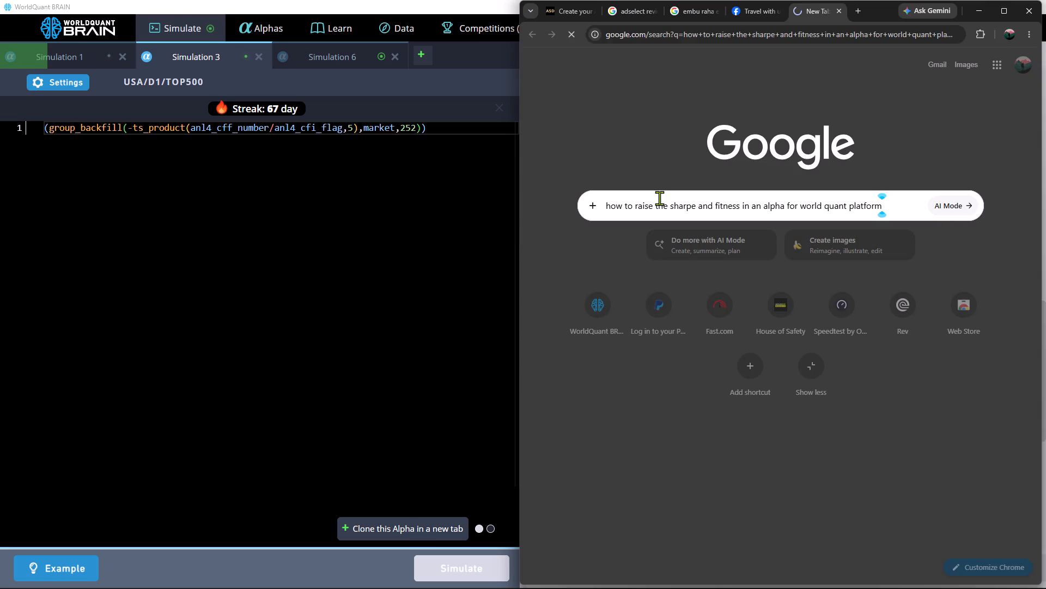
{"action": "key", "text": "space"}
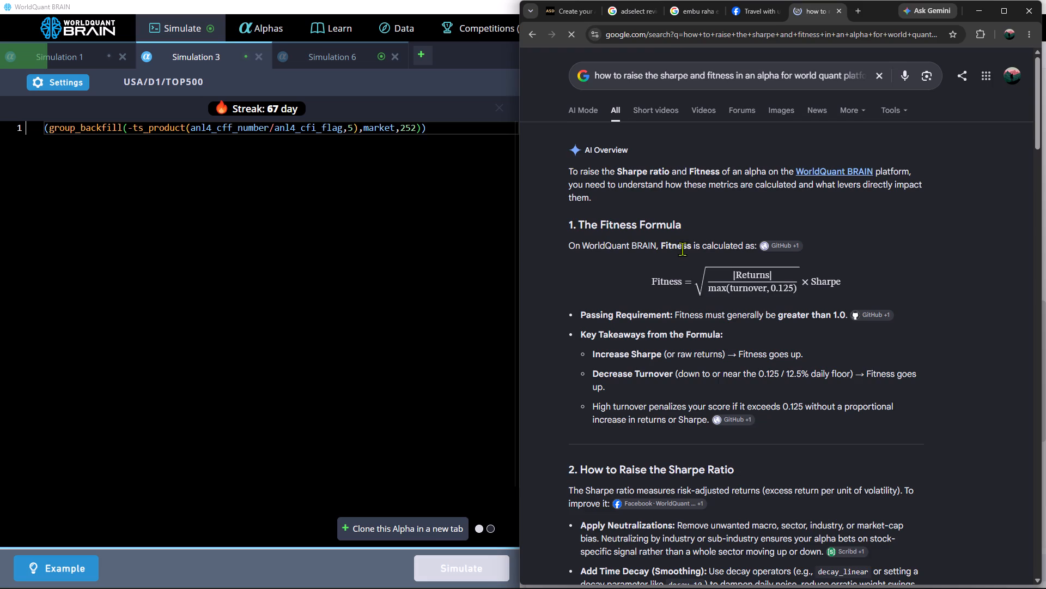
Read the search's AI Overview for the fitness formula and advice on raising Sharpe and lowering turnover.
{"action": "scroll", "coordinate": [683, 250], "scroll_direction": "down", "scroll_amount": 6}
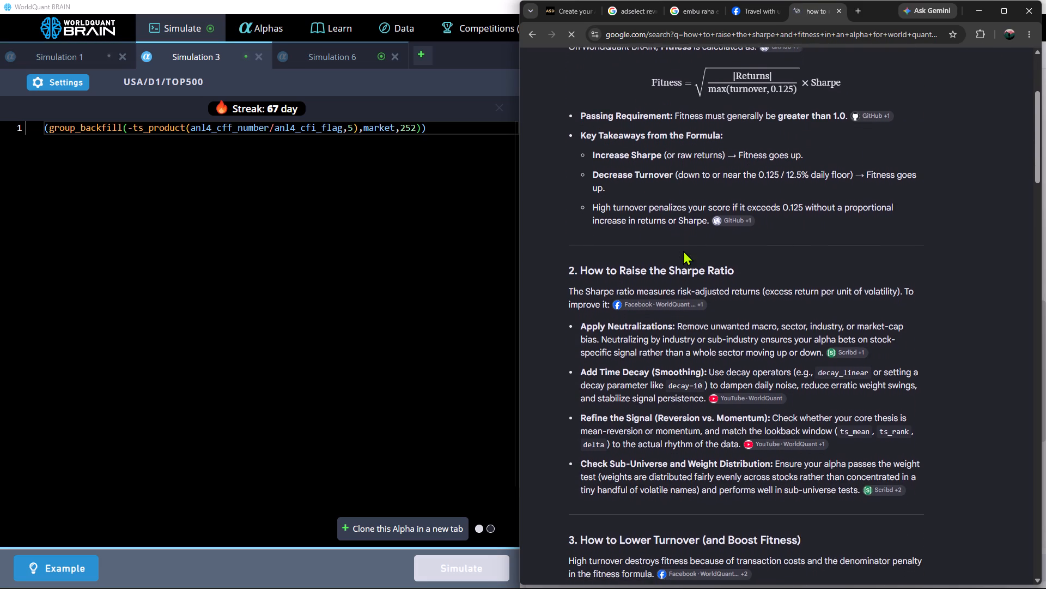
{"action": "scroll", "coordinate": [683, 250], "scroll_direction": "down", "scroll_amount": 2}
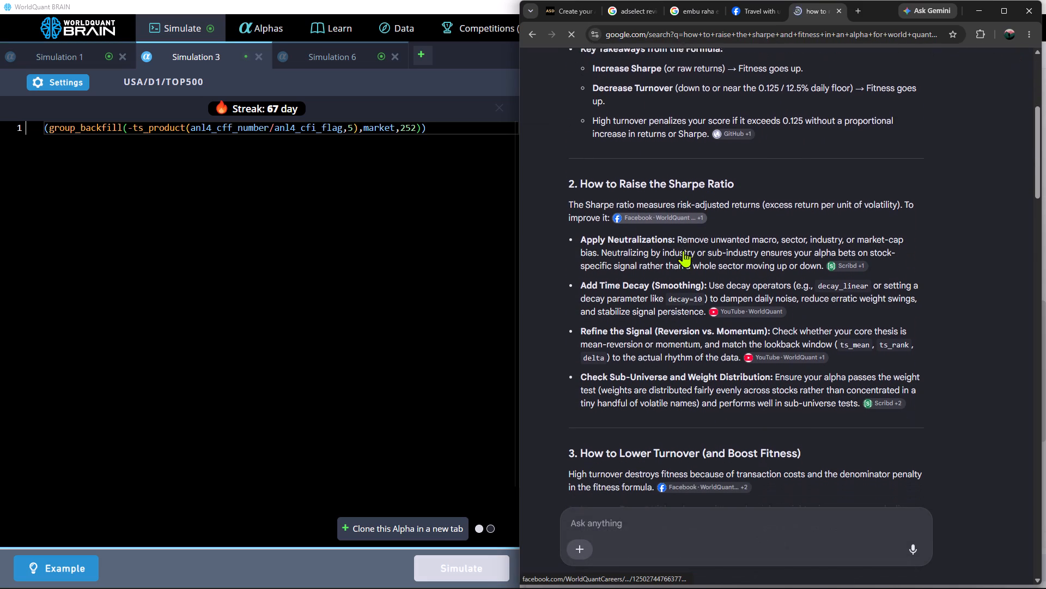
{"action": "scroll", "coordinate": [683, 250], "scroll_direction": "down", "scroll_amount": 4}
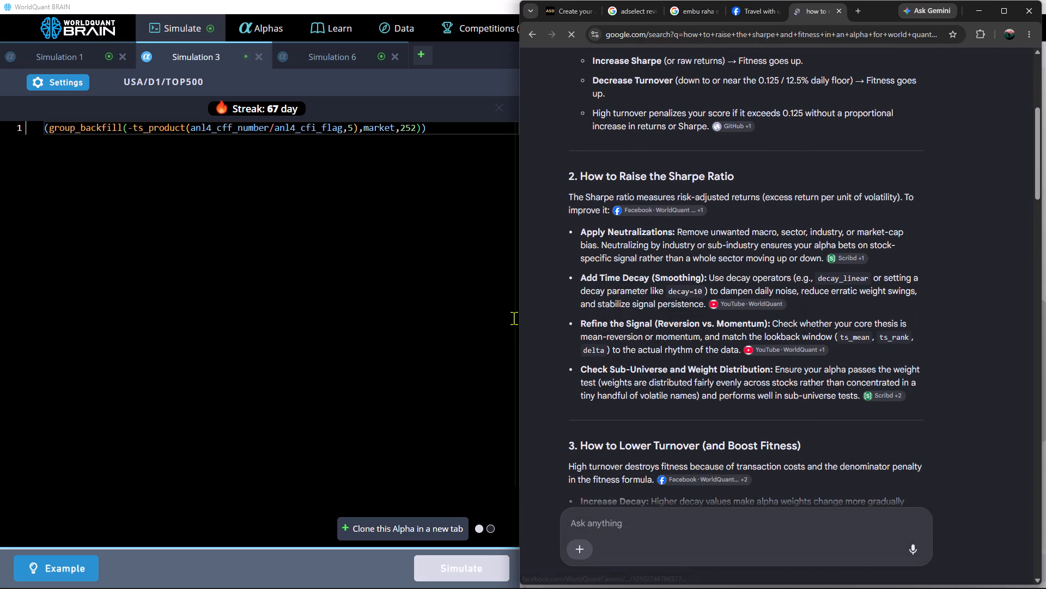
{"action": "scroll", "coordinate": [572, 323], "scroll_direction": "down", "scroll_amount": 3}
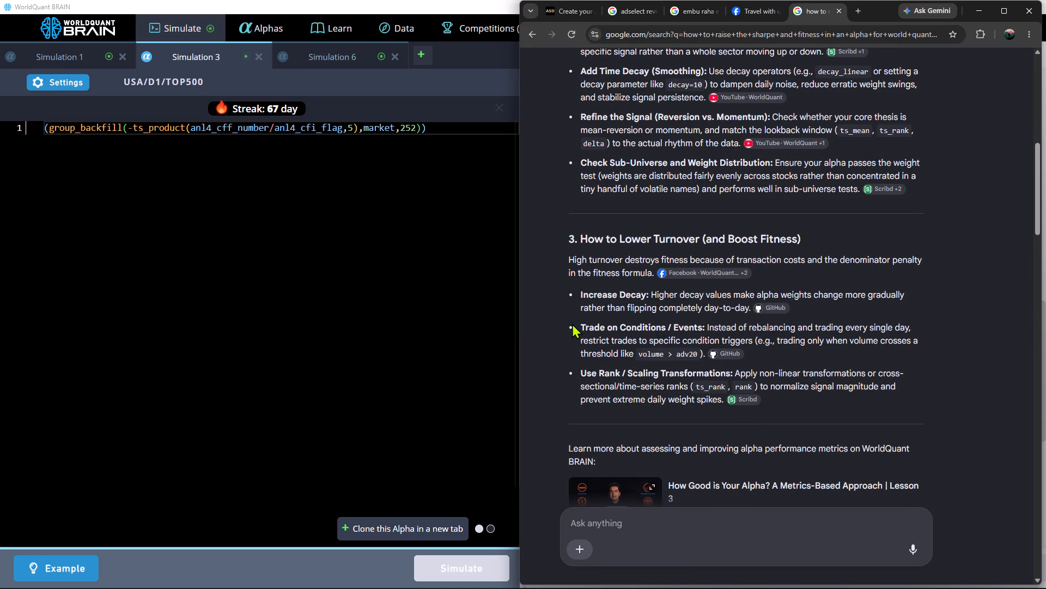
{"action": "scroll", "coordinate": [572, 323], "scroll_direction": "down", "scroll_amount": 1}
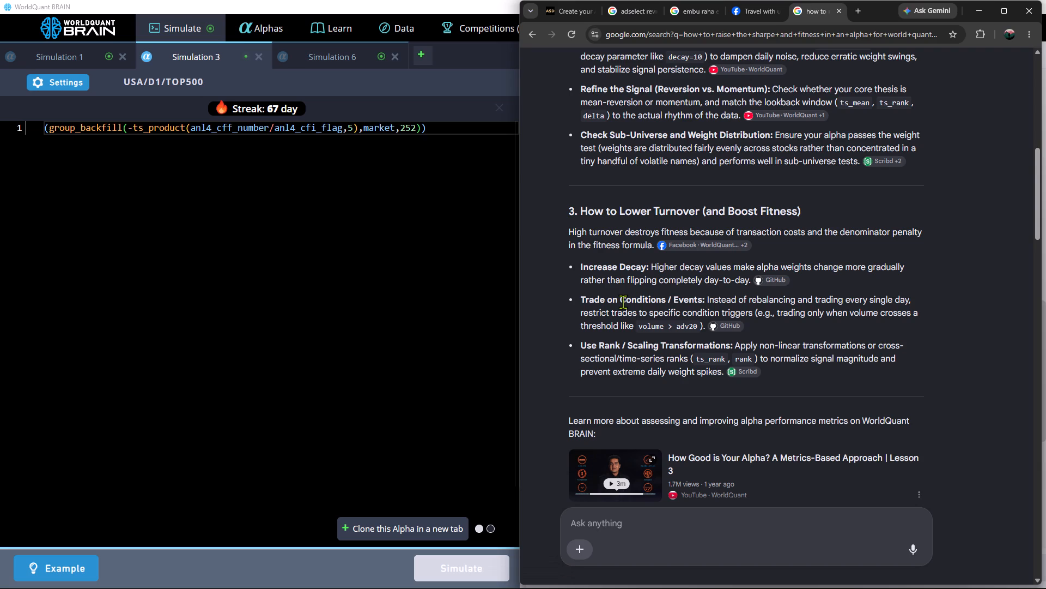
{"action": "scroll", "coordinate": [623, 302], "scroll_direction": "down", "scroll_amount": 11}
{"action": "scroll", "coordinate": [623, 302], "scroll_direction": "up", "scroll_amount": 9}
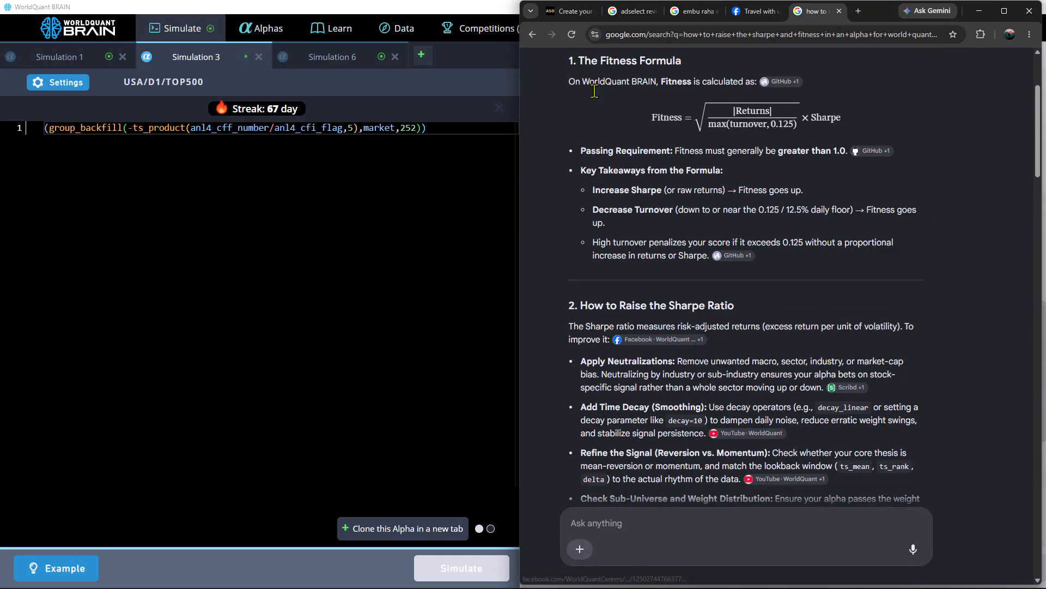
{"action": "scroll", "coordinate": [668, 308], "scroll_direction": "up", "scroll_amount": 3}
Open the AI Mode answer and read its advice on lowering turnover, neutralization, rank transformations and volatility scaling.
{"action": "left_click", "coordinate": [590, 114]}
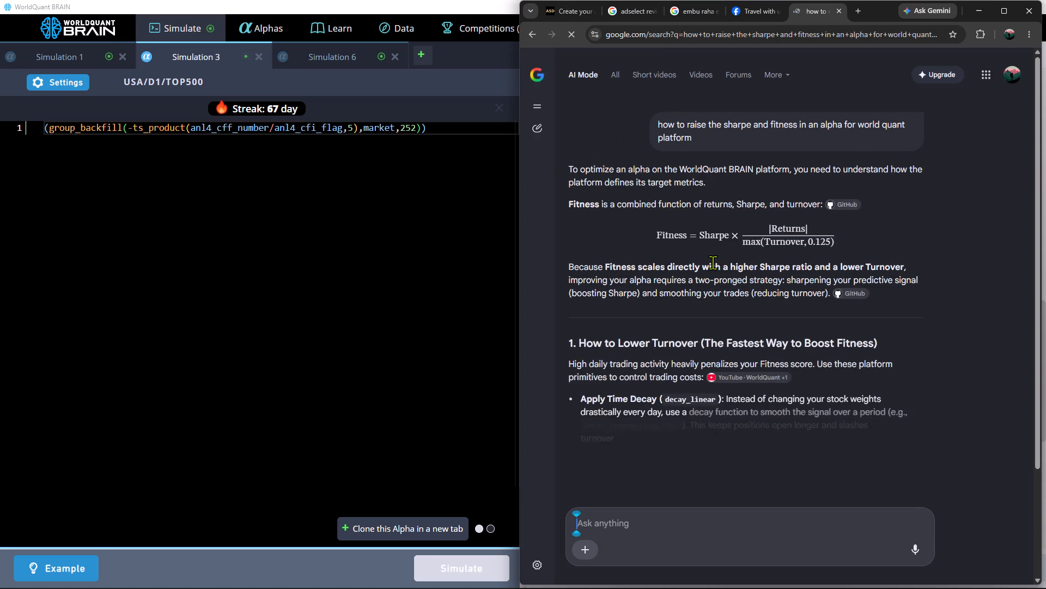
{"action": "scroll", "coordinate": [713, 262], "scroll_direction": "down", "scroll_amount": 6}
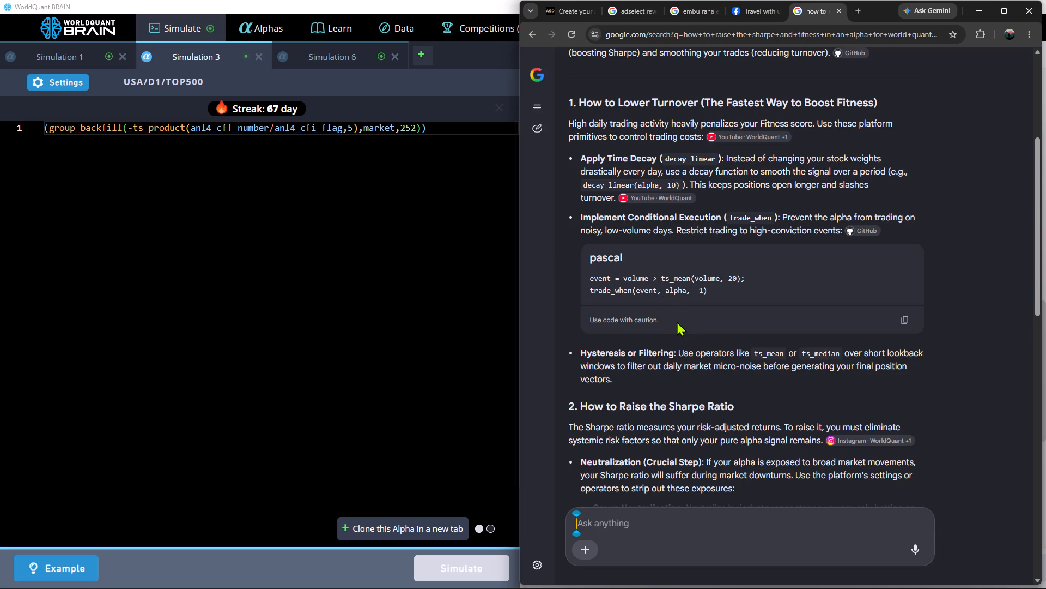
{"action": "scroll", "coordinate": [677, 321], "scroll_direction": "down", "scroll_amount": 1}
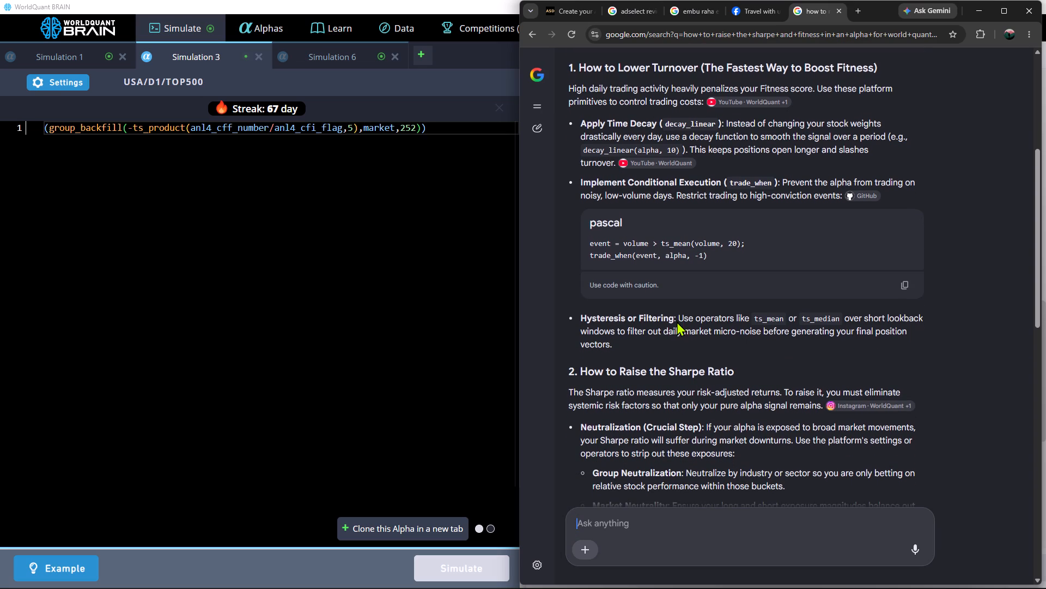
{"action": "scroll", "coordinate": [677, 321], "scroll_direction": "down", "scroll_amount": 1}
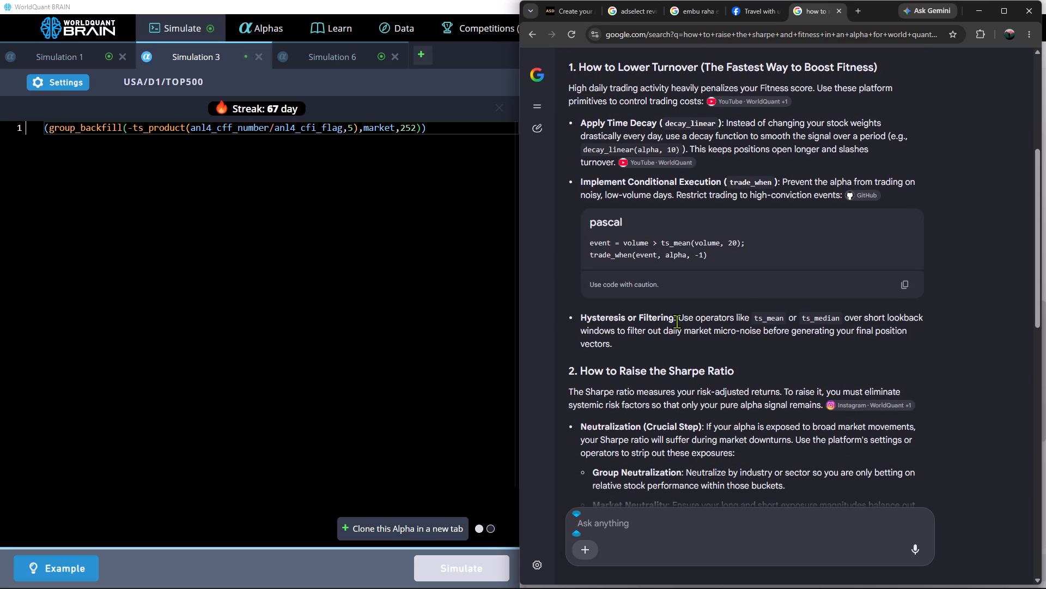
{"action": "scroll", "coordinate": [677, 321], "scroll_direction": "down", "scroll_amount": 1}
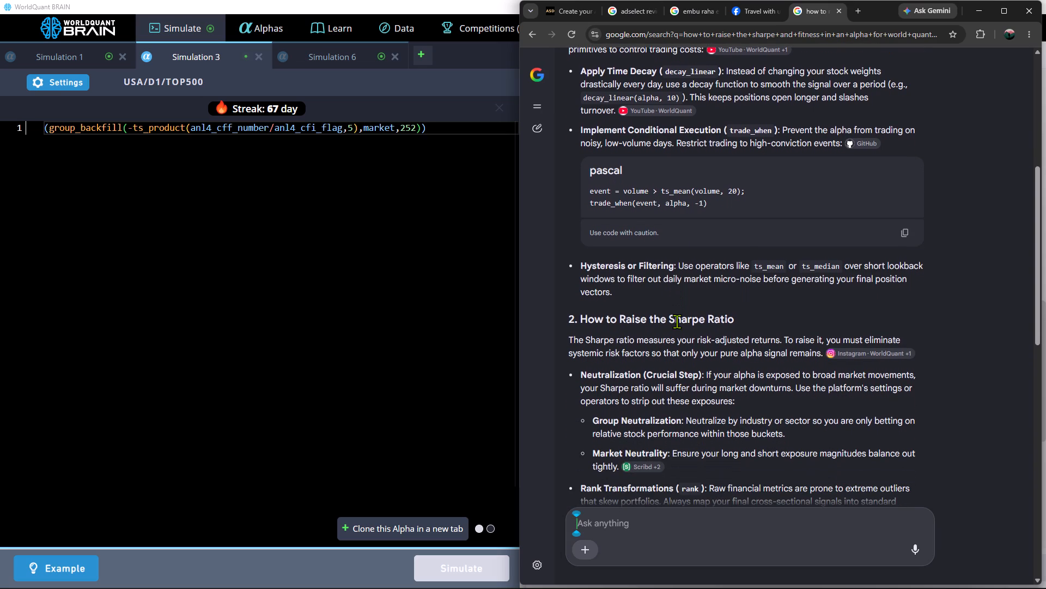
{"action": "scroll", "coordinate": [677, 321], "scroll_direction": "down", "scroll_amount": 1}
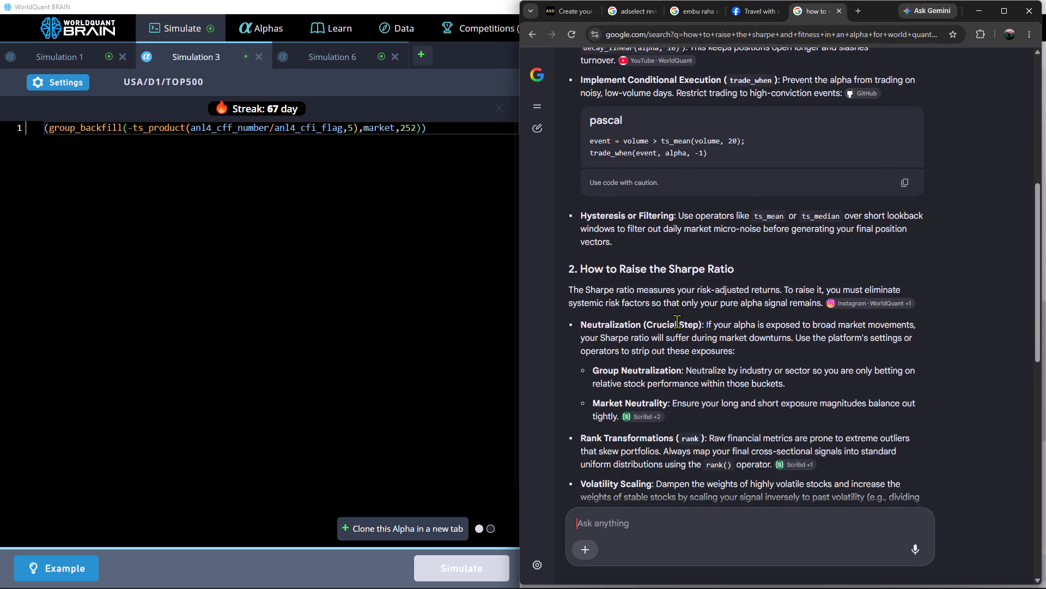
{"action": "scroll", "coordinate": [677, 321], "scroll_direction": "down", "scroll_amount": 2}
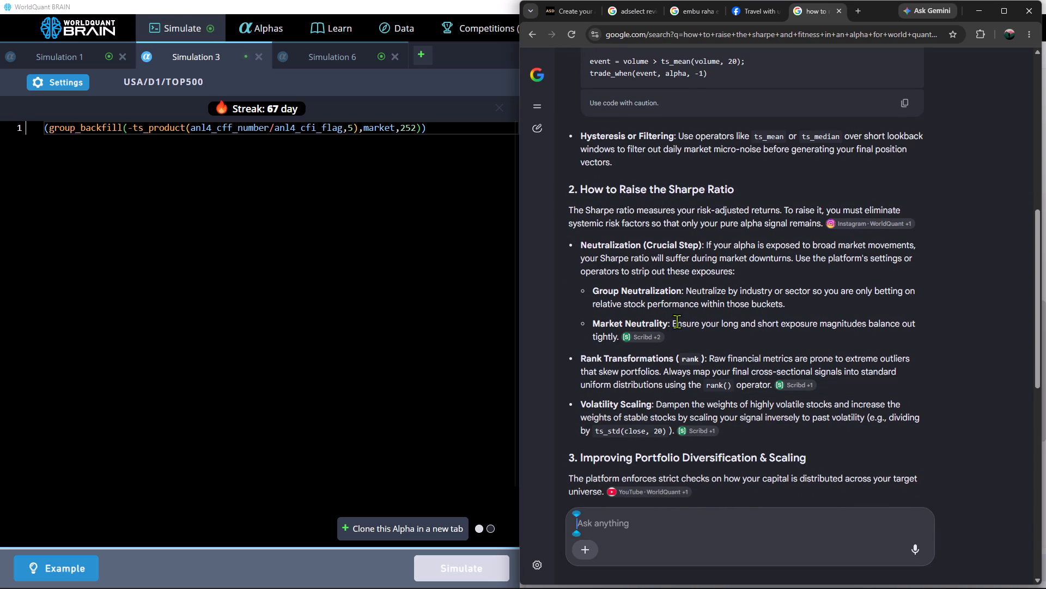
{"action": "scroll", "coordinate": [677, 321], "scroll_direction": "down", "scroll_amount": 1}
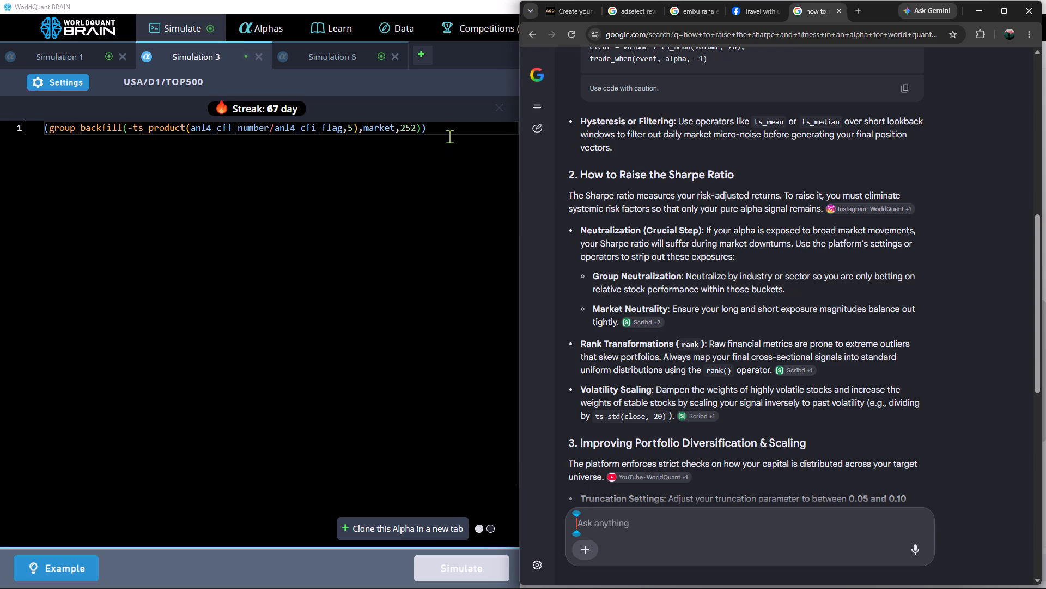
Back in WorldQuant BRAIN, wrap Simulation 3's whole group_backfill expression in the rank operator and simulate the alpha.
{"action": "left_click", "coordinate": [44, 130]}
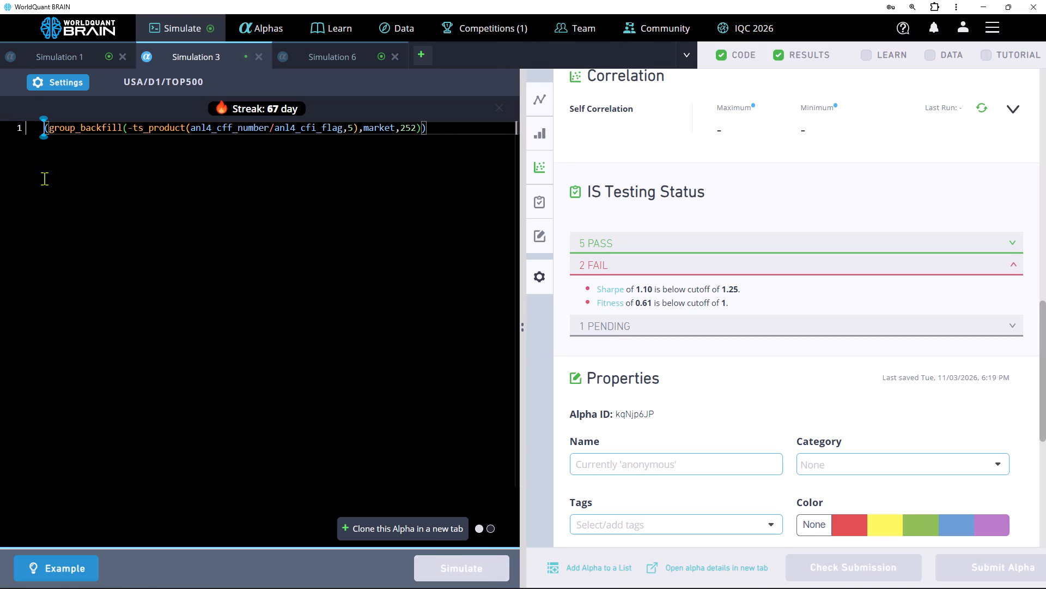
{"action": "type", "text": "rank"}
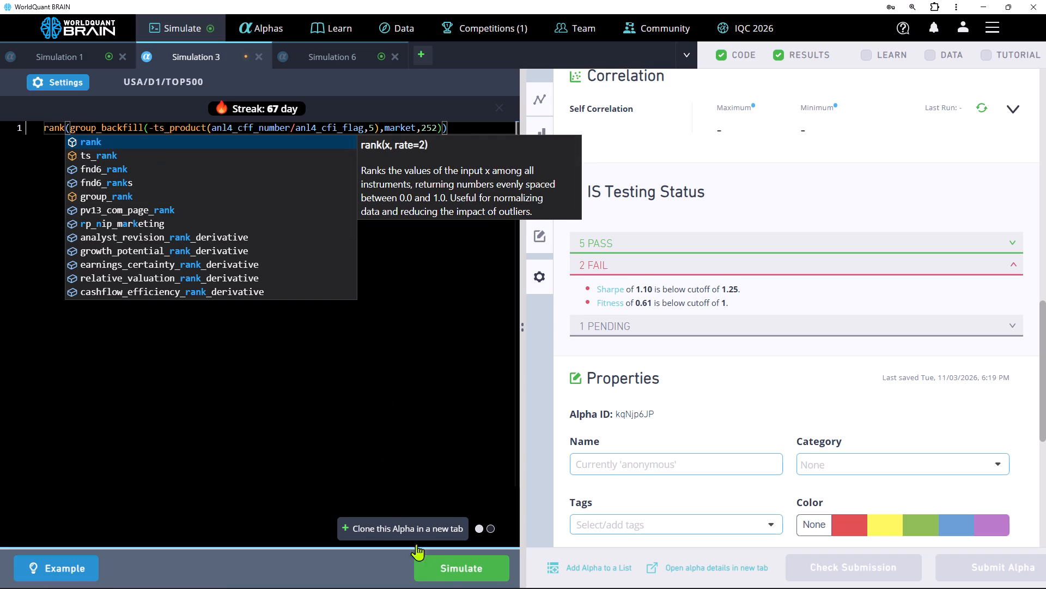
{"action": "left_click", "coordinate": [448, 570]}
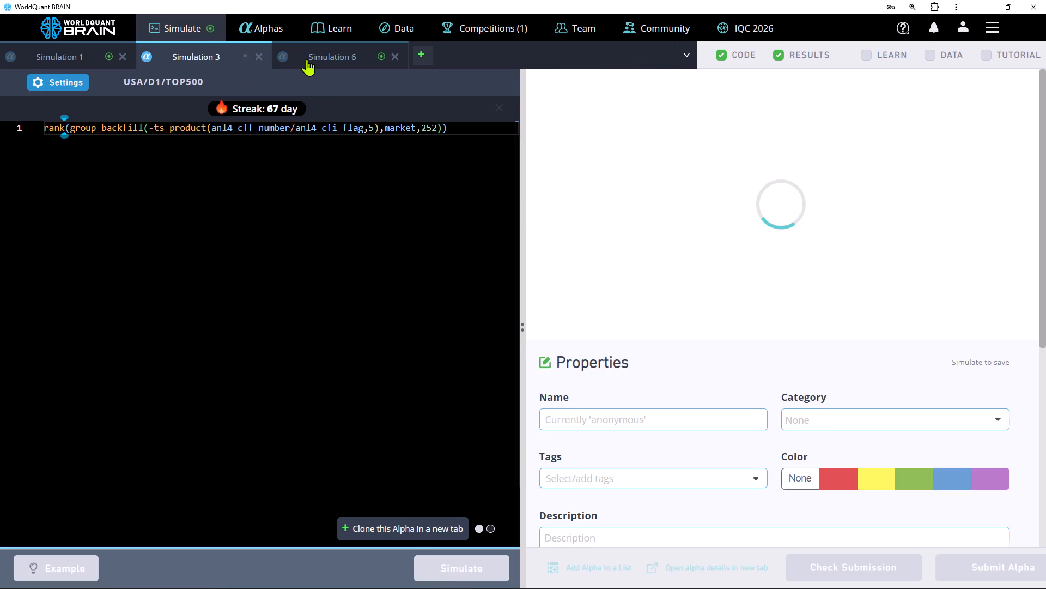
Check Simulation 6's PnL chart and IS Summary, then negate its ts_arg_max expression and simulate the alpha.
{"action": "left_click", "coordinate": [307, 59]}
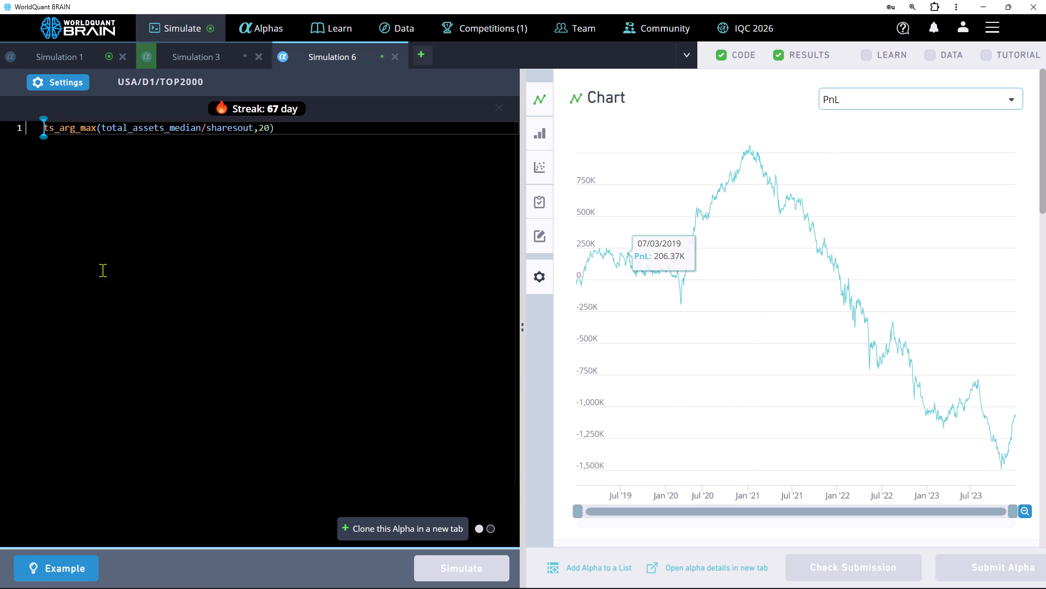
{"action": "scroll", "coordinate": [775, 345], "scroll_direction": "down", "scroll_amount": 2}
{"action": "scroll", "coordinate": [775, 345], "scroll_direction": "up", "scroll_amount": 1}
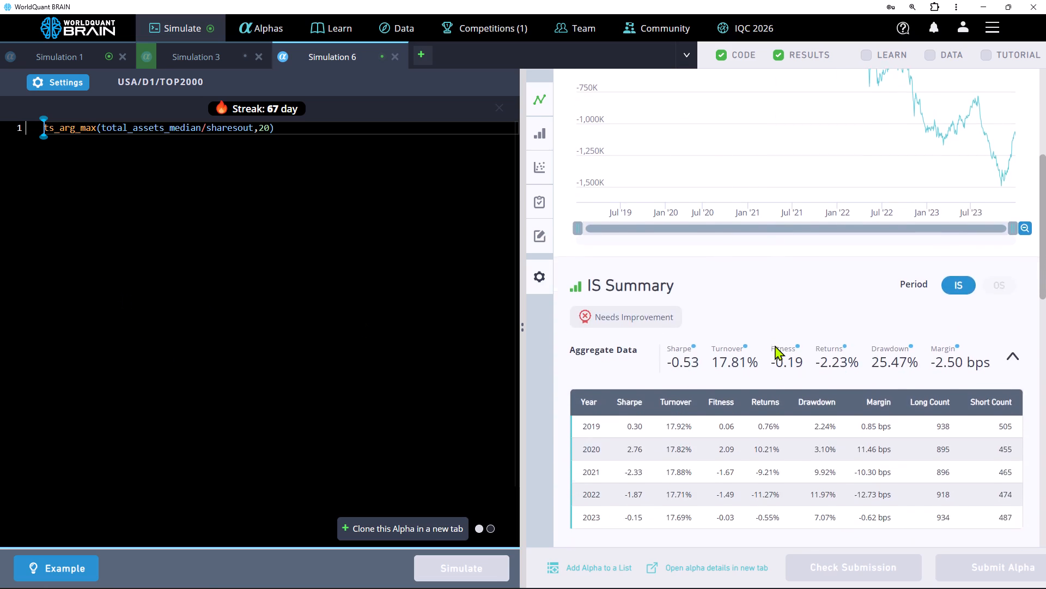
{"action": "scroll", "coordinate": [775, 345], "scroll_direction": "up", "scroll_amount": 1}
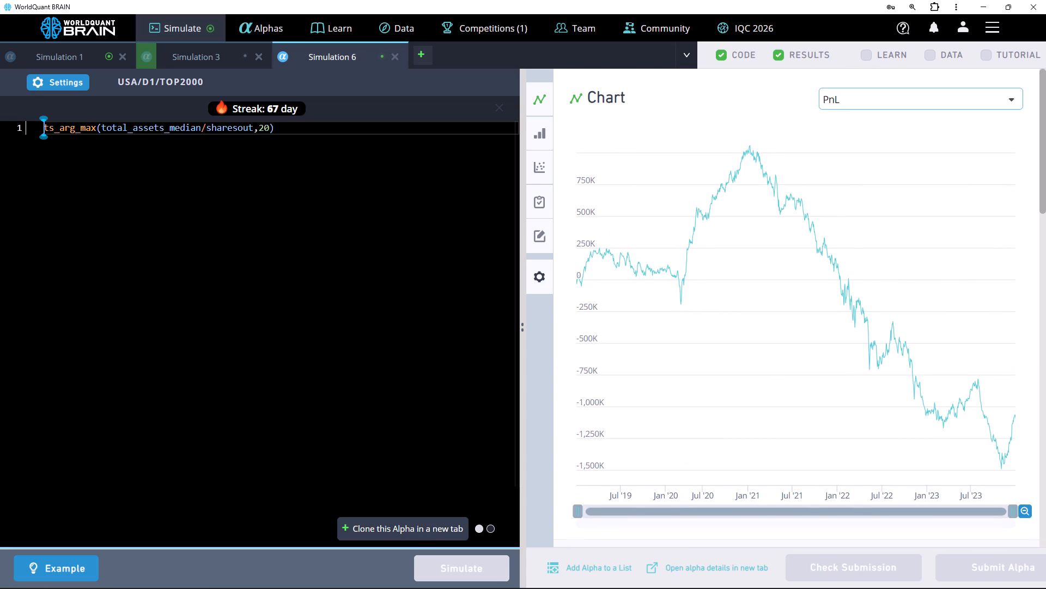
{"action": "key", "text": "minus"}
{"action": "left_click", "coordinate": [476, 567]}
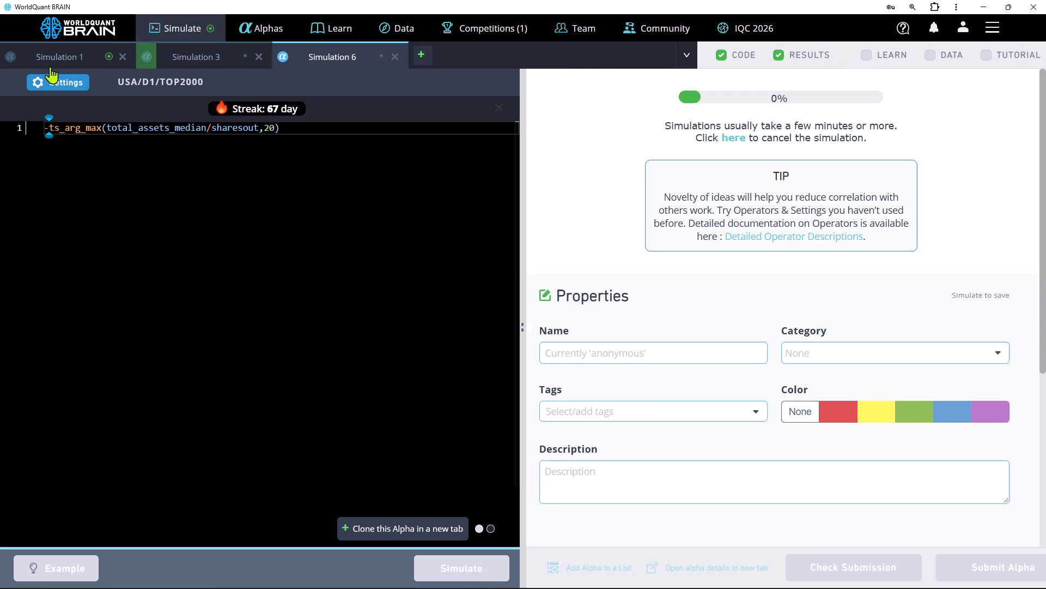
Review Simulation 1's PnL chart and IS Summary, then set its truncation to 0.08 and simulate the alpha.
{"action": "left_click", "coordinate": [64, 52]}
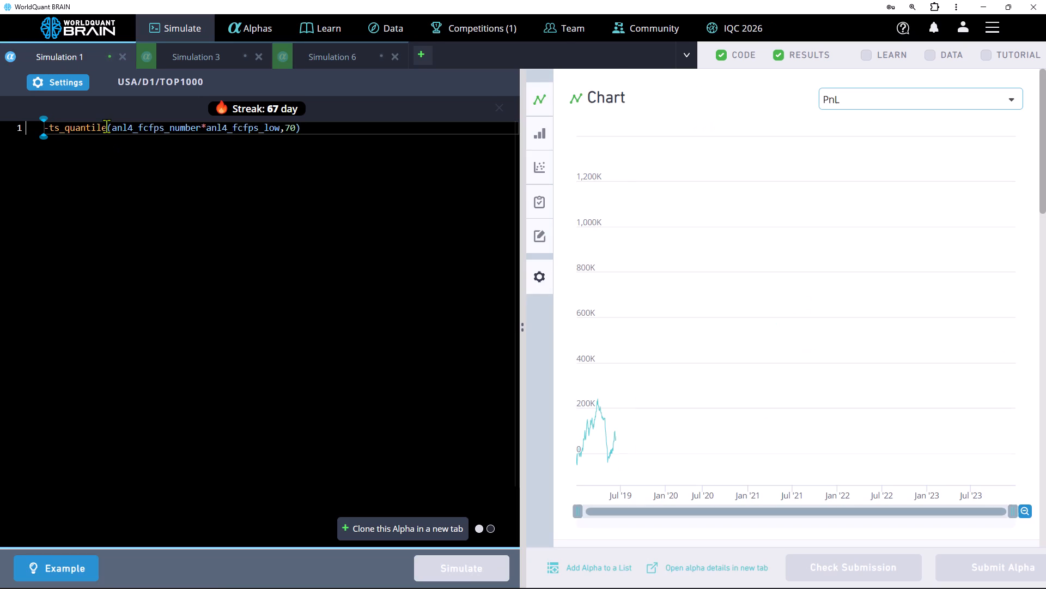
{"action": "scroll", "coordinate": [775, 294], "scroll_direction": "down", "scroll_amount": 4}
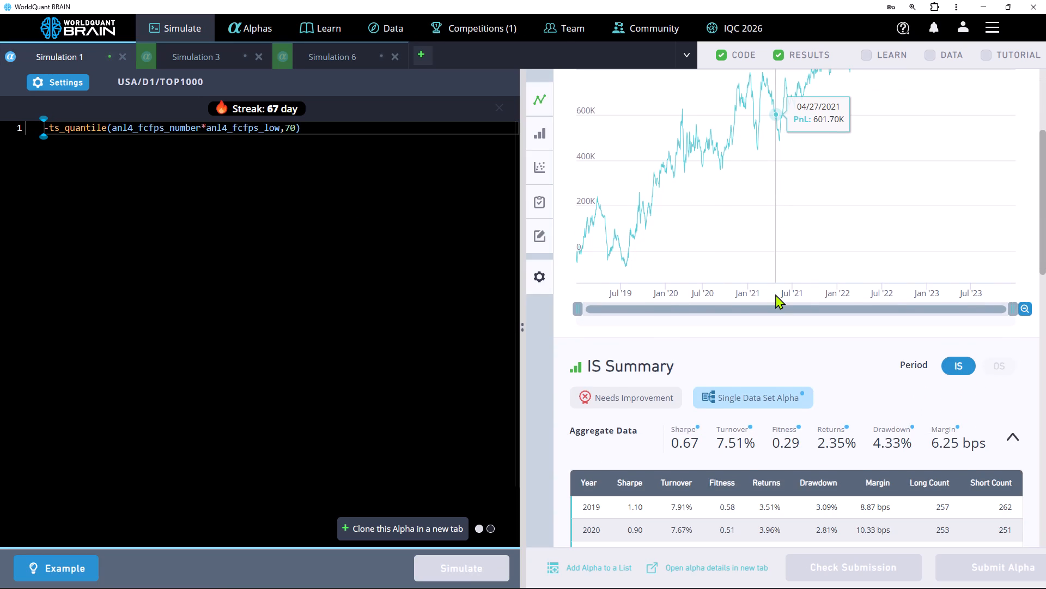
{"action": "scroll", "coordinate": [775, 294], "scroll_direction": "down", "scroll_amount": 4}
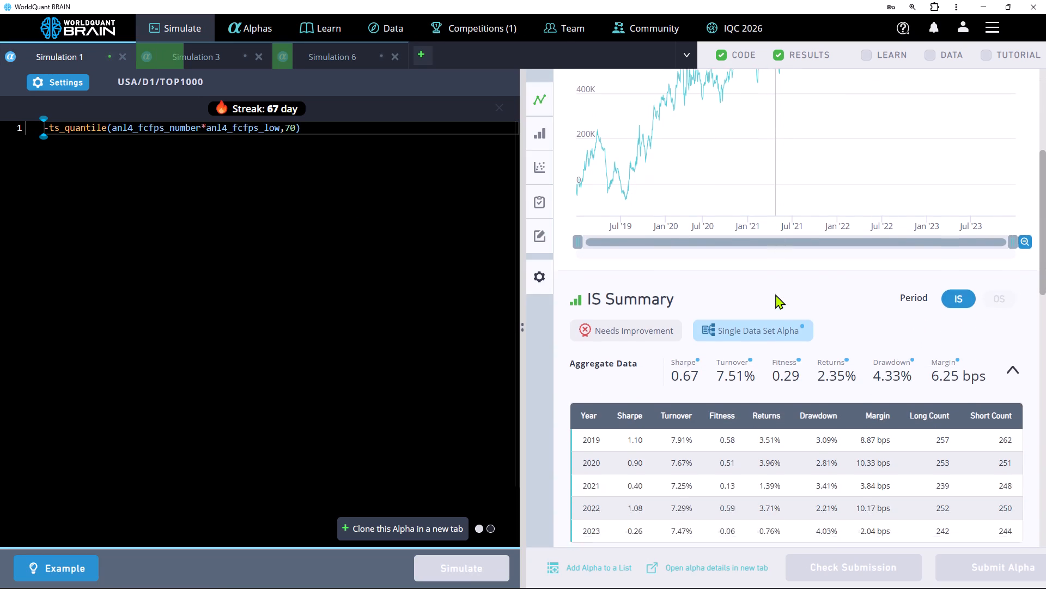
{"action": "left_click", "coordinate": [62, 79]}
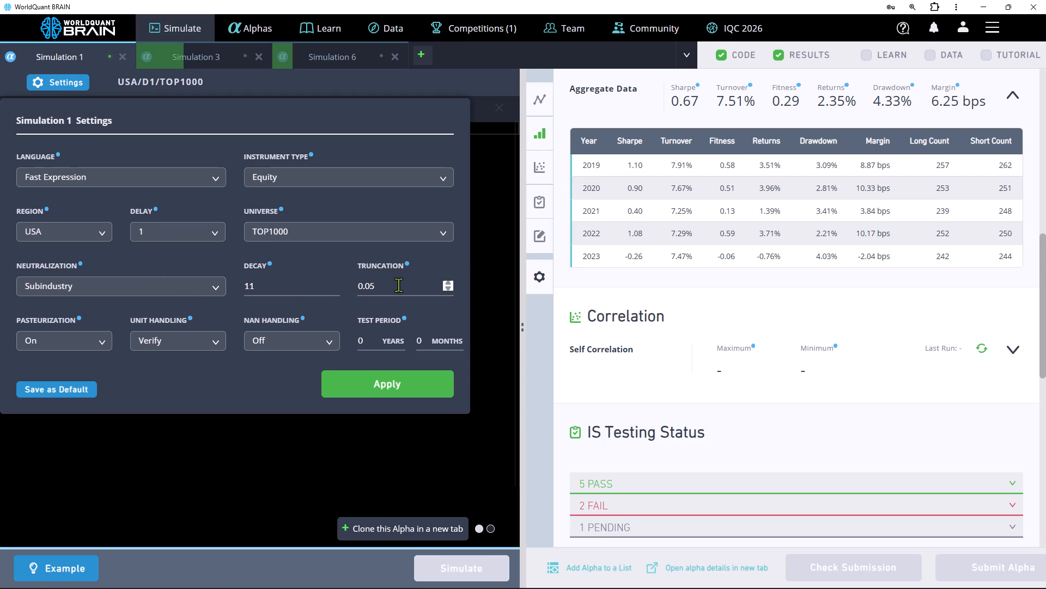
{"action": "triple_click", "coordinate": [446, 282]}
{"action": "left_click", "coordinate": [408, 386]}
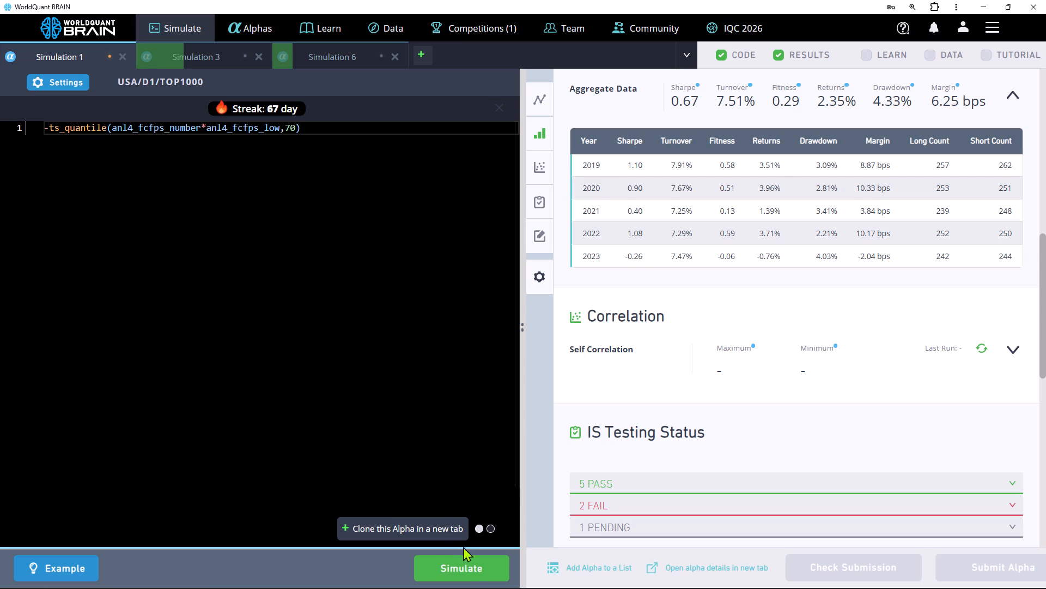
{"action": "left_click", "coordinate": [468, 565]}
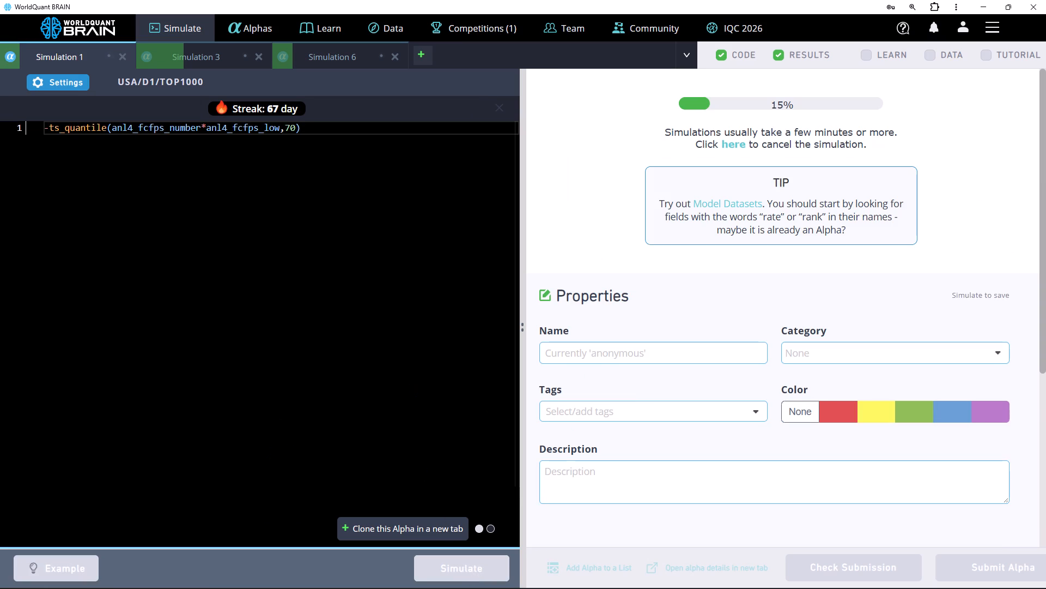
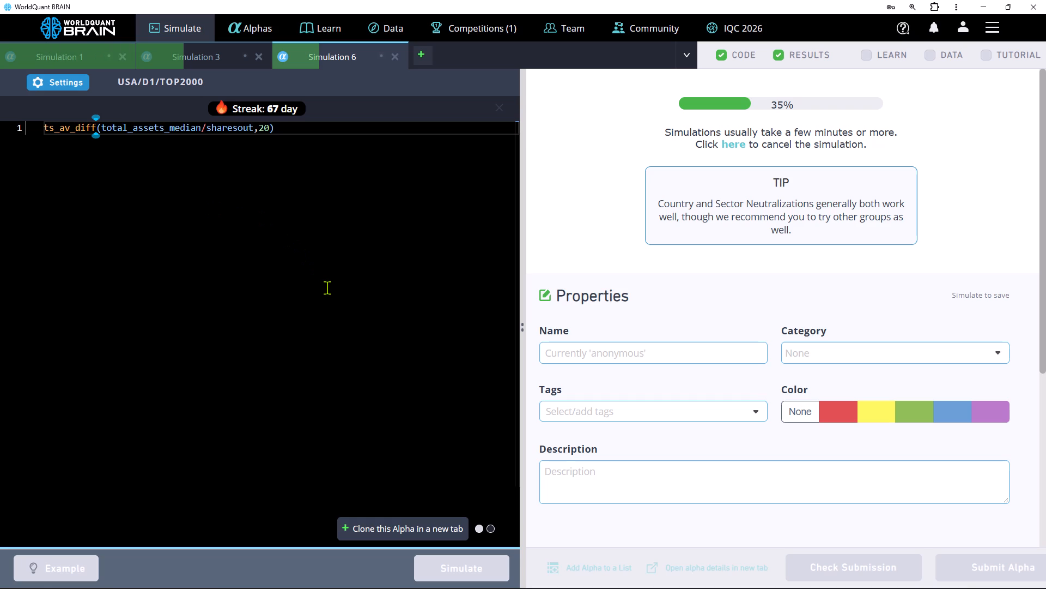
Check Simulation 1's PnL chart and IS Summary.
{"action": "left_click", "coordinate": [69, 59]}
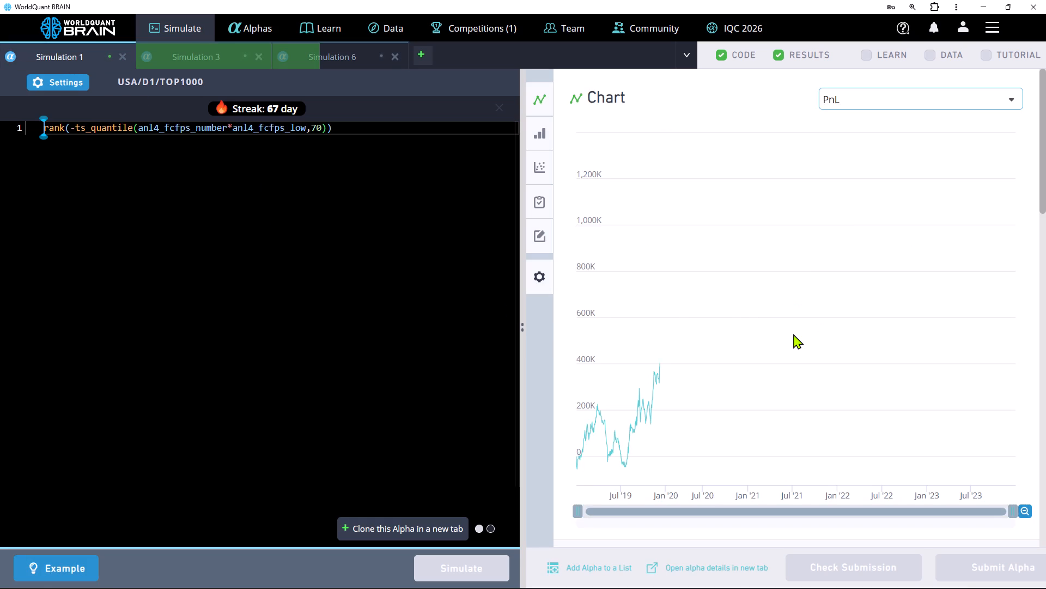
{"action": "scroll", "coordinate": [793, 334], "scroll_direction": "down", "scroll_amount": 3}
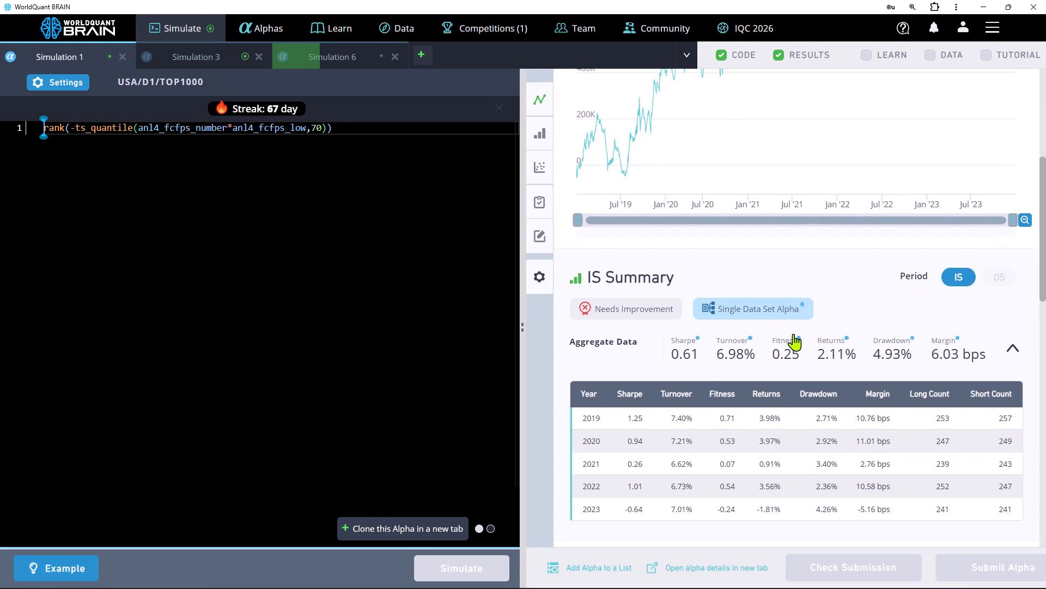
{"action": "scroll", "coordinate": [793, 334], "scroll_direction": "up", "scroll_amount": 3}
Review Simulation 3's IS Summary and testing status, then set its decay to 7 and simulate the alpha.
{"action": "left_click", "coordinate": [220, 67]}
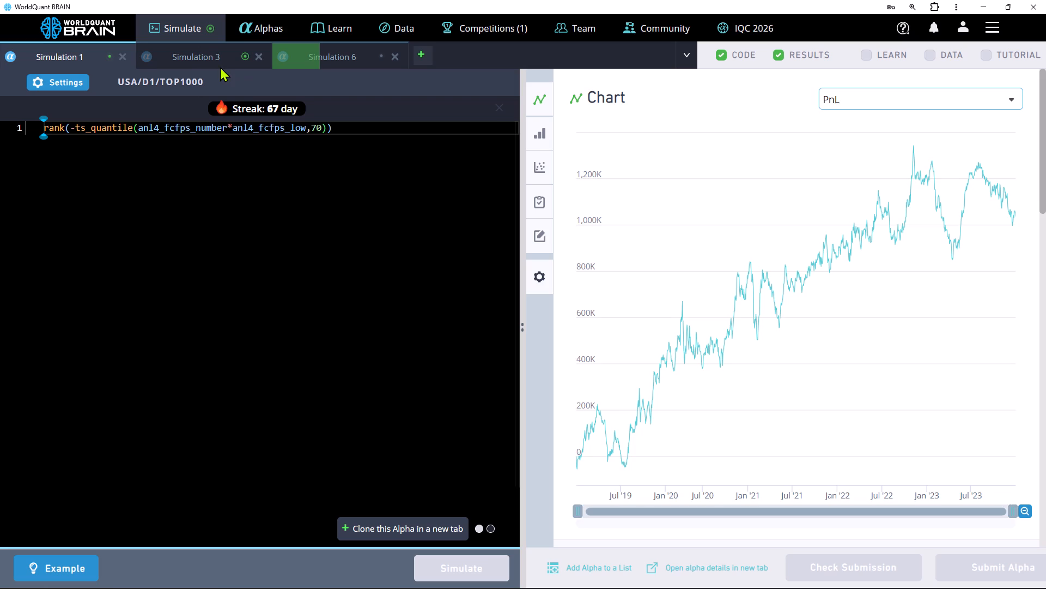
{"action": "scroll", "coordinate": [787, 350], "scroll_direction": "down", "scroll_amount": 2}
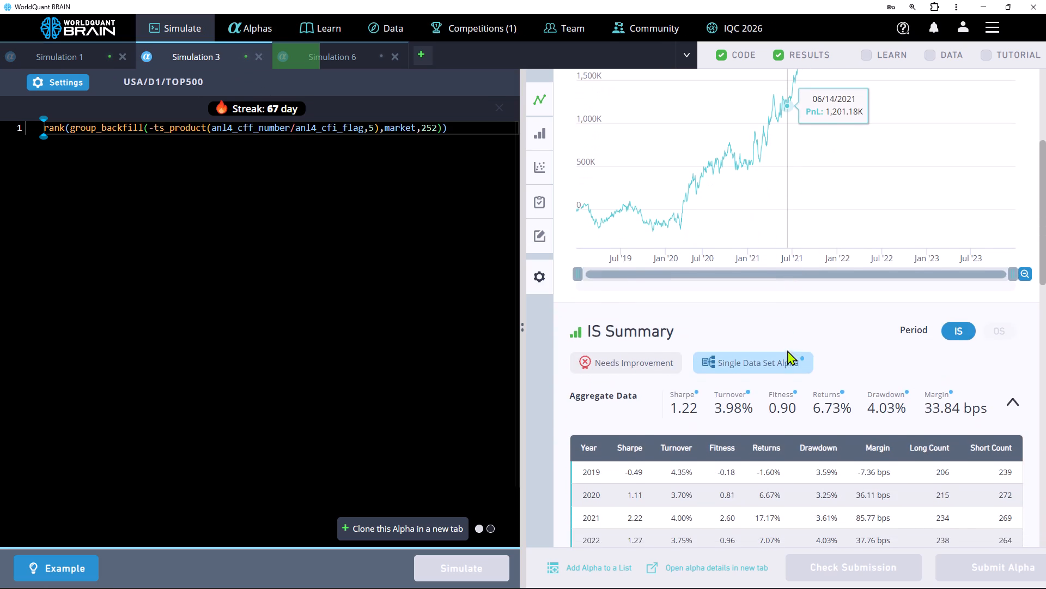
{"action": "scroll", "coordinate": [787, 350], "scroll_direction": "down", "scroll_amount": 6}
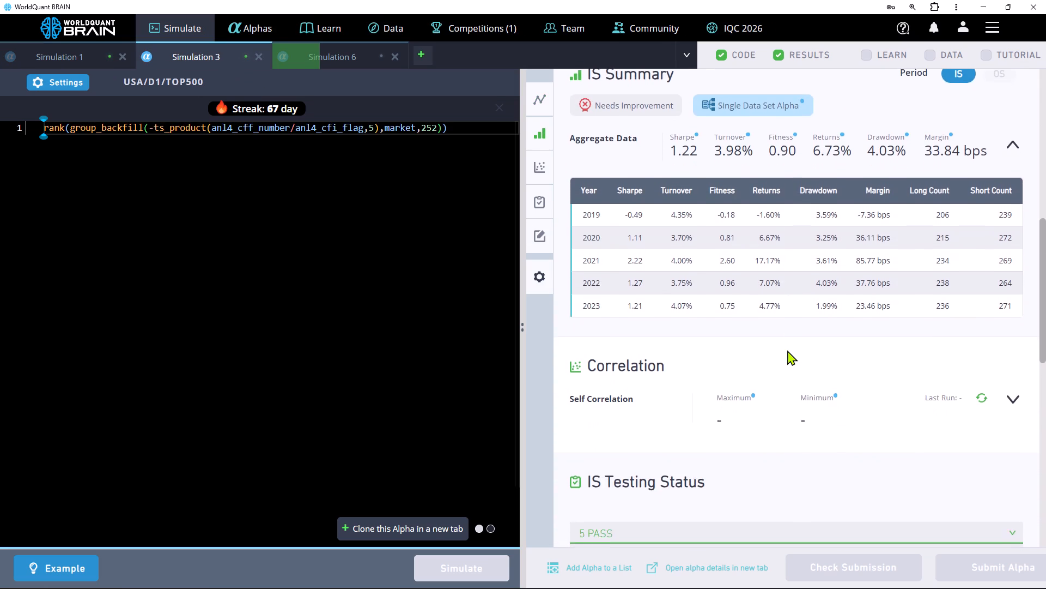
{"action": "scroll", "coordinate": [787, 350], "scroll_direction": "down", "scroll_amount": 1}
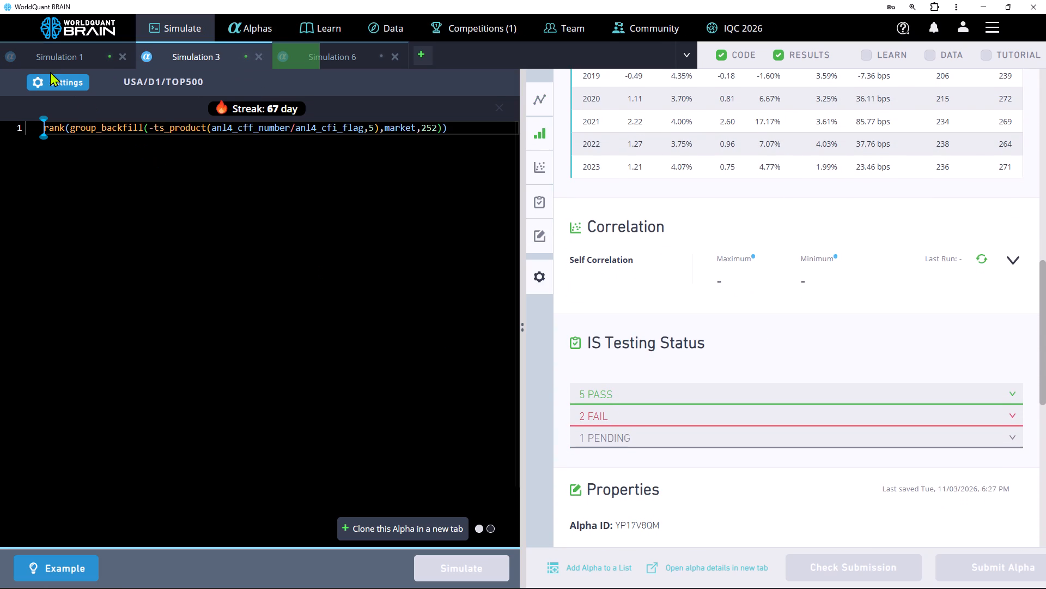
{"action": "left_click", "coordinate": [59, 80]}
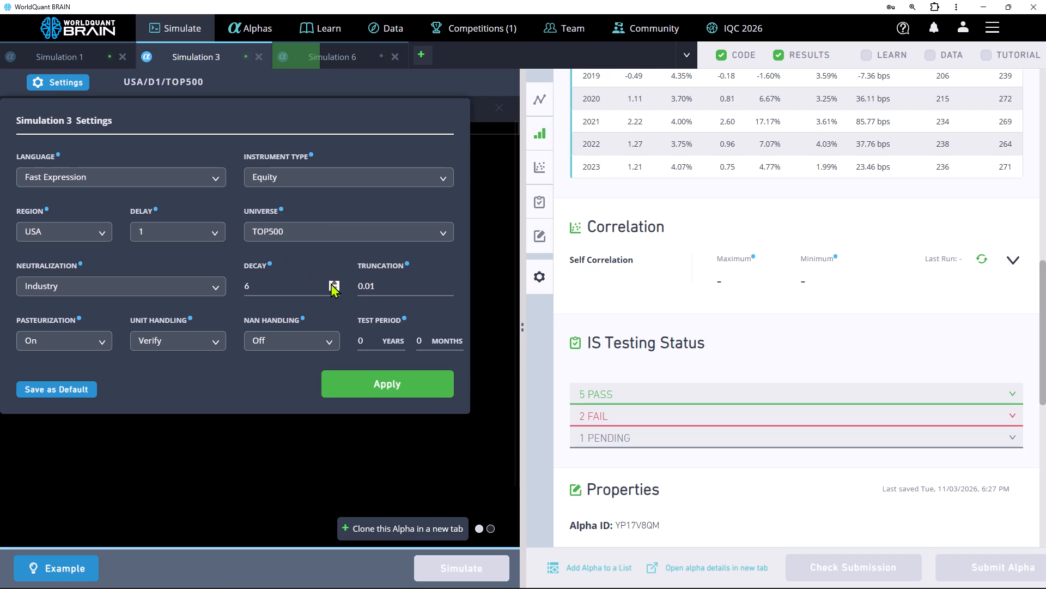
{"action": "left_click", "coordinate": [332, 283]}
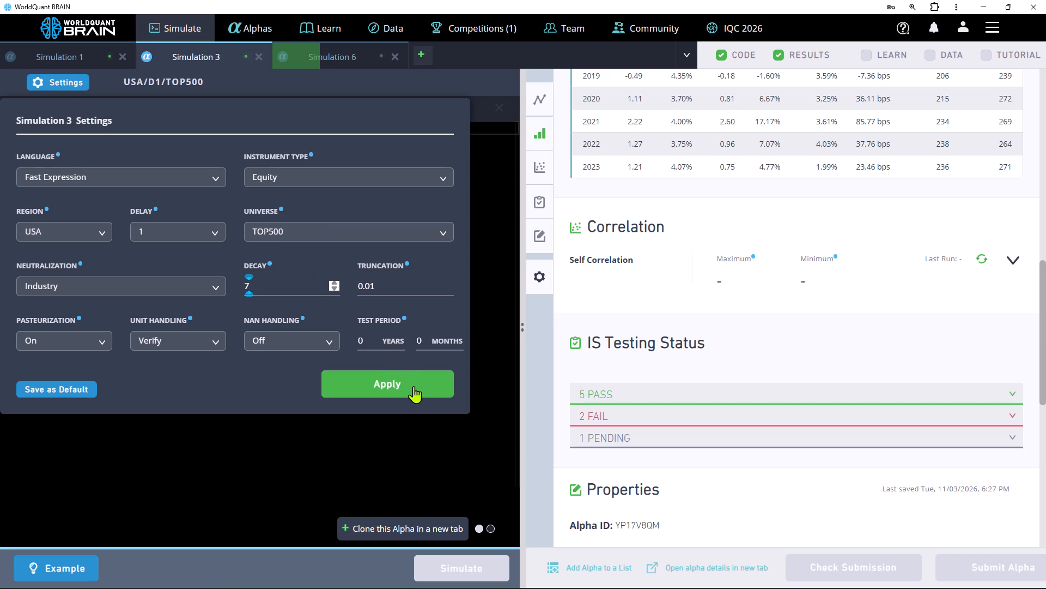
{"action": "left_click", "coordinate": [413, 386]}
{"action": "left_click", "coordinate": [479, 564]}
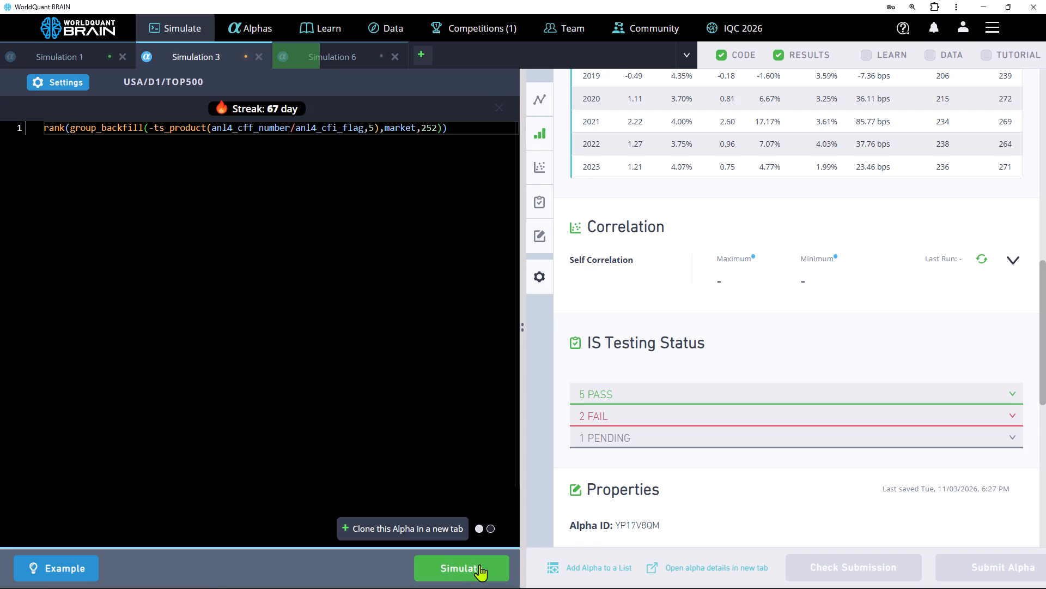
In Simulation 1, replace the rank operator with group_backfill, add industry and 20 as its closing arguments, and simulate the alpha.
{"action": "left_click", "coordinate": [52, 54]}
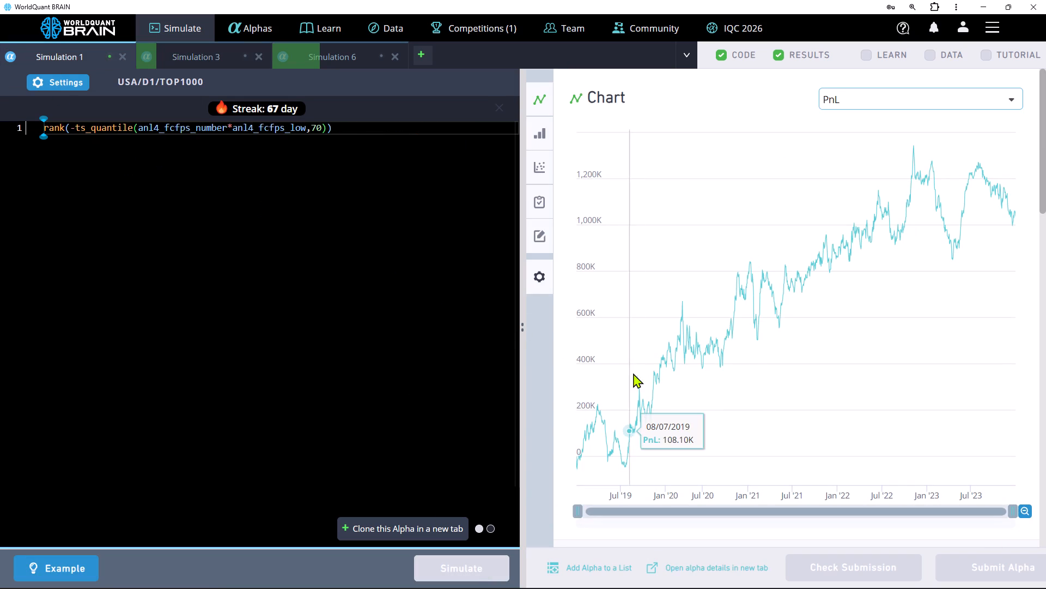
{"action": "scroll", "coordinate": [688, 321], "scroll_direction": "down", "scroll_amount": 1}
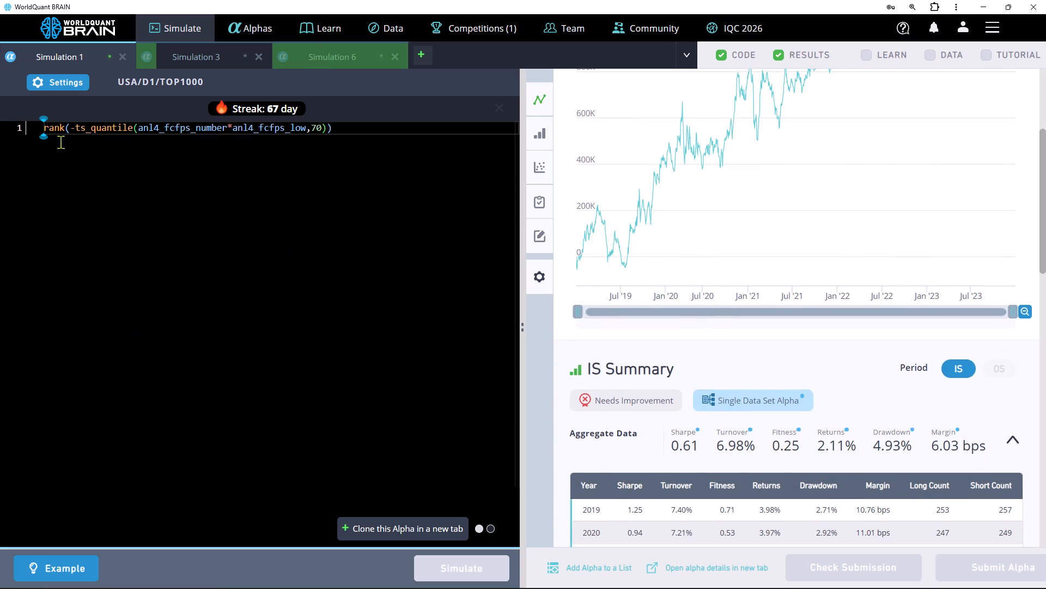
{"action": "left_click", "coordinate": [65, 123]}
{"action": "key", "text": "BackSpace"}
{"action": "key", "text": "BackSpace"}
{"action": "key", "text": "BackSpace"}
{"action": "key", "text": "BackSpace"}
{"action": "key", "text": "BackSpace"}
{"action": "key", "text": "BackSpace"}
{"action": "key", "text": "BackSpace"}
{"action": "key", "text": "BackSpace"}
{"action": "key", "text": "BackSpace"}
{"action": "key", "text": "BackSpace"}
{"action": "key", "text": "BackSpace"}
{"action": "key", "text": "BackSpace"}
{"action": "key", "text": "BackSpace"}
{"action": "key", "text": "BackSpace"}
{"action": "key", "text": "BackSpace"}
{"action": "key", "text": "BackSpace"}
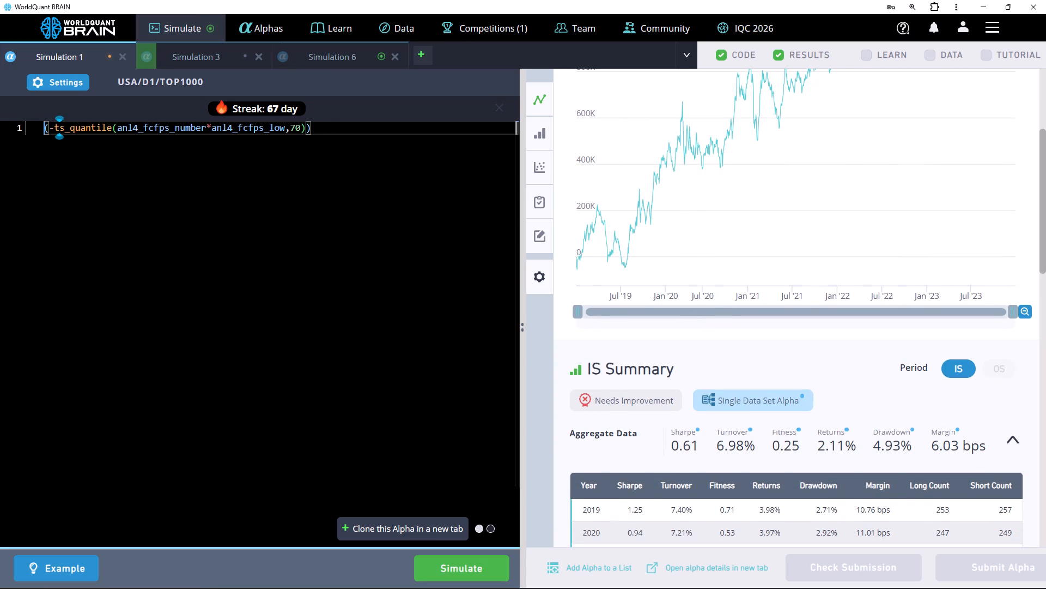
{"action": "type", "text": "gp"}
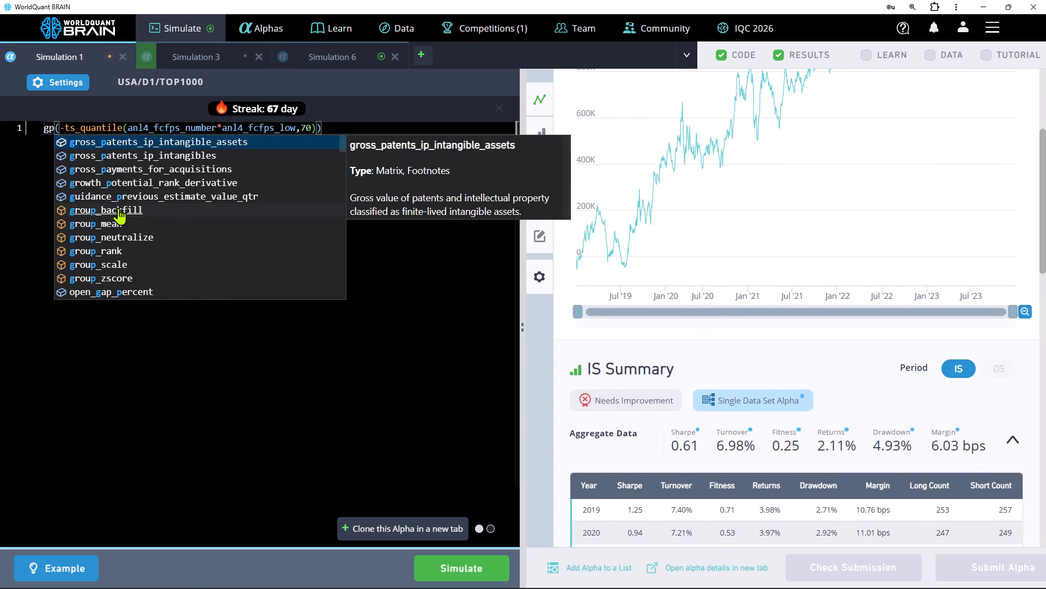
{"action": "left_click", "coordinate": [118, 208]}
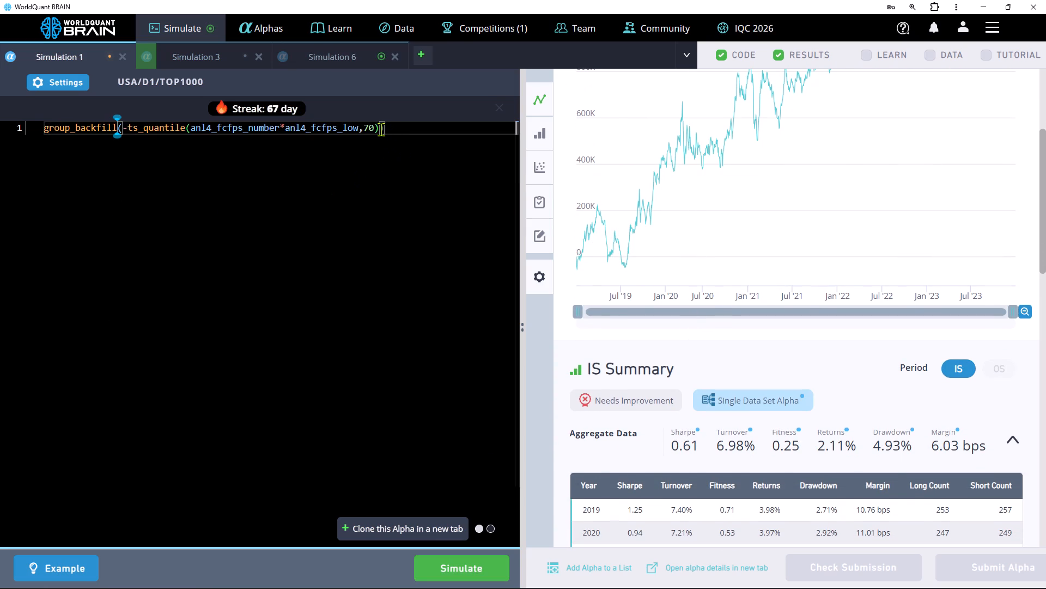
{"action": "left_click", "coordinate": [381, 129]}
{"action": "key", "text": "comma"}
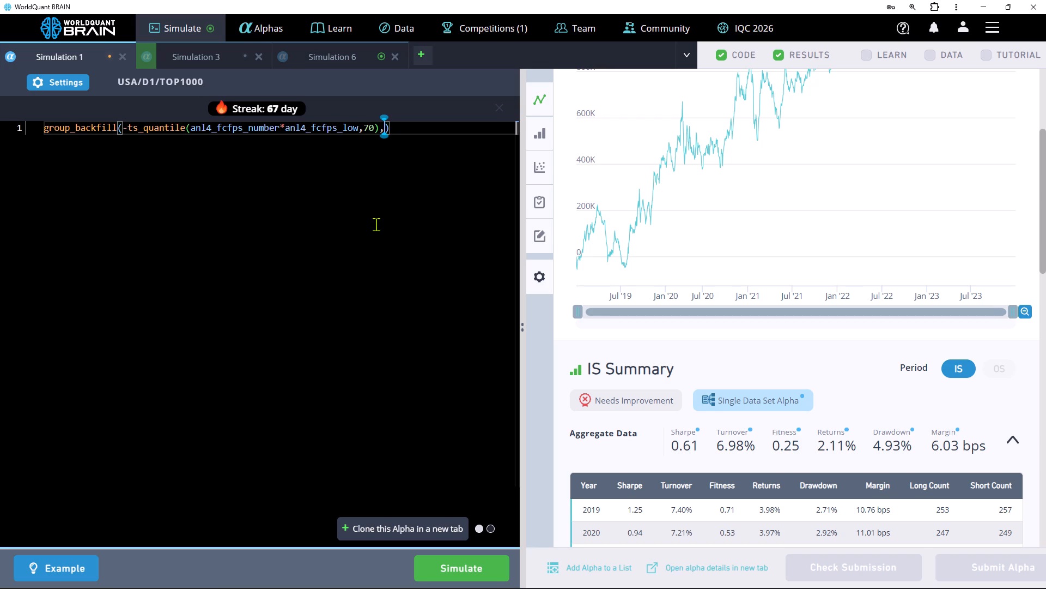
{"action": "type", "text": "ind"}
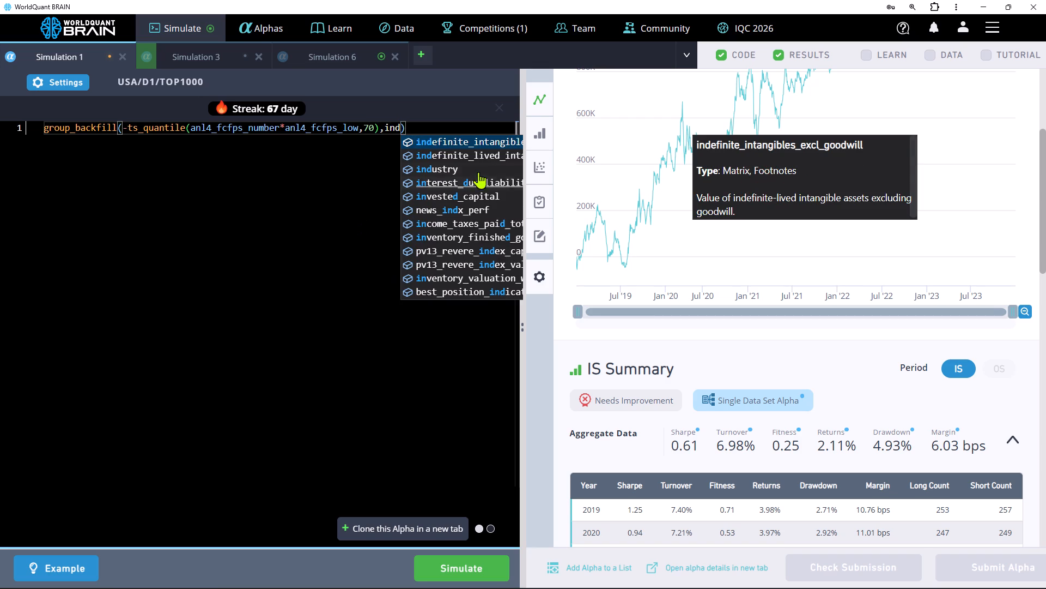
{"action": "left_click", "coordinate": [457, 175]}
{"action": "type", "text": ",20"}
{"action": "left_click", "coordinate": [479, 575]}
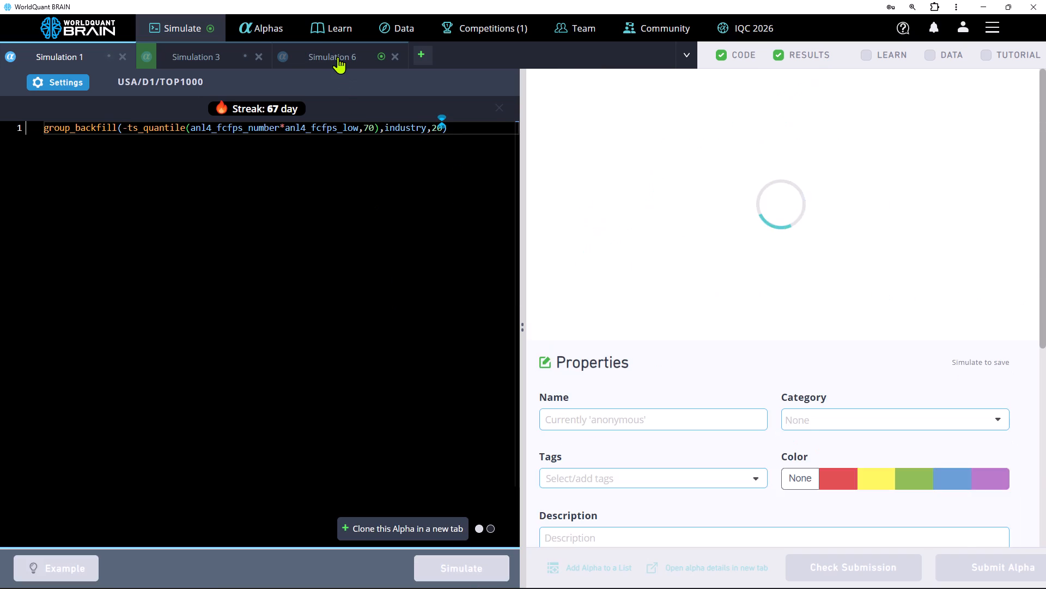
Review Simulation 6's results and failed tests, then set its ts_av_diff lookback to 50 and simulate the alpha.
{"action": "left_click", "coordinate": [333, 56]}
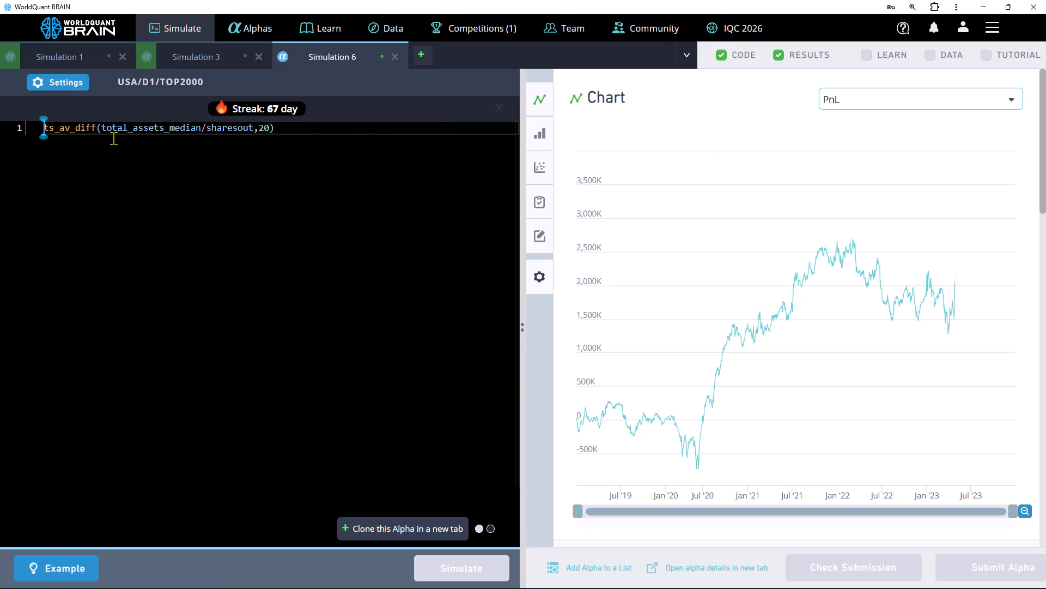
{"action": "scroll", "coordinate": [791, 317], "scroll_direction": "down", "scroll_amount": 2}
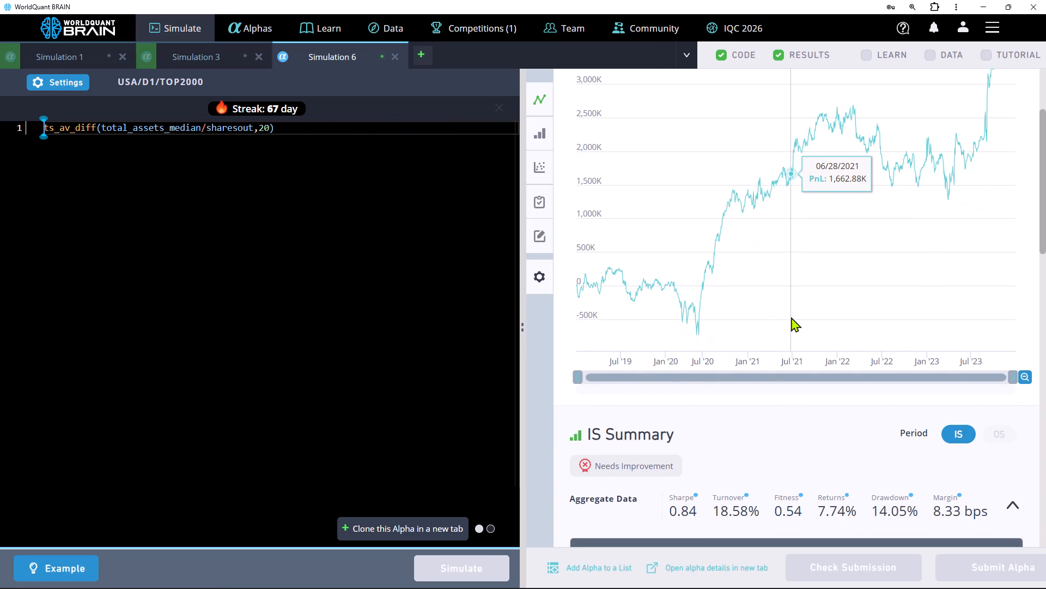
{"action": "scroll", "coordinate": [791, 317], "scroll_direction": "down", "scroll_amount": 7}
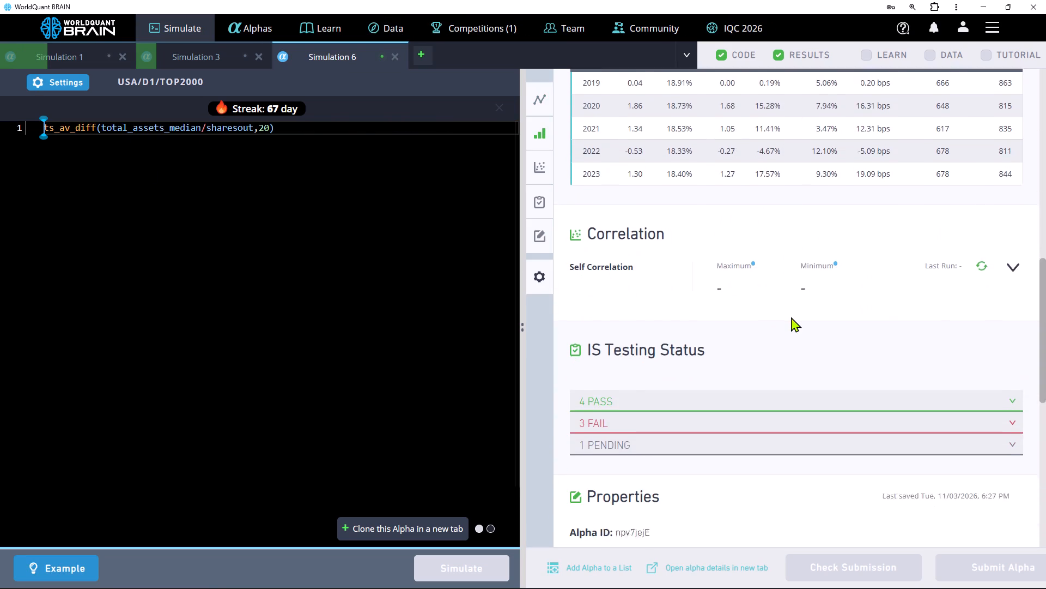
{"action": "left_click", "coordinate": [717, 375]}
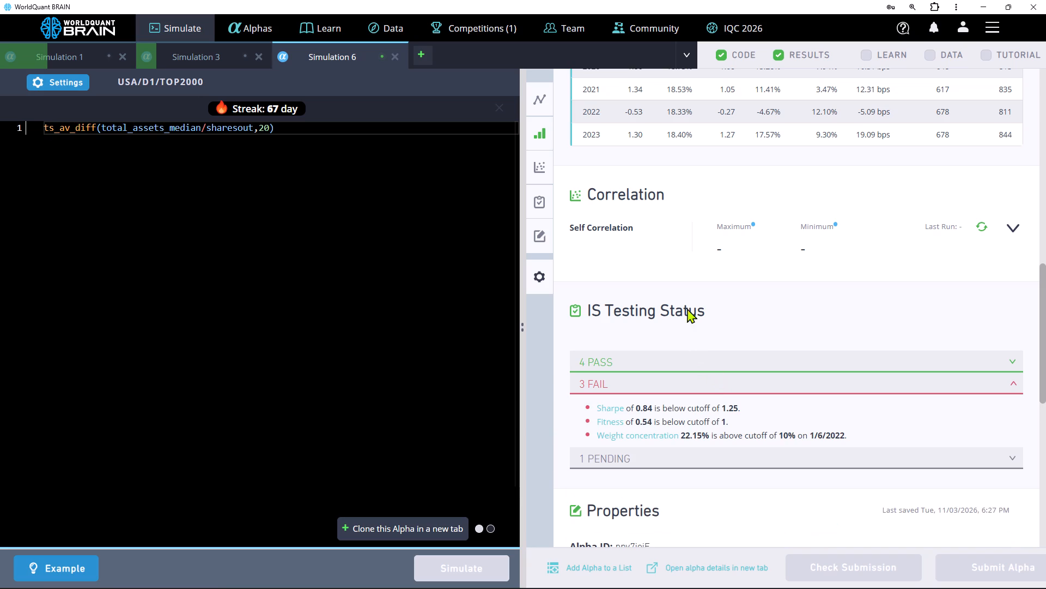
{"action": "scroll", "coordinate": [683, 298], "scroll_direction": "up", "scroll_amount": 7}
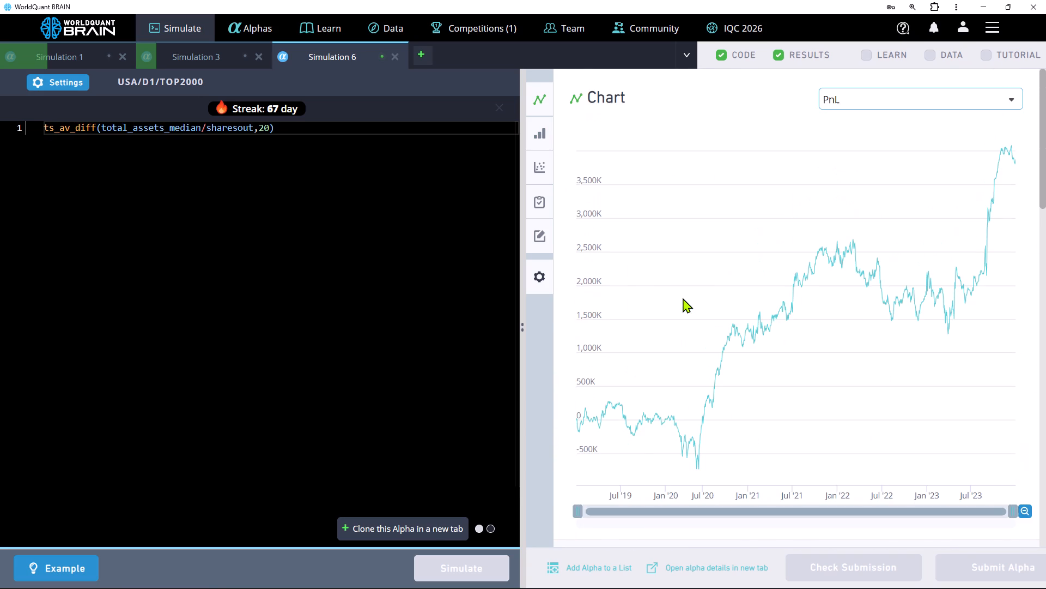
{"action": "left_click", "coordinate": [265, 123]}
{"action": "key", "text": "BackSpace"}
{"action": "key", "text": "5"}
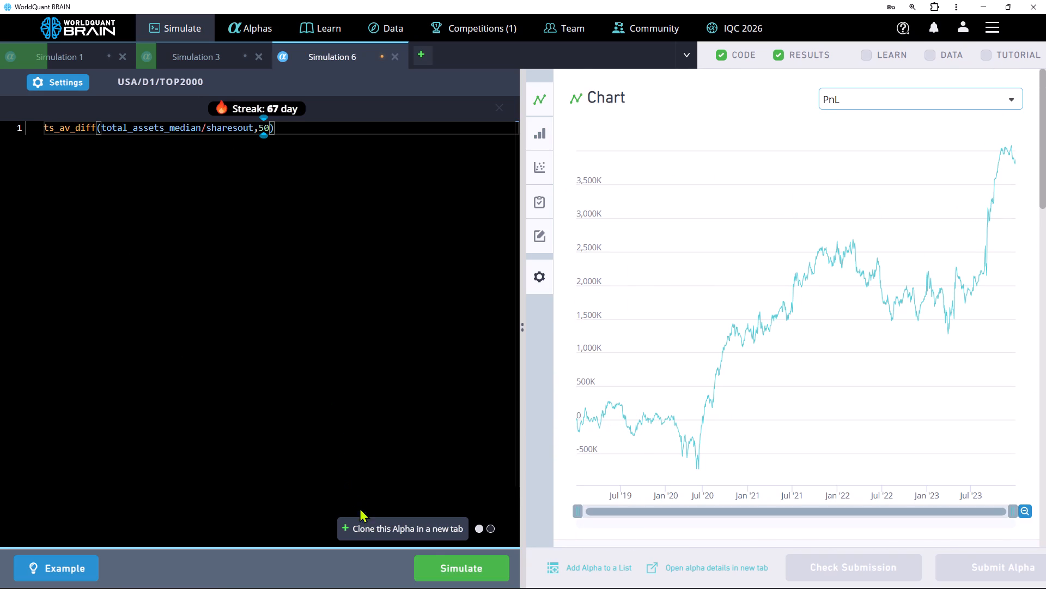
{"action": "left_click", "coordinate": [447, 563]}
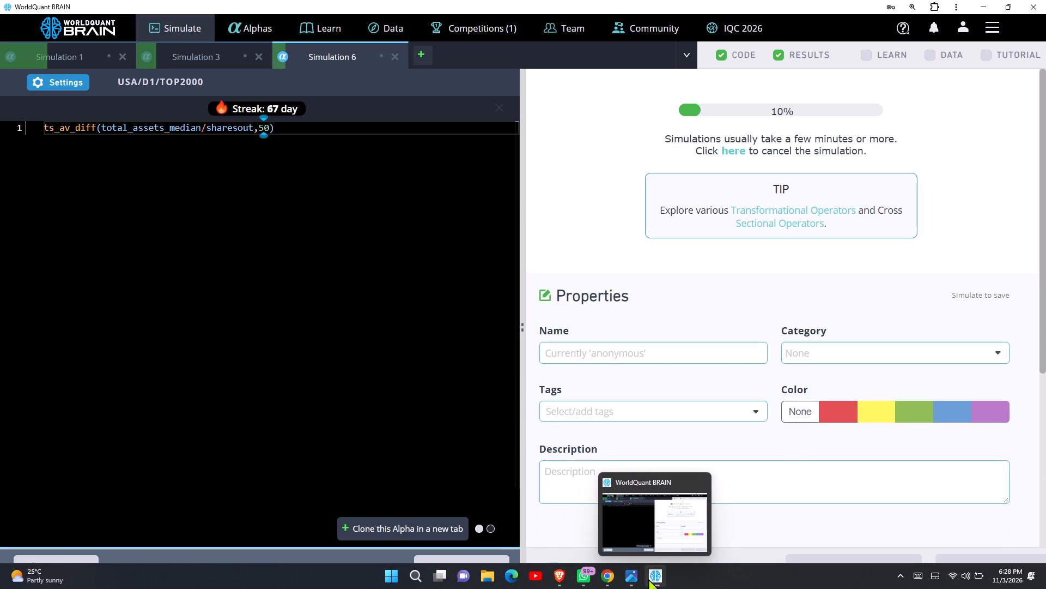
Switch to the Chrome browser window and browse the Google image results for embu raha express.
{"action": "left_click", "coordinate": [607, 576]}
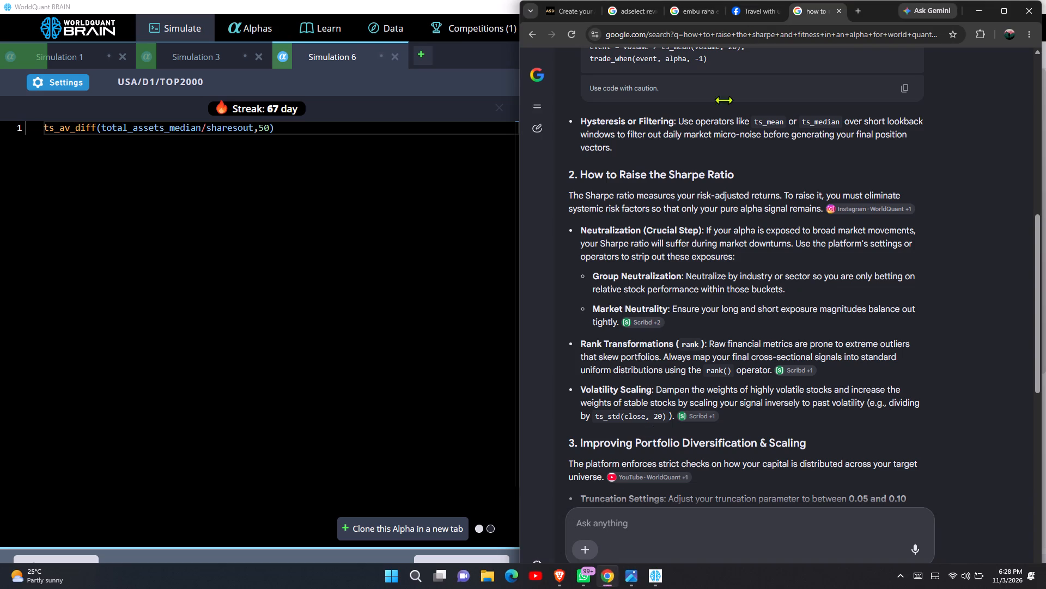
{"action": "left_click", "coordinate": [697, 7]}
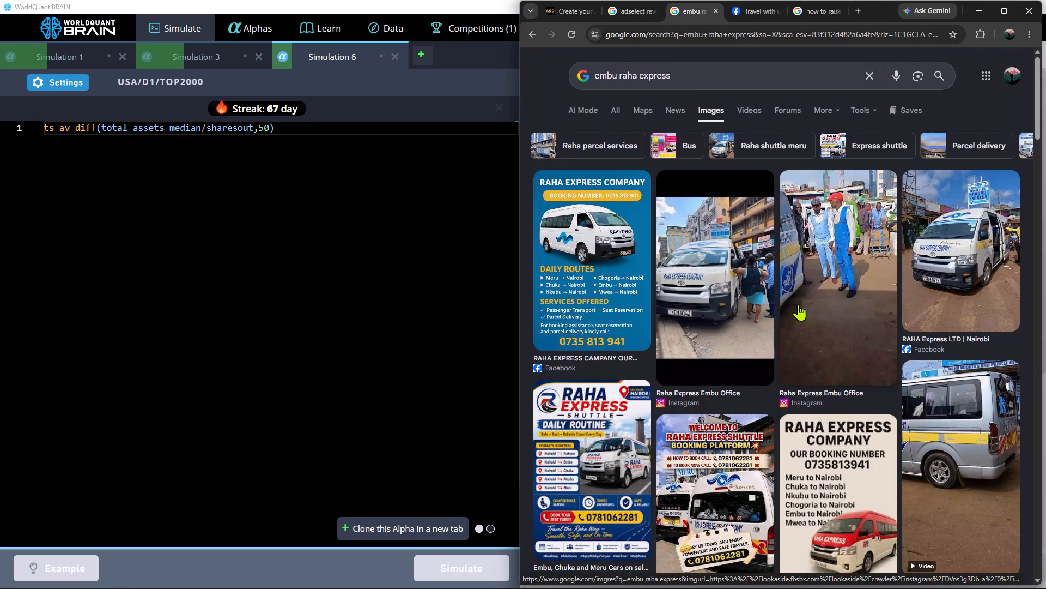
{"action": "scroll", "coordinate": [798, 304], "scroll_direction": "down", "scroll_amount": 8}
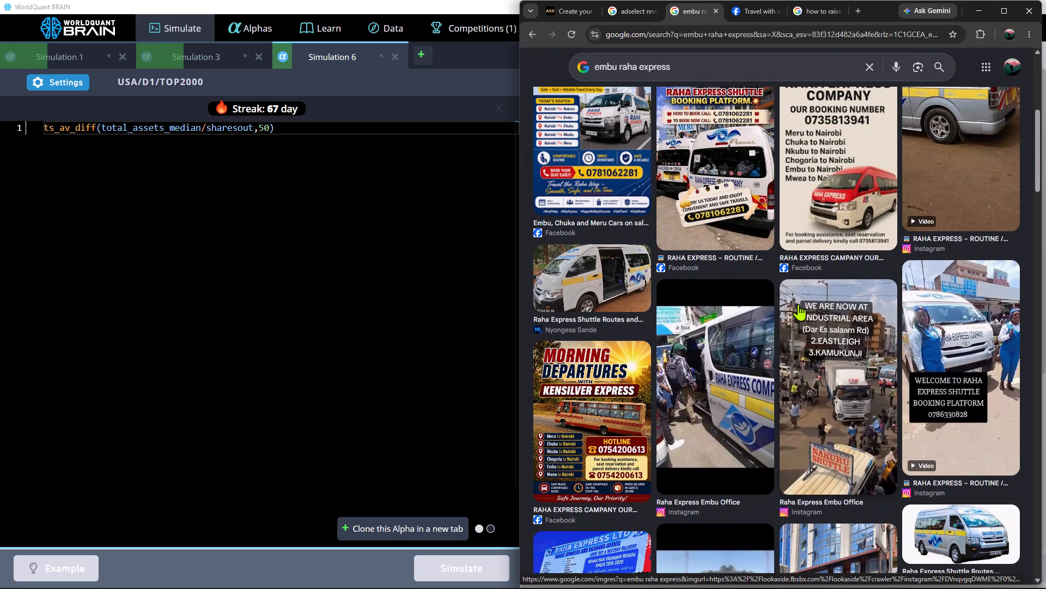
{"action": "scroll", "coordinate": [798, 304], "scroll_direction": "down", "scroll_amount": 4}
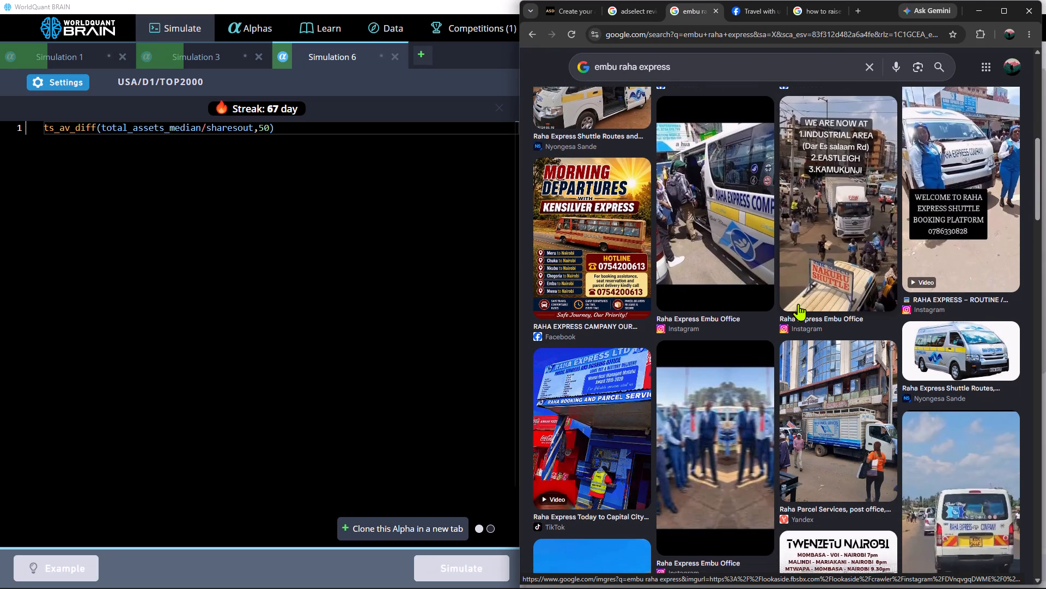
{"action": "scroll", "coordinate": [798, 304], "scroll_direction": "down", "scroll_amount": 1}
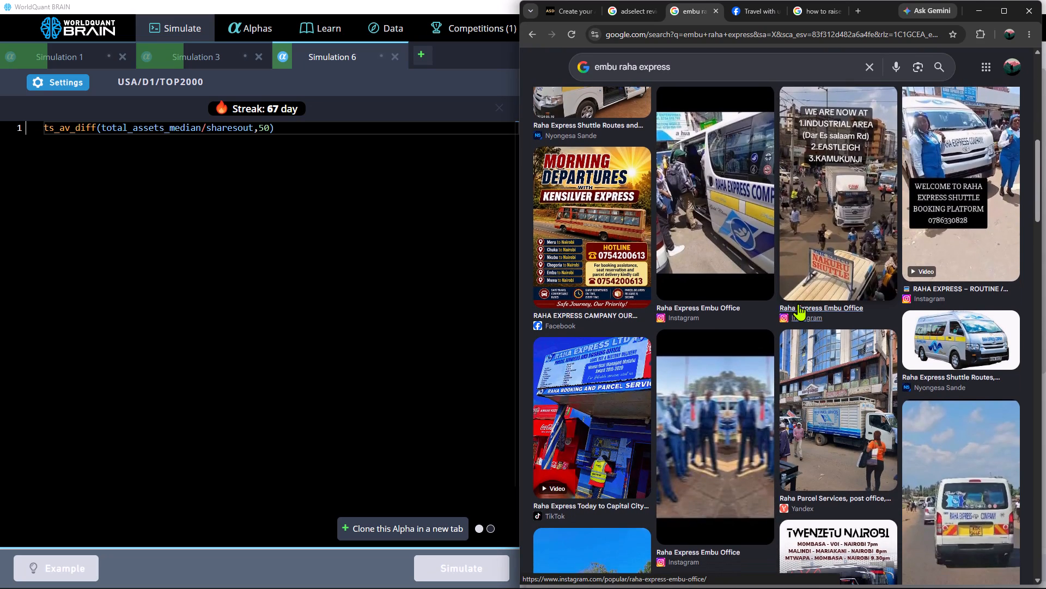
{"action": "scroll", "coordinate": [798, 304], "scroll_direction": "down", "scroll_amount": 3}
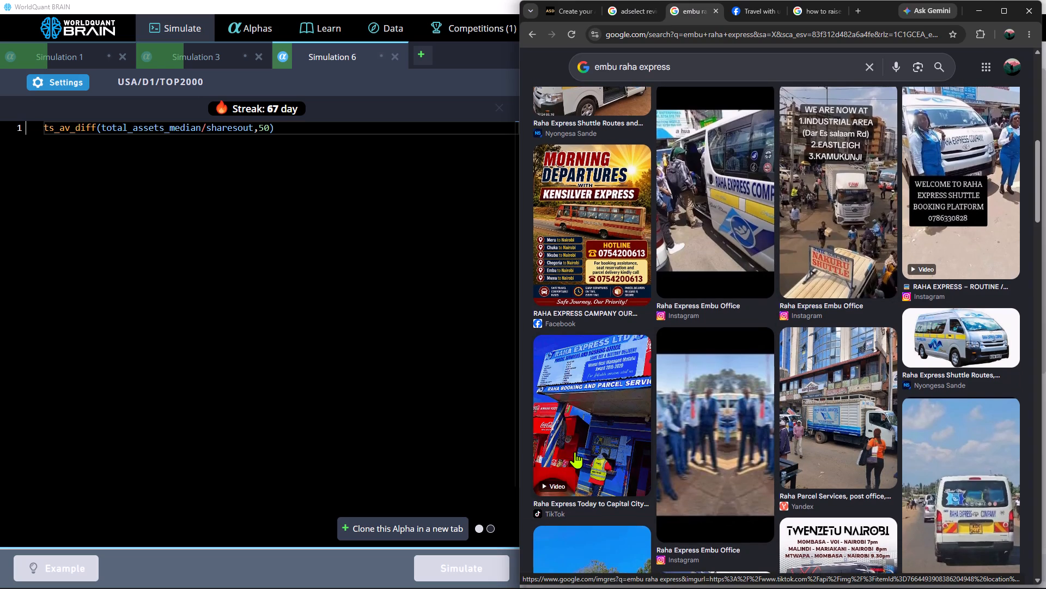
Open the preview of the TikTok image showing the Raha Express booking office, and browse further down the image results.
{"action": "left_click", "coordinate": [575, 452]}
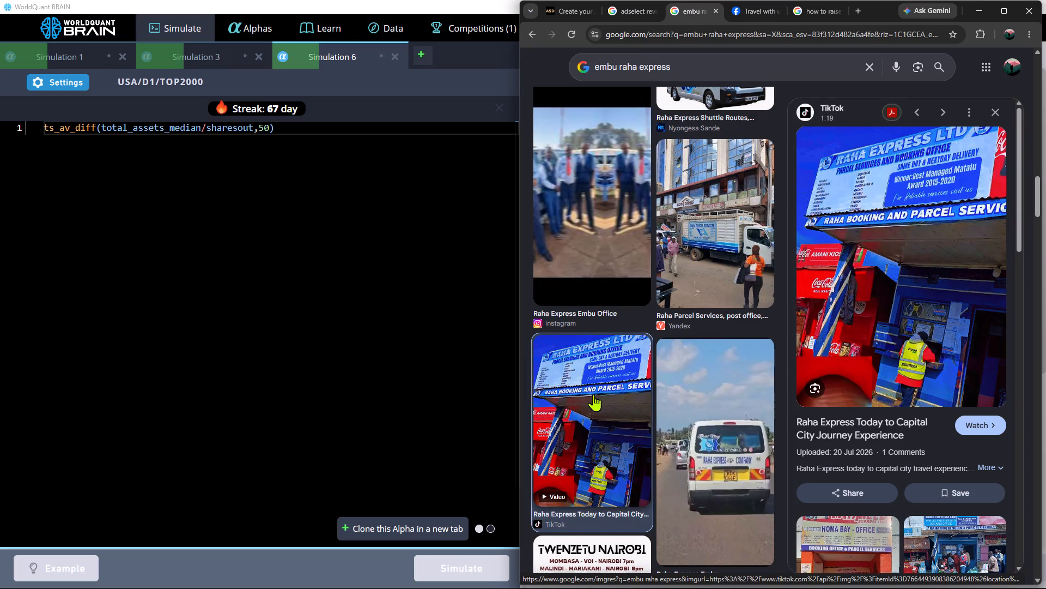
{"action": "scroll", "coordinate": [593, 394], "scroll_direction": "down", "scroll_amount": 6}
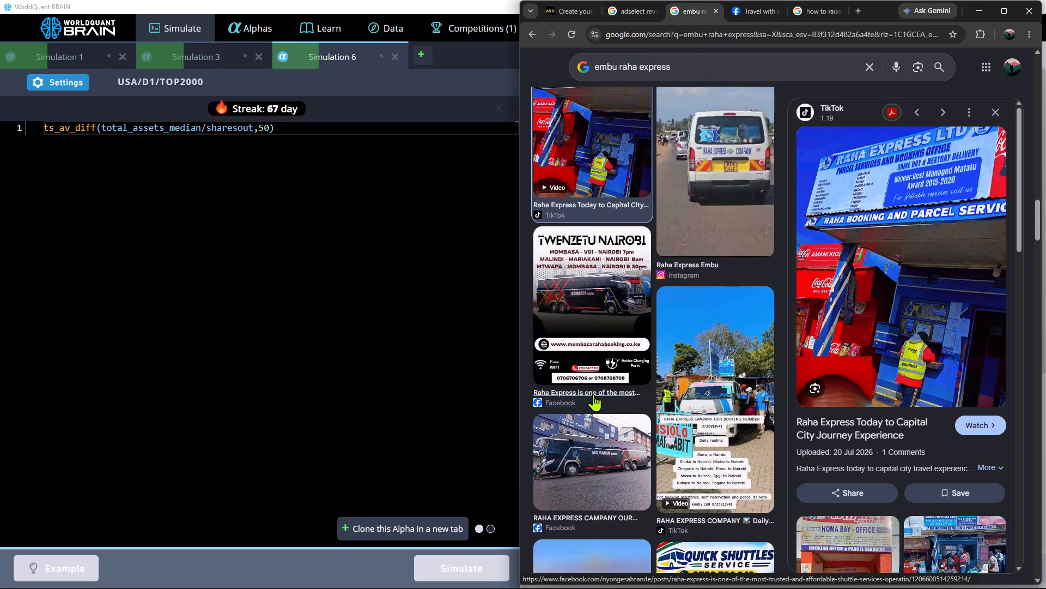
{"action": "scroll", "coordinate": [593, 394], "scroll_direction": "down", "scroll_amount": 3}
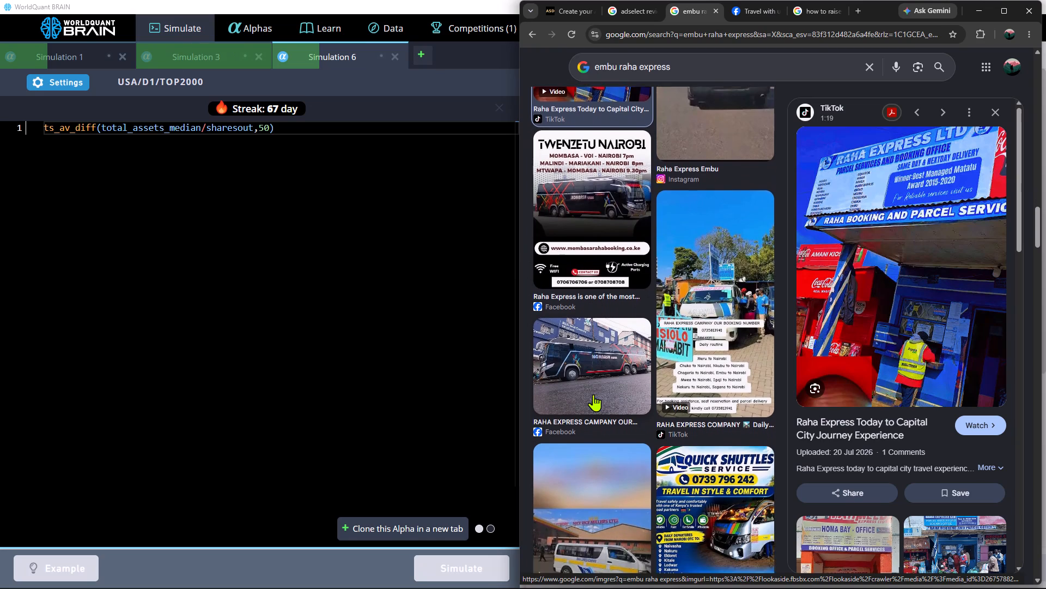
{"action": "scroll", "coordinate": [593, 394], "scroll_direction": "down", "scroll_amount": 2}
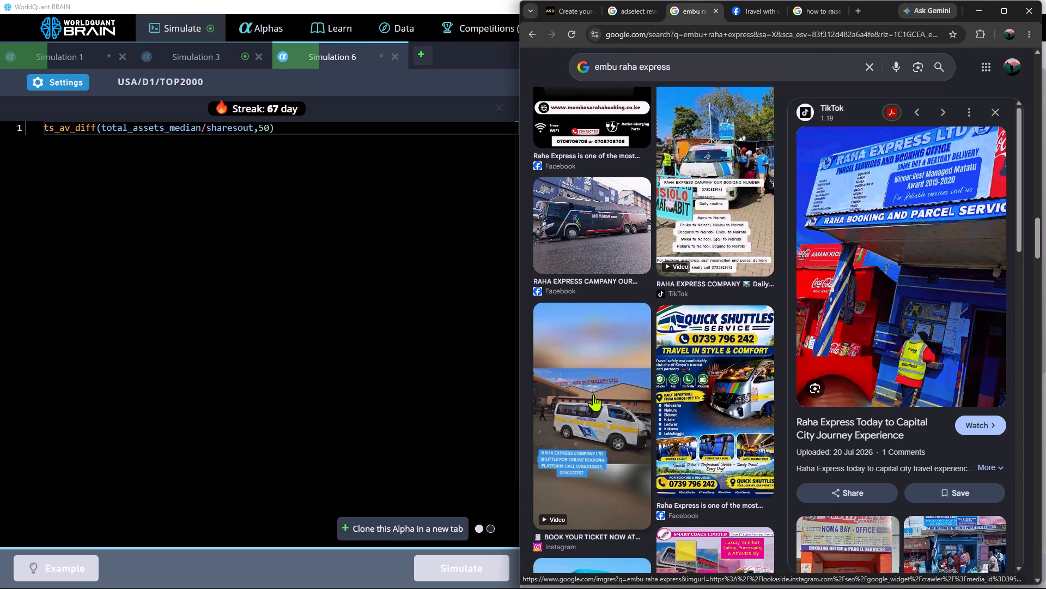
{"action": "scroll", "coordinate": [593, 394], "scroll_direction": "down", "scroll_amount": 4}
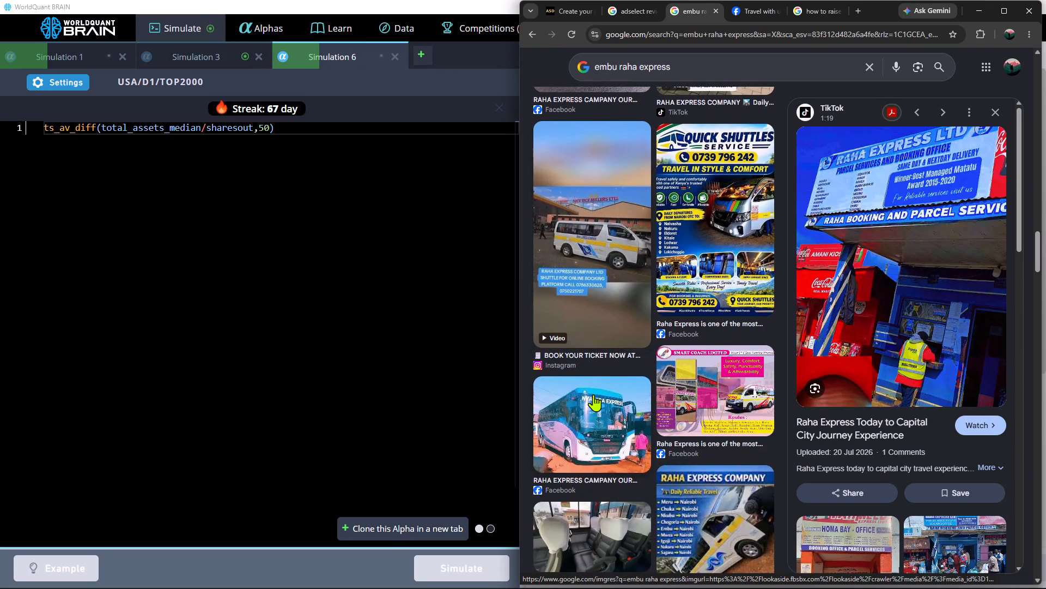
{"action": "scroll", "coordinate": [593, 394], "scroll_direction": "down", "scroll_amount": 4}
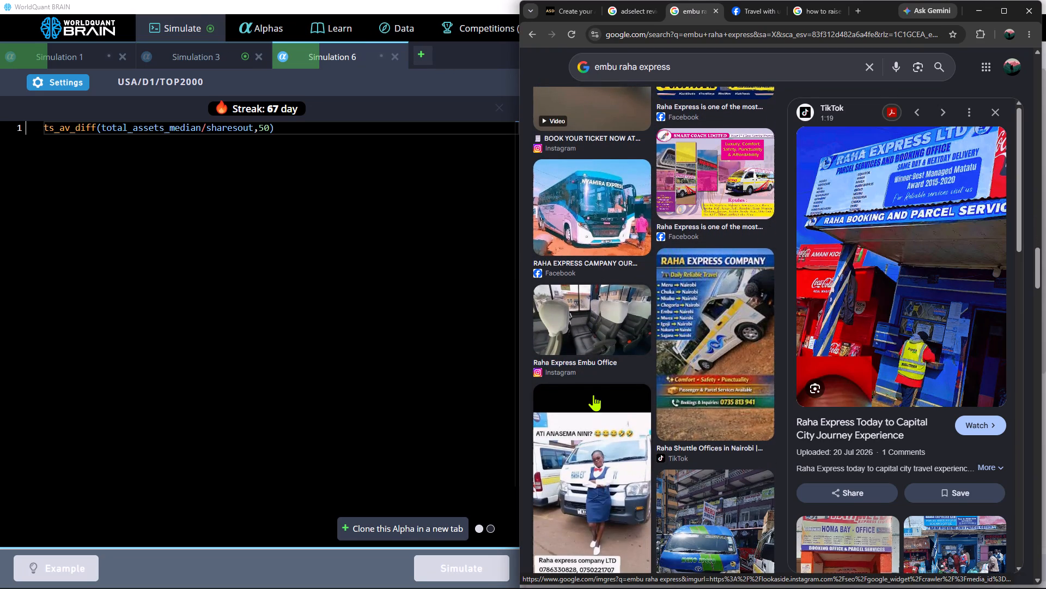
{"action": "scroll", "coordinate": [593, 394], "scroll_direction": "down", "scroll_amount": 2}
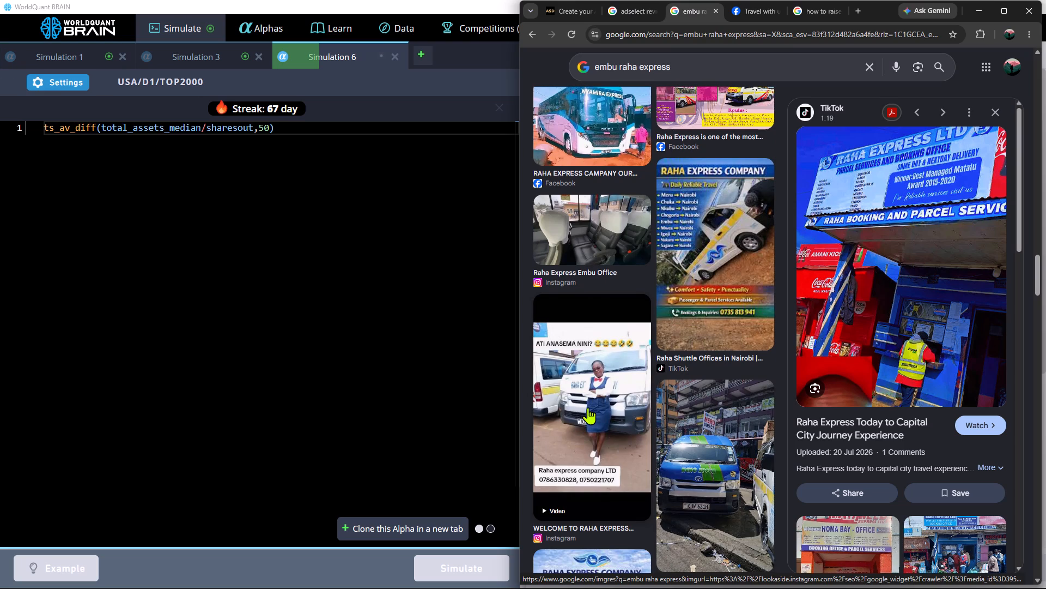
{"action": "scroll", "coordinate": [588, 407], "scroll_direction": "down", "scroll_amount": 5}
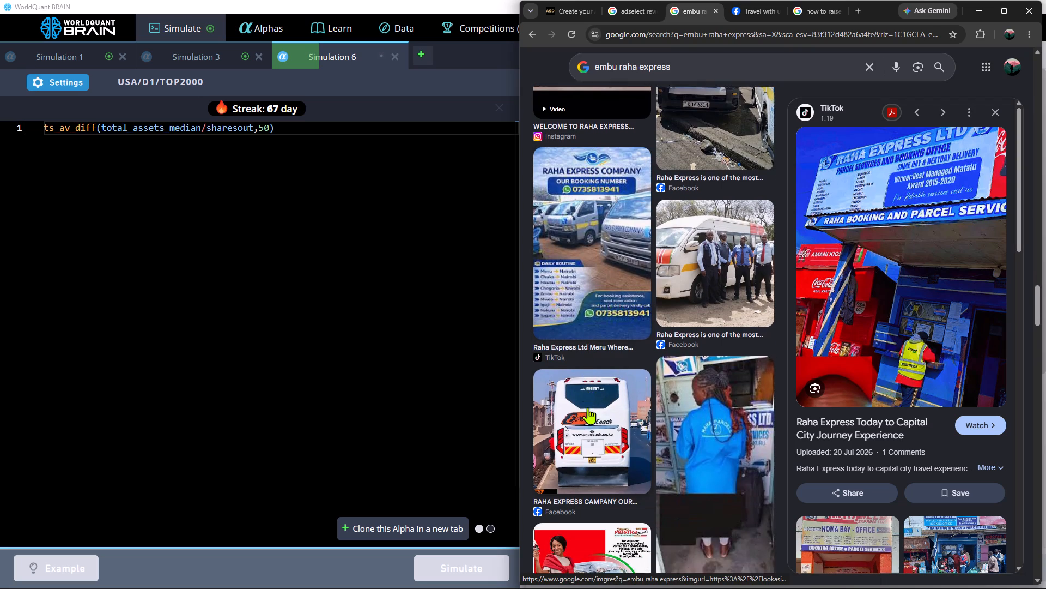
{"action": "scroll", "coordinate": [588, 407], "scroll_direction": "down", "scroll_amount": 1}
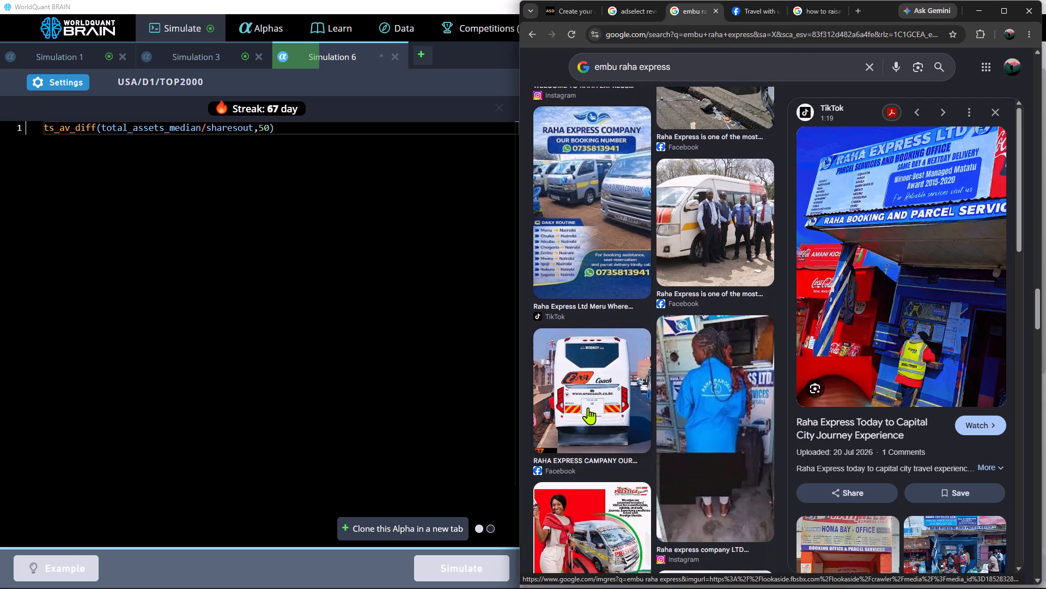
{"action": "scroll", "coordinate": [588, 407], "scroll_direction": "down", "scroll_amount": 5}
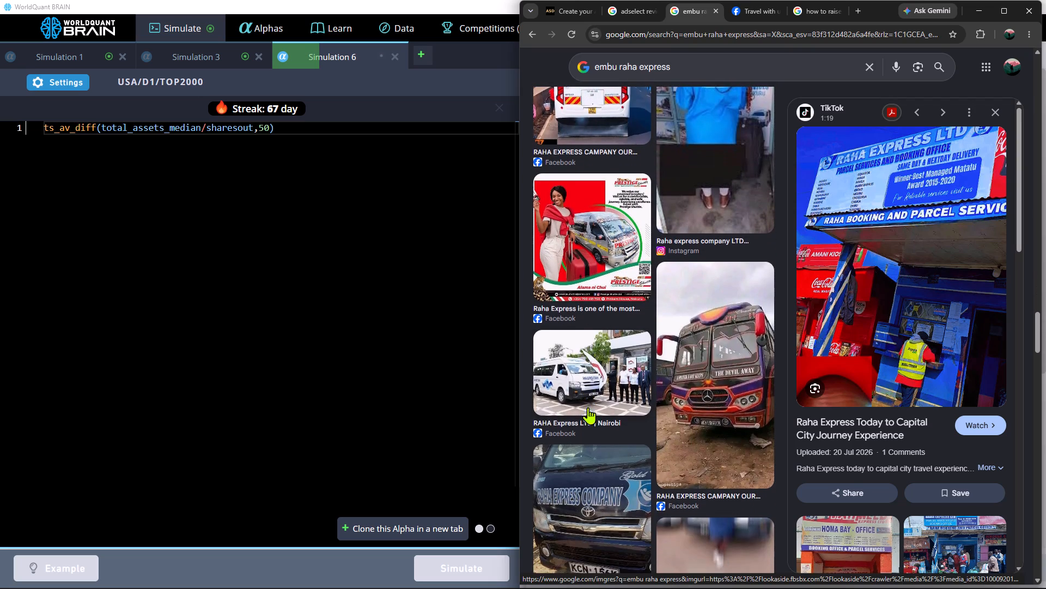
Back in WorldQuant BRAIN, check Simulation 3's results, then set its decay to 6 and simulate the alpha.
{"action": "left_click", "coordinate": [208, 305]}
{"action": "left_click", "coordinate": [194, 57]}
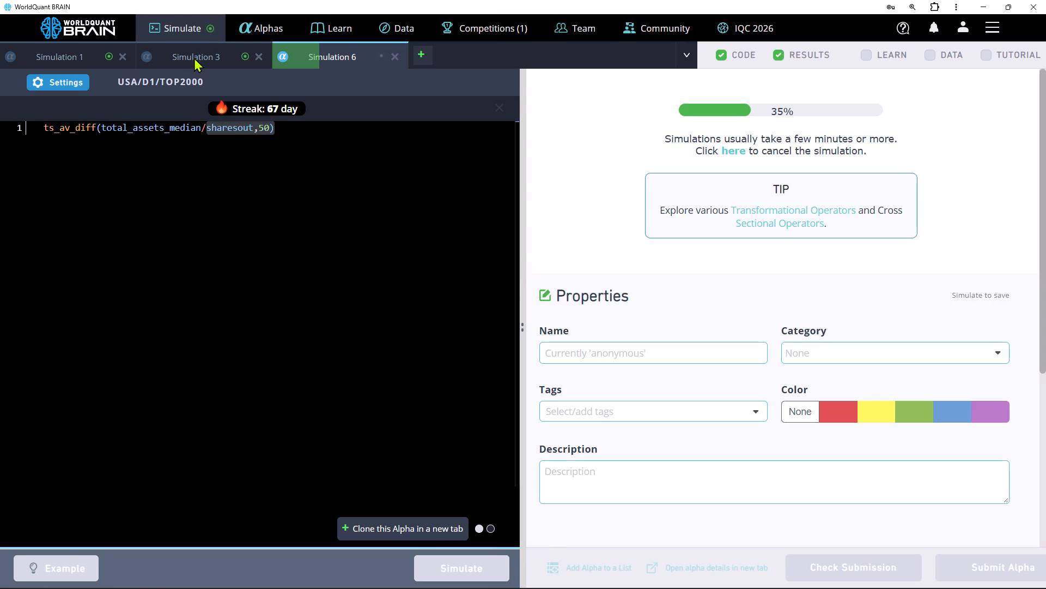
{"action": "scroll", "coordinate": [800, 368], "scroll_direction": "down", "scroll_amount": 1}
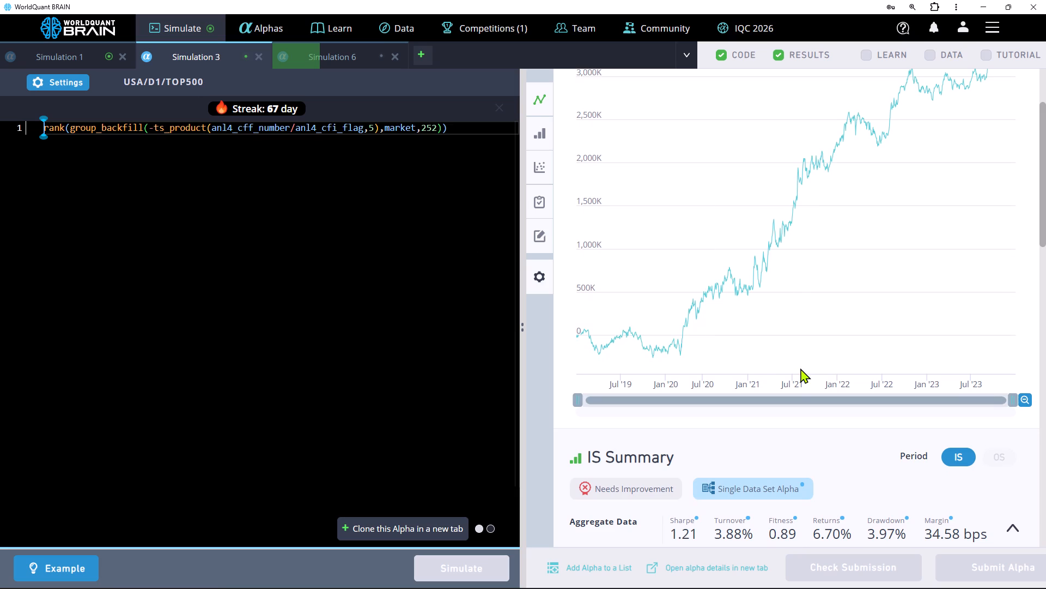
{"action": "left_click", "coordinate": [51, 79]}
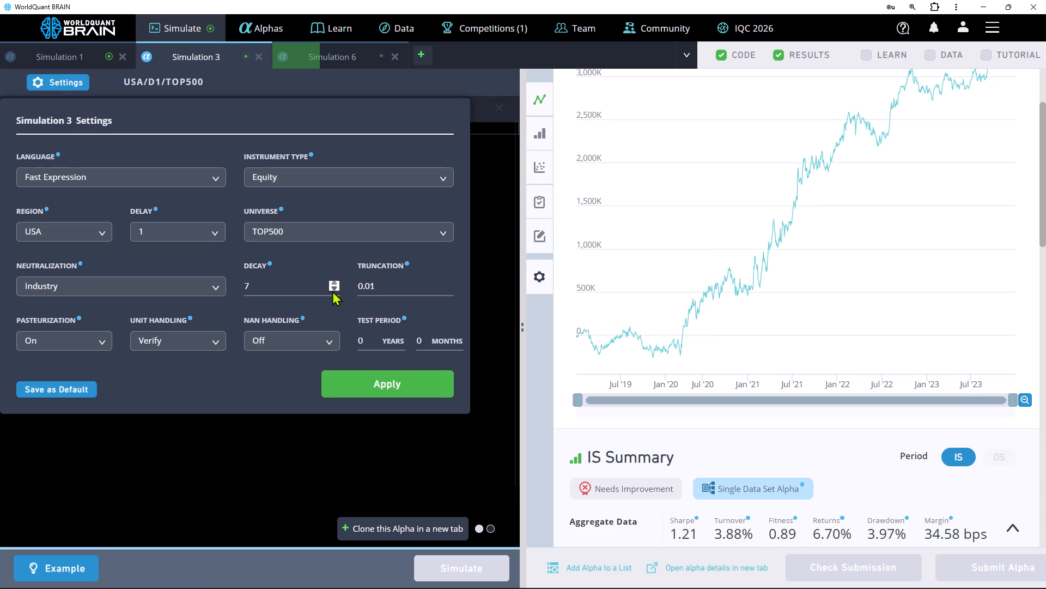
{"action": "left_click", "coordinate": [331, 287]}
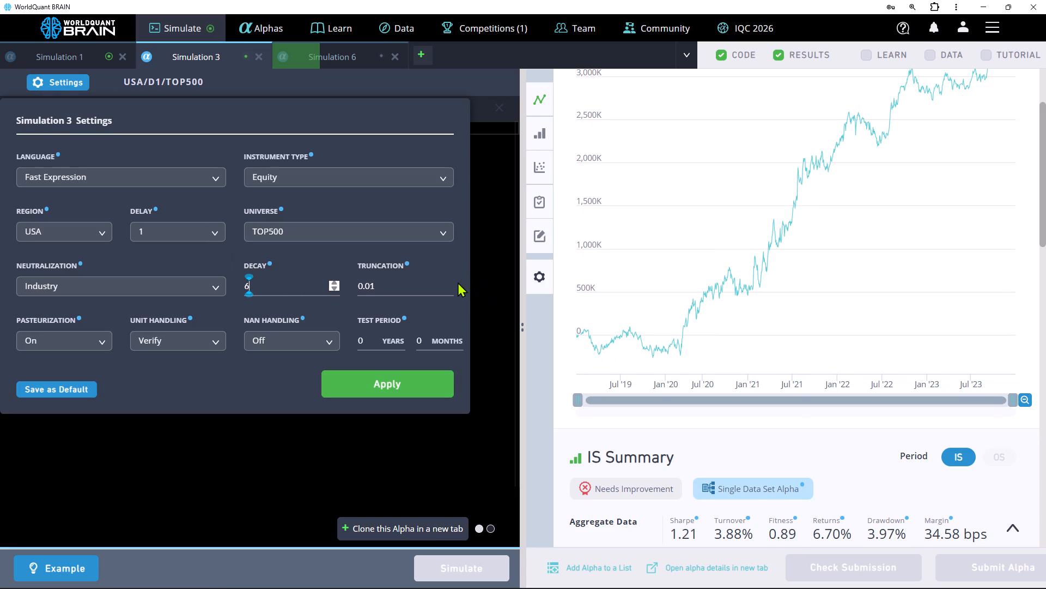
{"action": "left_click", "coordinate": [452, 282]}
{"action": "left_click", "coordinate": [402, 382]}
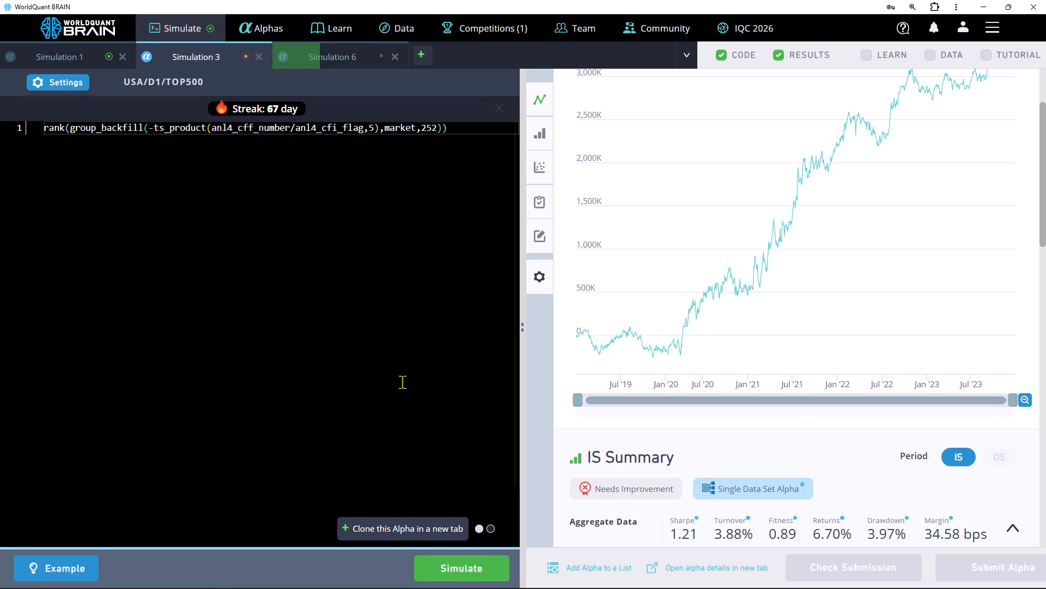
{"action": "left_click", "coordinate": [477, 555]}
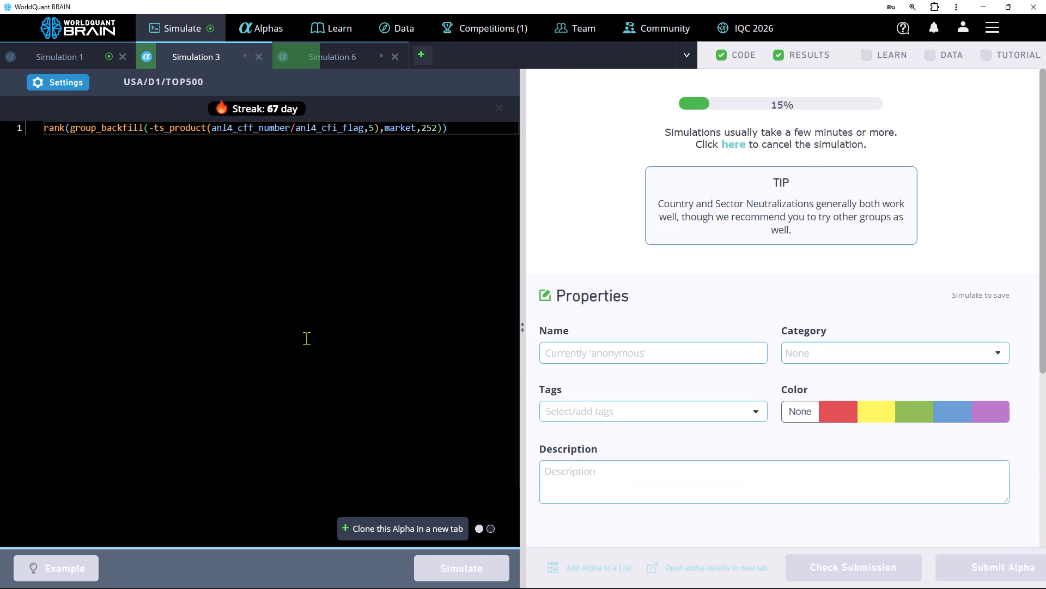
Review Simulation 1's PnL chart and IS Summary, then change the group_backfill grouping to market and simulate the alpha.
{"action": "left_click", "coordinate": [72, 51]}
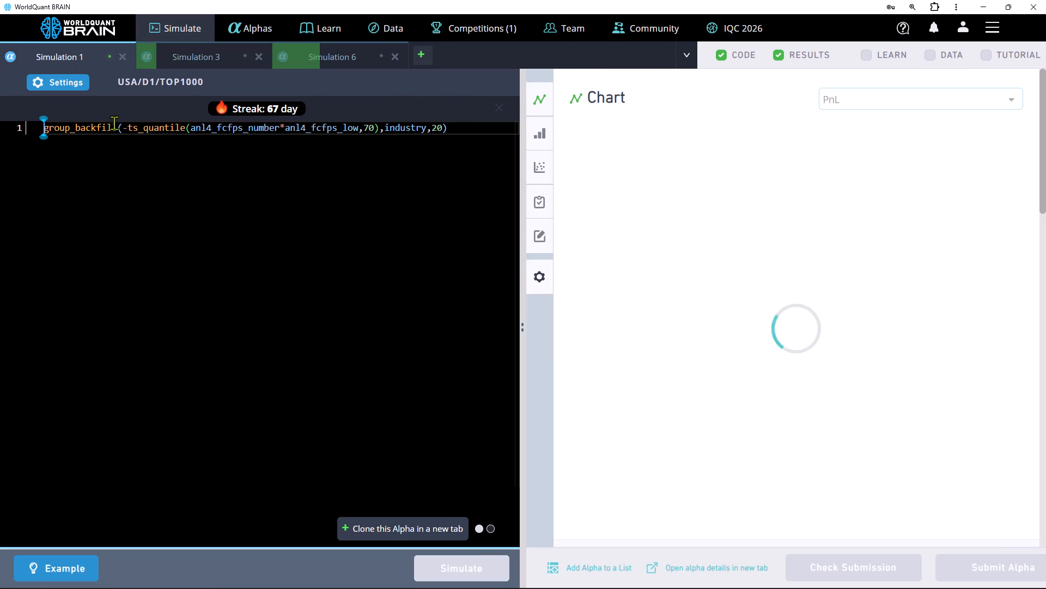
{"action": "scroll", "coordinate": [691, 344], "scroll_direction": "down", "scroll_amount": 1}
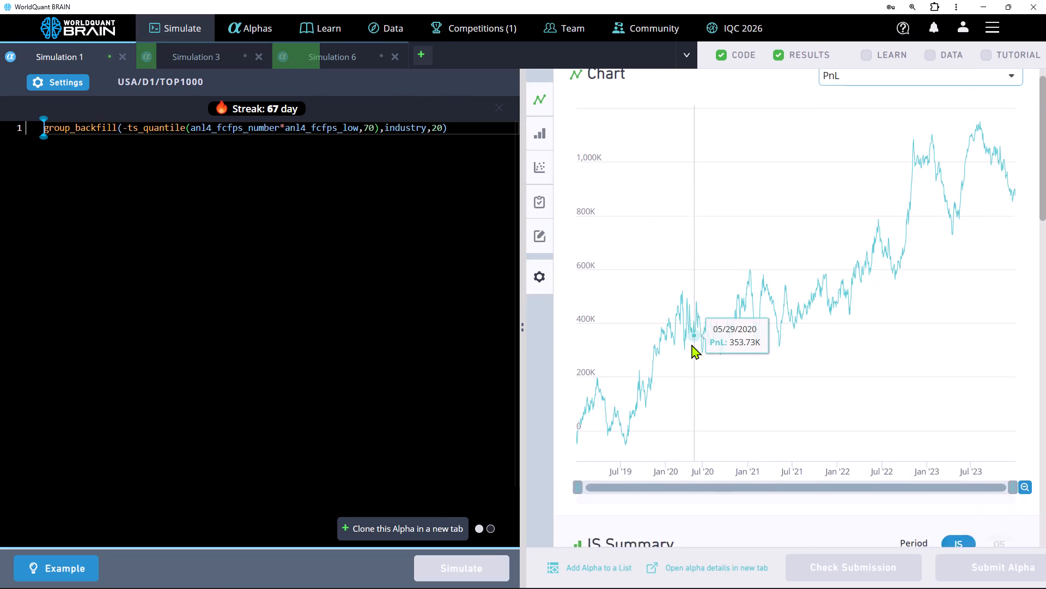
{"action": "scroll", "coordinate": [691, 344], "scroll_direction": "down", "scroll_amount": 1}
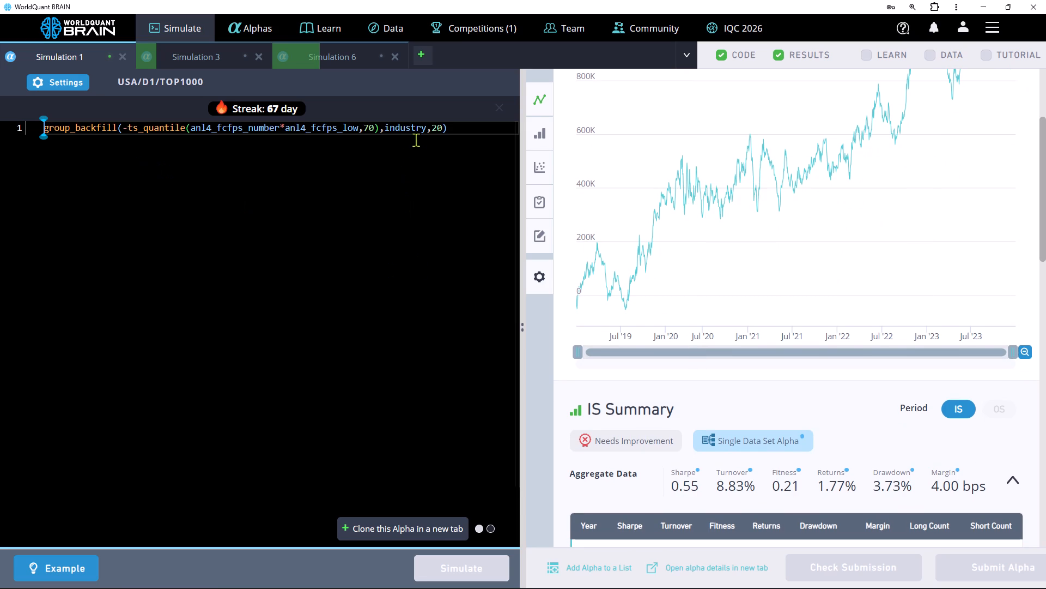
{"action": "left_click", "coordinate": [427, 129]}
{"action": "key", "text": "BackSpace"}
{"action": "key", "text": "BackSpace"}
{"action": "key", "text": "BackSpace"}
{"action": "key", "text": "BackSpace"}
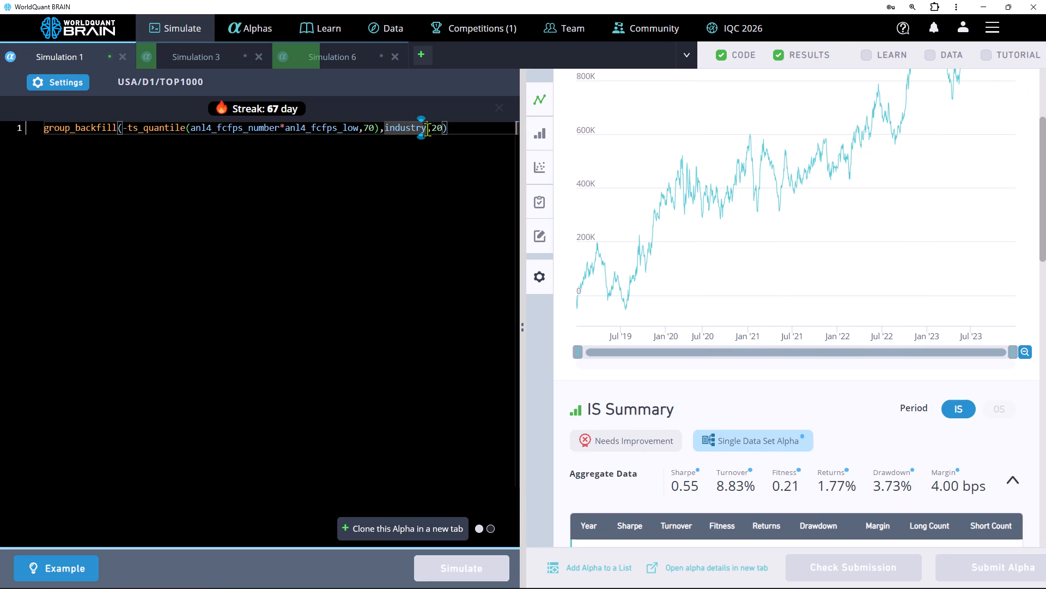
{"action": "key", "text": "BackSpace"}
{"action": "key", "text": "BackSpace"}
{"action": "key", "text": "BackSpace"}
{"action": "key", "text": "BackSpace"}
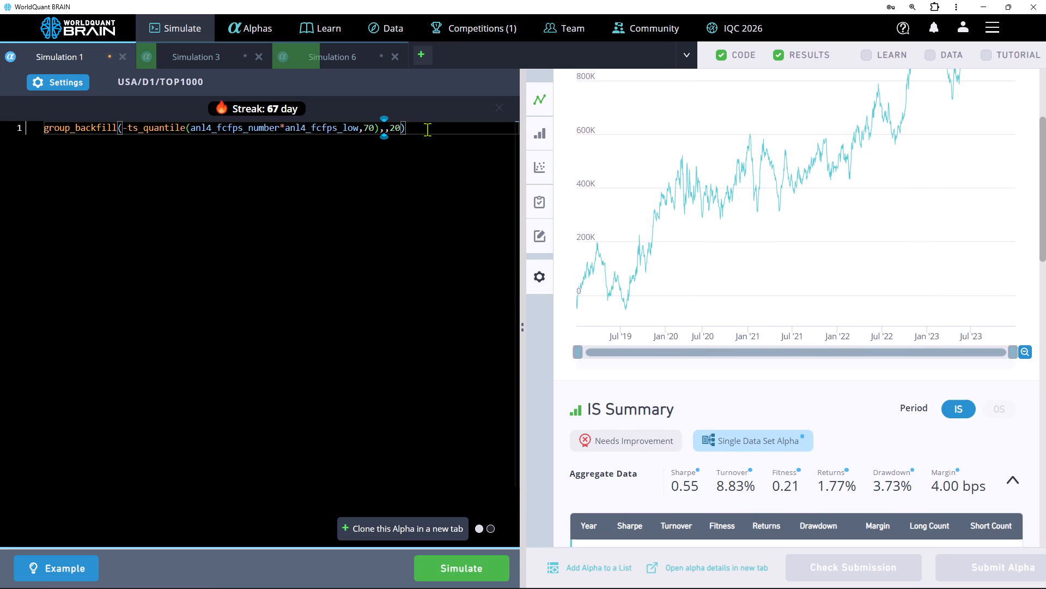
{"action": "type", "text": "mar"}
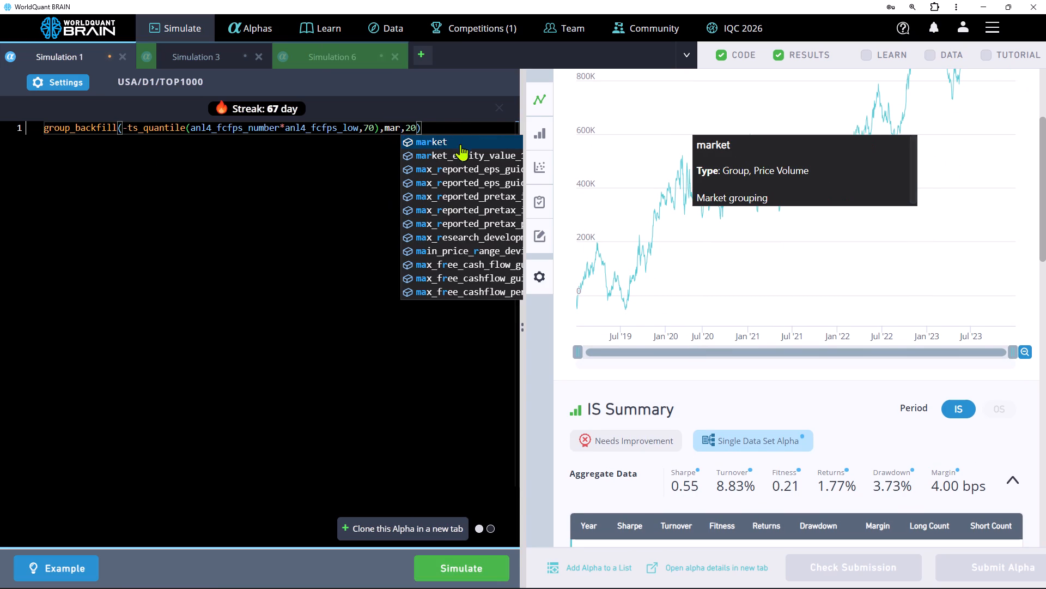
{"action": "left_click", "coordinate": [460, 146]}
{"action": "left_click", "coordinate": [500, 571]}
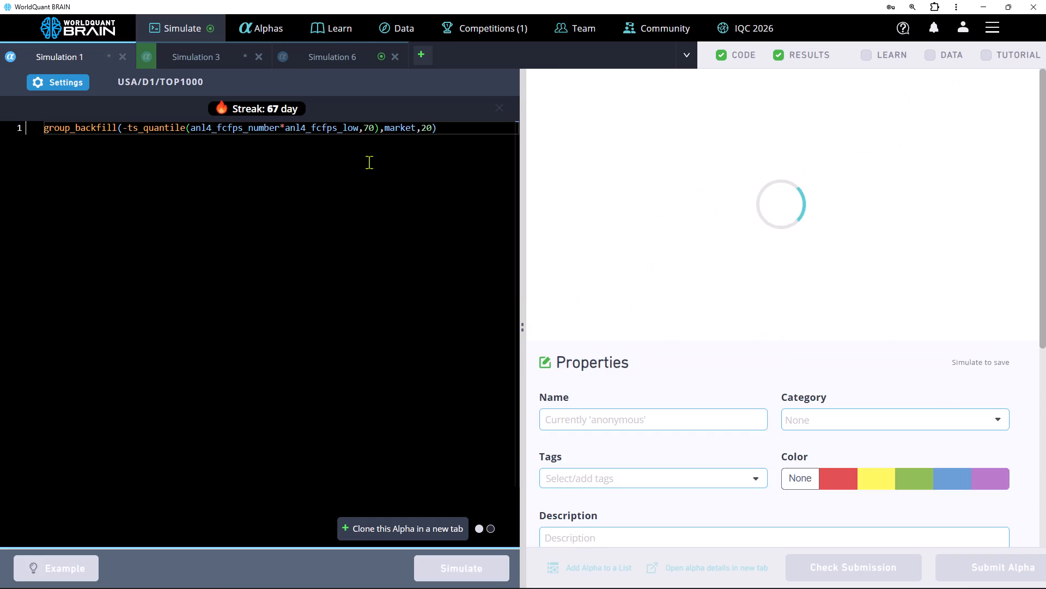
Review Simulation 6's PnL chart and IS Summary, then set the ts_av_diff lookback to 150 and simulate the alpha.
{"action": "left_click", "coordinate": [357, 61]}
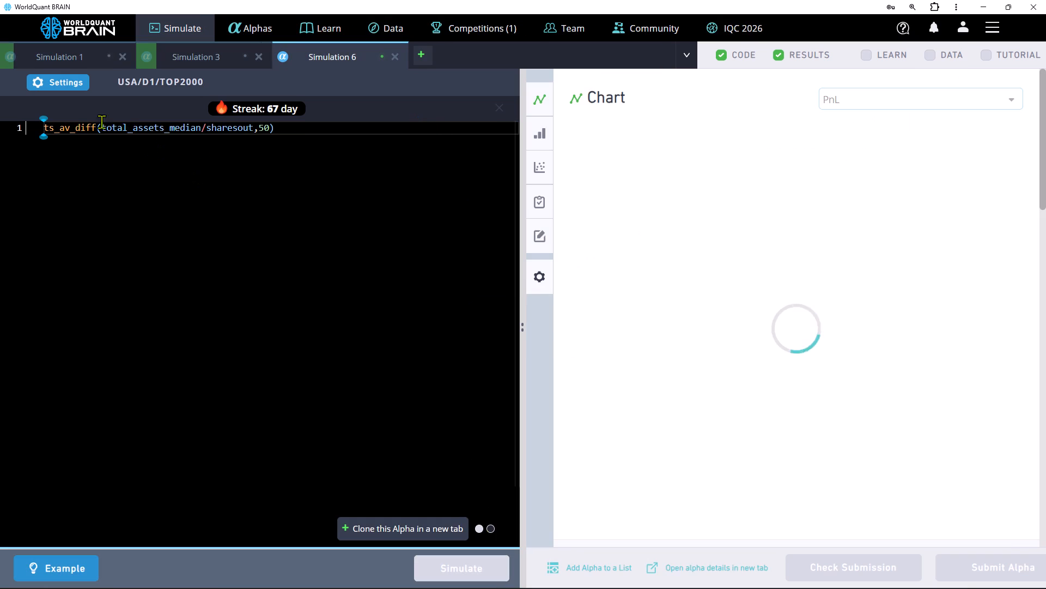
{"action": "scroll", "coordinate": [801, 334], "scroll_direction": "down", "scroll_amount": 3}
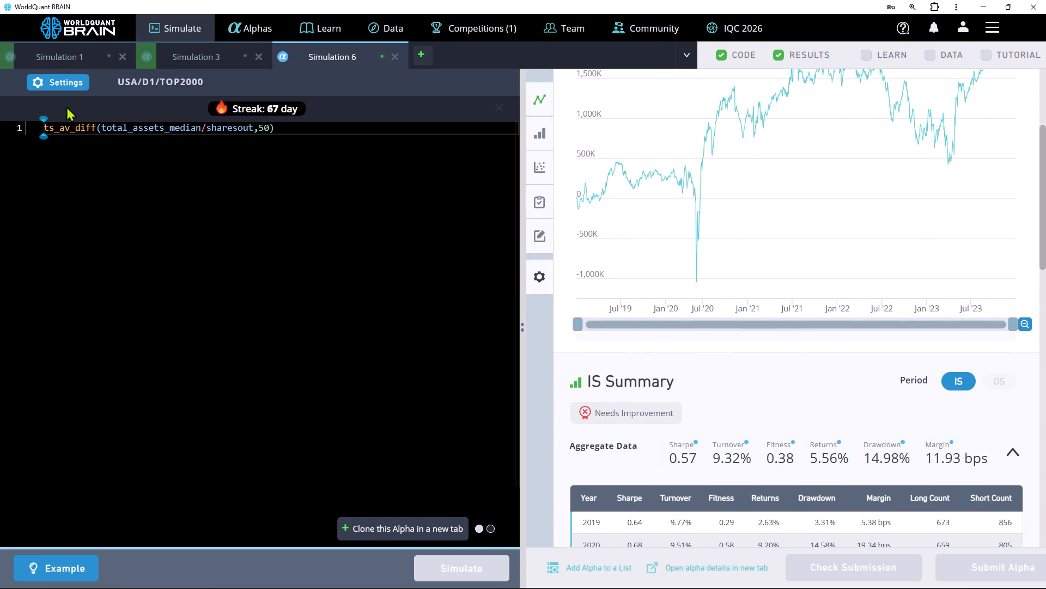
{"action": "left_click", "coordinate": [262, 126]}
{"action": "key", "text": "space"}
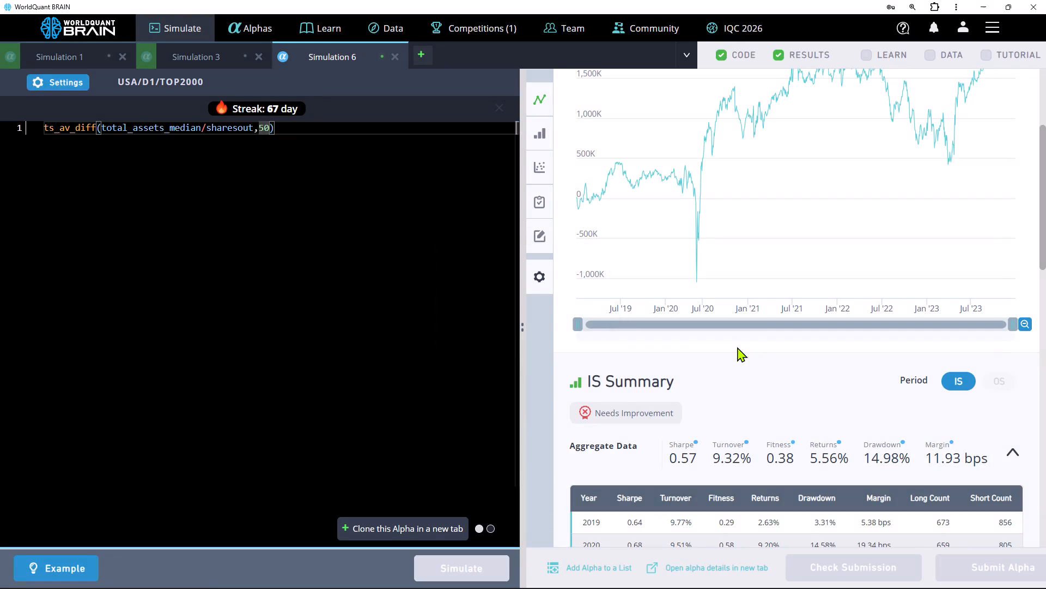
{"action": "scroll", "coordinate": [806, 389], "scroll_direction": "up", "scroll_amount": 2}
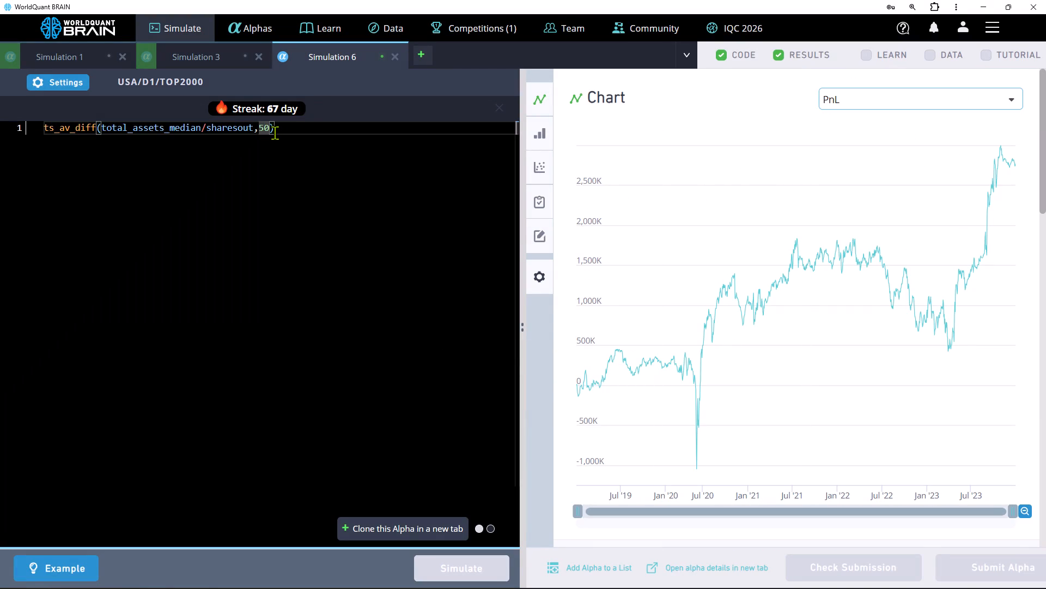
{"action": "key", "text": "Left"}
{"action": "key", "text": "1"}
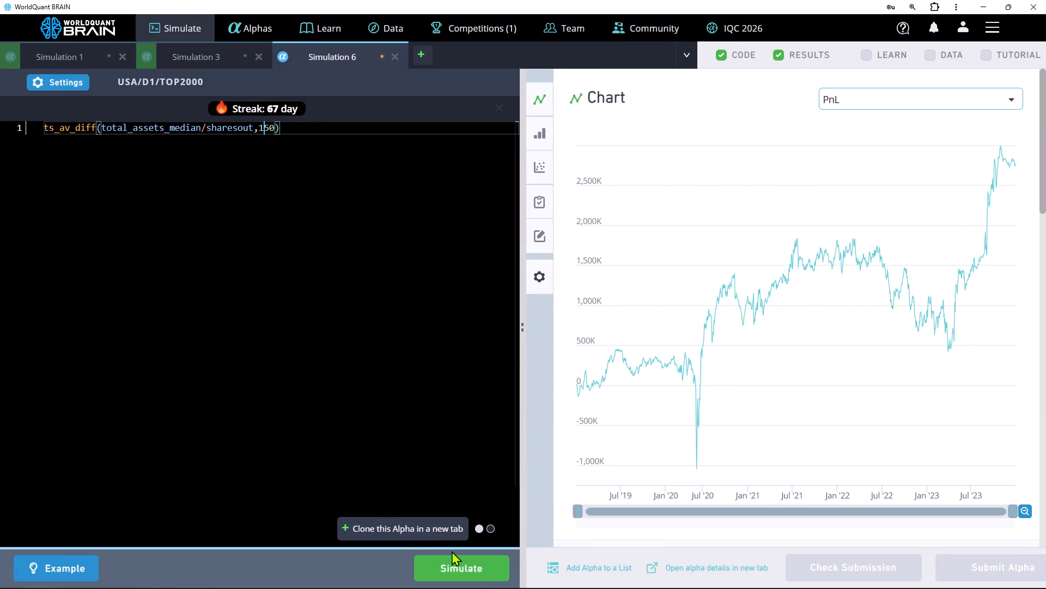
{"action": "left_click", "coordinate": [467, 579]}
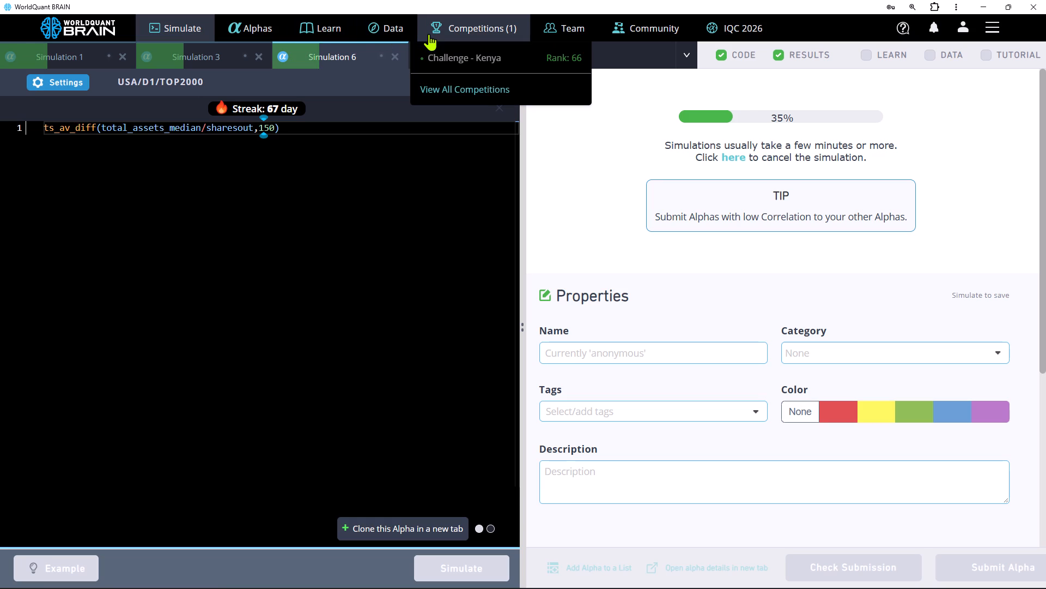
View the list of all competitions and look through both of its pages.
{"action": "left_click", "coordinate": [453, 80]}
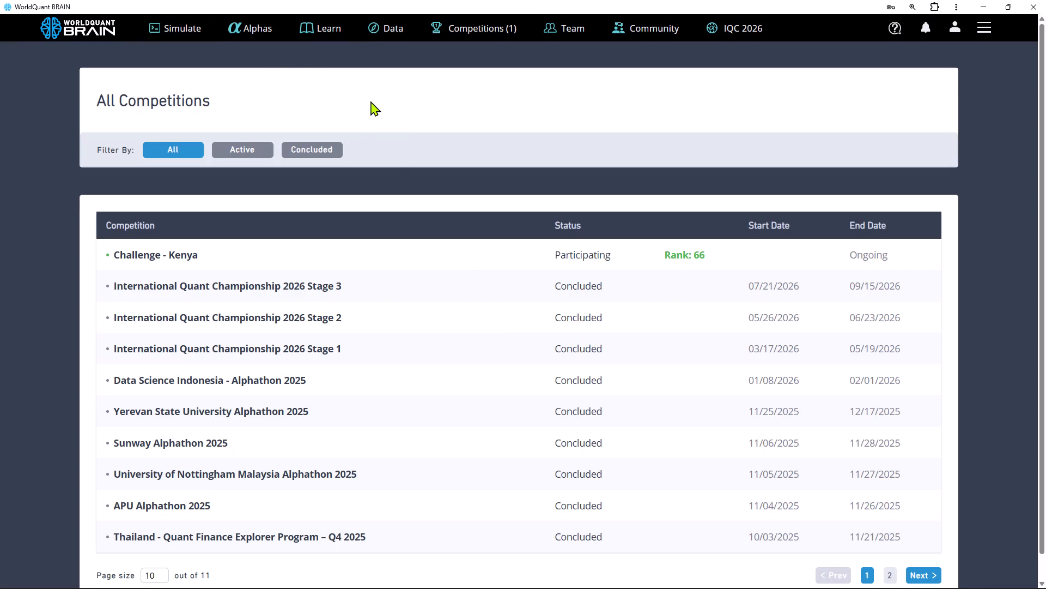
{"action": "left_click", "coordinate": [579, 259]}
{"action": "left_click", "coordinate": [673, 260]}
{"action": "scroll", "coordinate": [867, 467], "scroll_direction": "down", "scroll_amount": 3}
{"action": "left_click", "coordinate": [891, 556]}
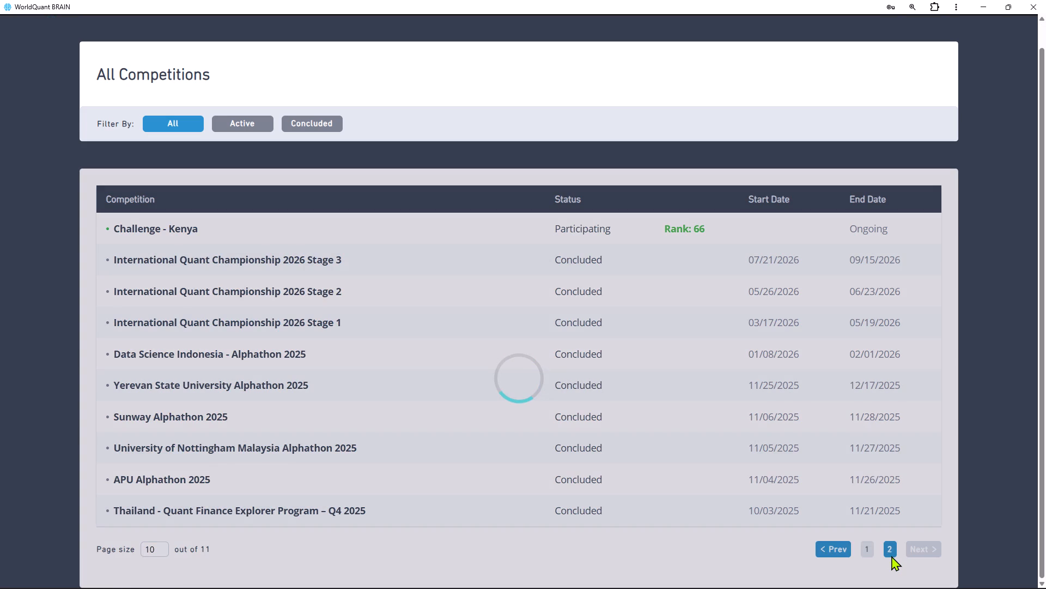
{"action": "left_click", "coordinate": [836, 293]}
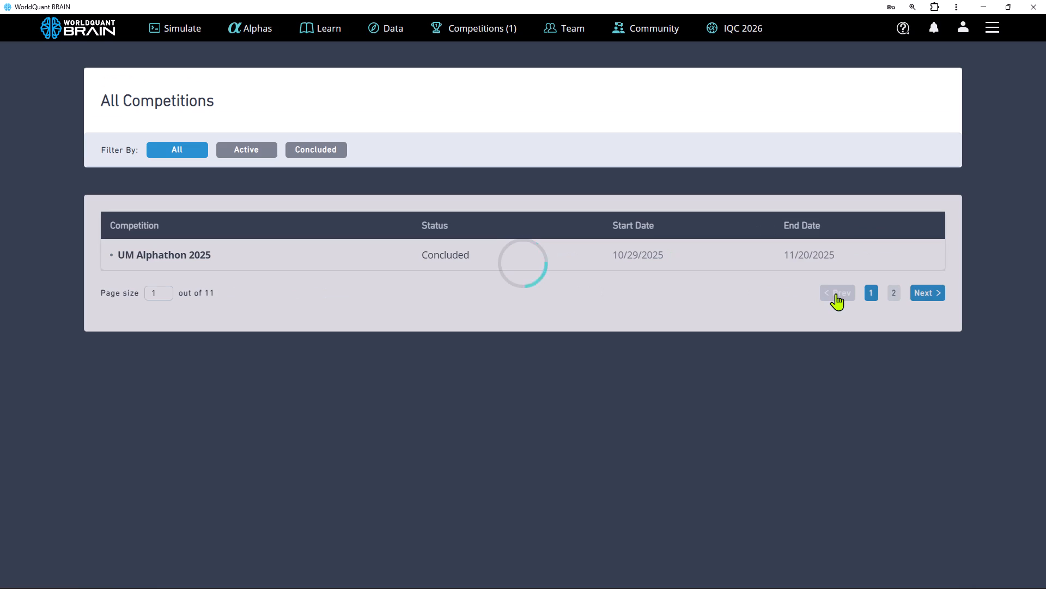
{"action": "scroll", "coordinate": [607, 346], "scroll_direction": "up", "scroll_amount": 3}
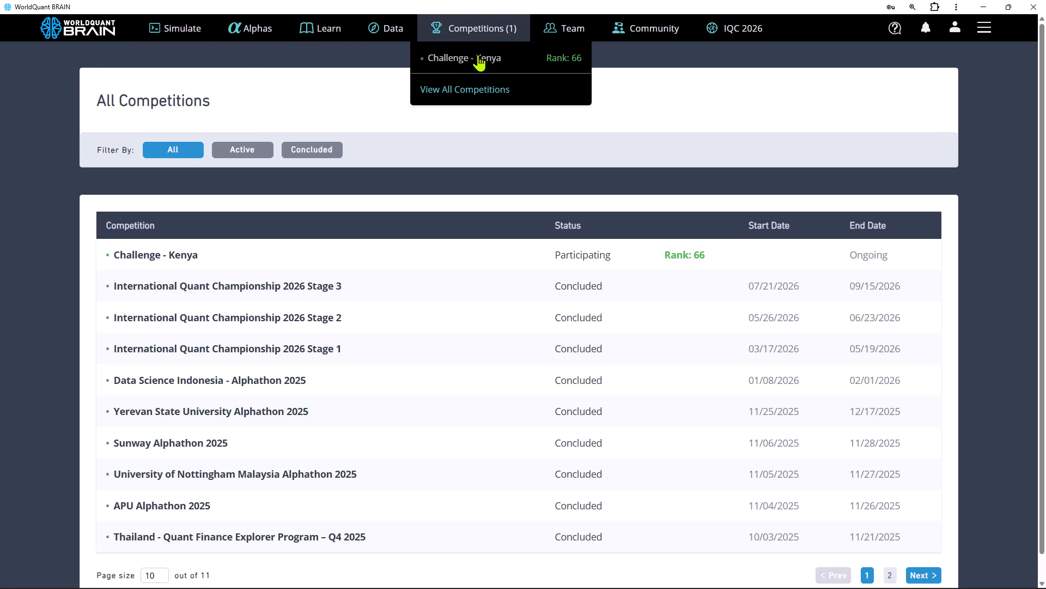
Open the Challenge - Kenya leaderboard and examine the ranked users' total scores, submission days, IS scores and uniqueness.
{"action": "left_click", "coordinate": [478, 55]}
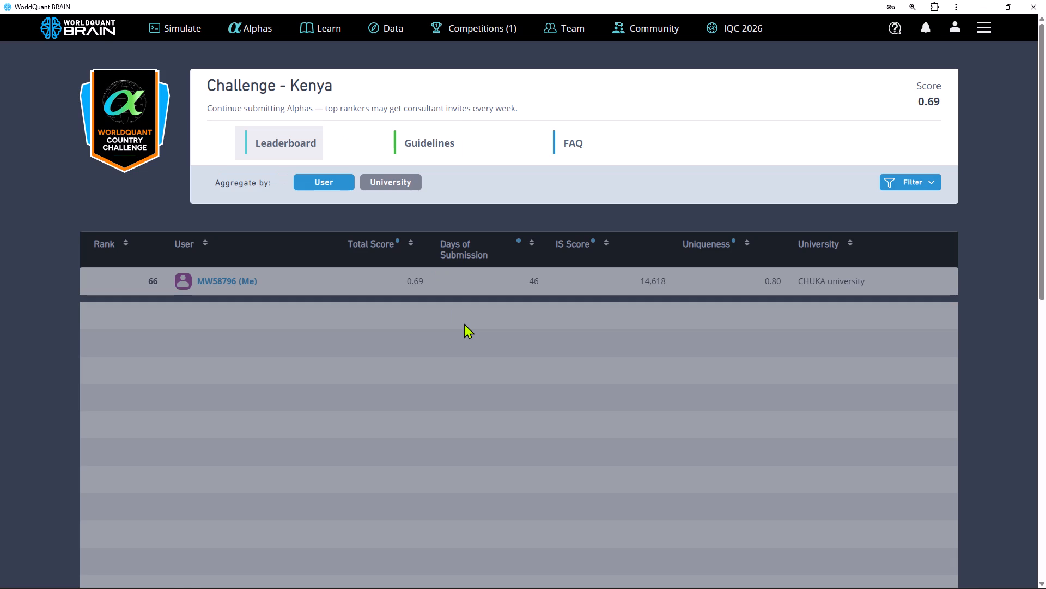
{"action": "scroll", "coordinate": [464, 323], "scroll_direction": "down", "scroll_amount": 1}
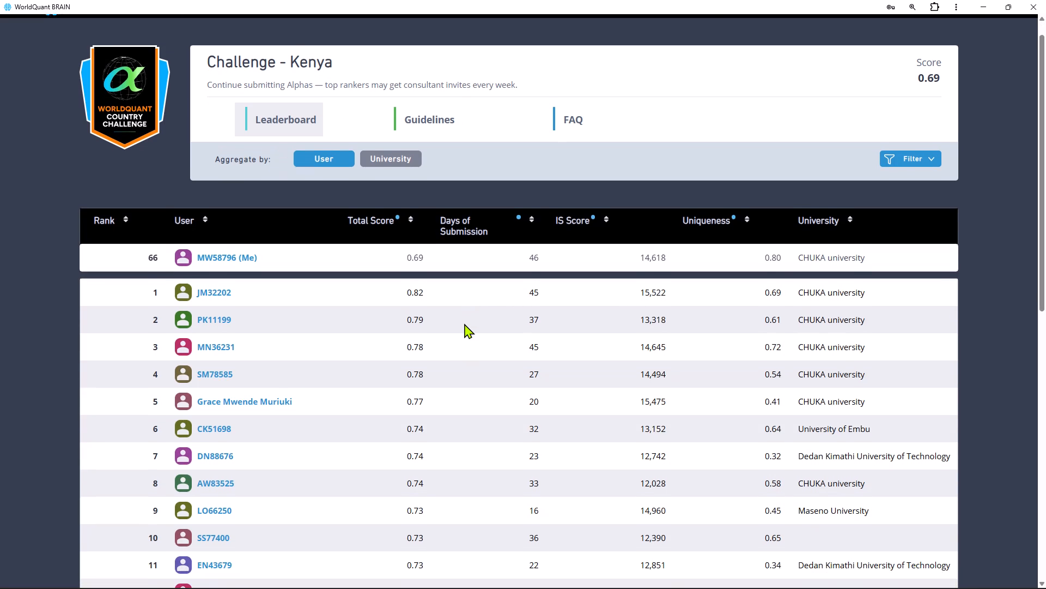
{"action": "scroll", "coordinate": [464, 323], "scroll_direction": "down", "scroll_amount": 2}
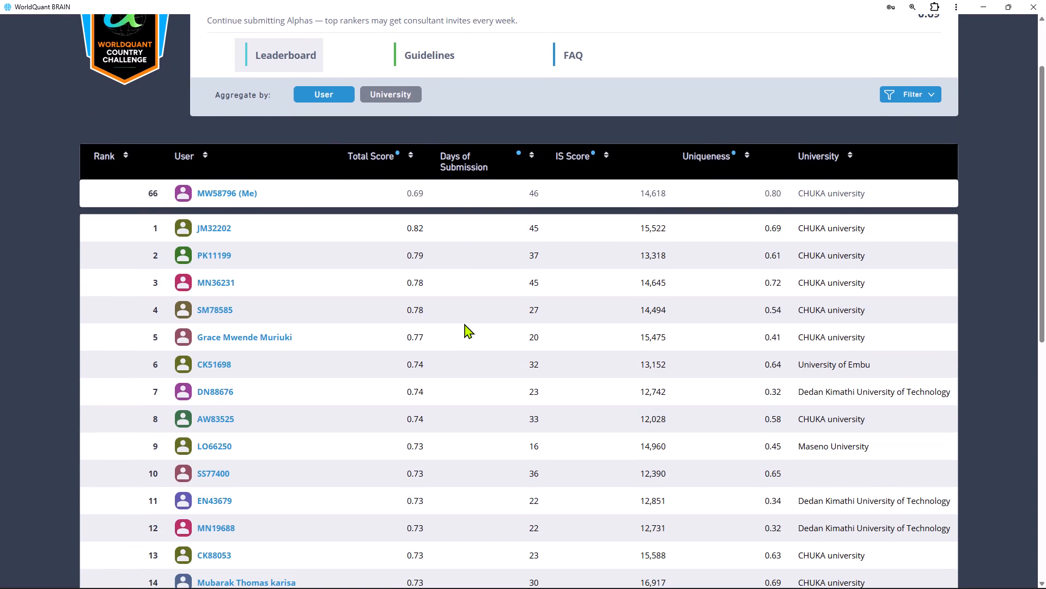
{"action": "scroll", "coordinate": [464, 323], "scroll_direction": "down", "scroll_amount": 3}
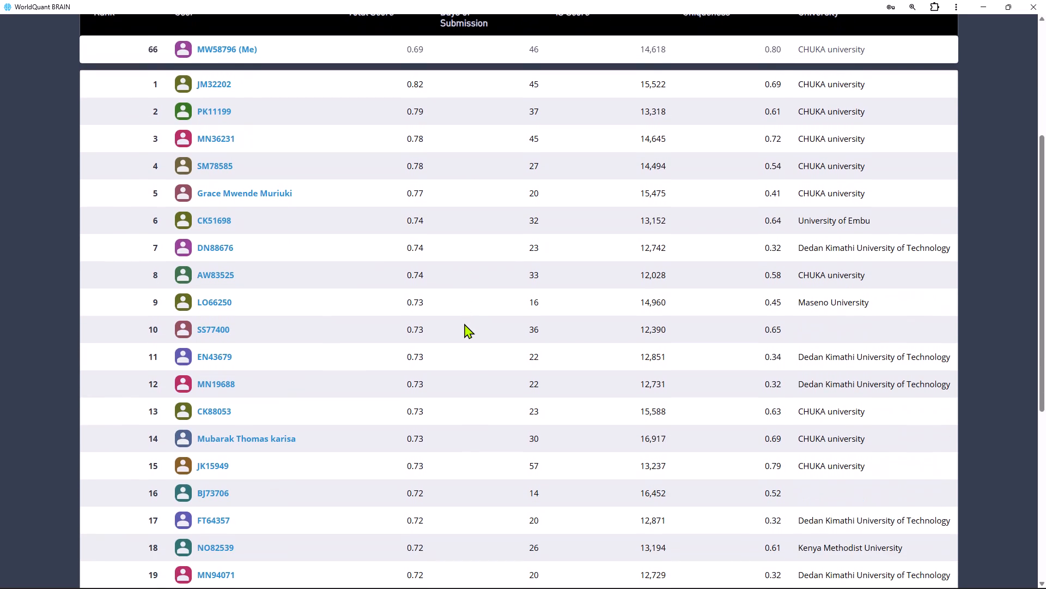
{"action": "scroll", "coordinate": [464, 323], "scroll_direction": "down", "scroll_amount": 2}
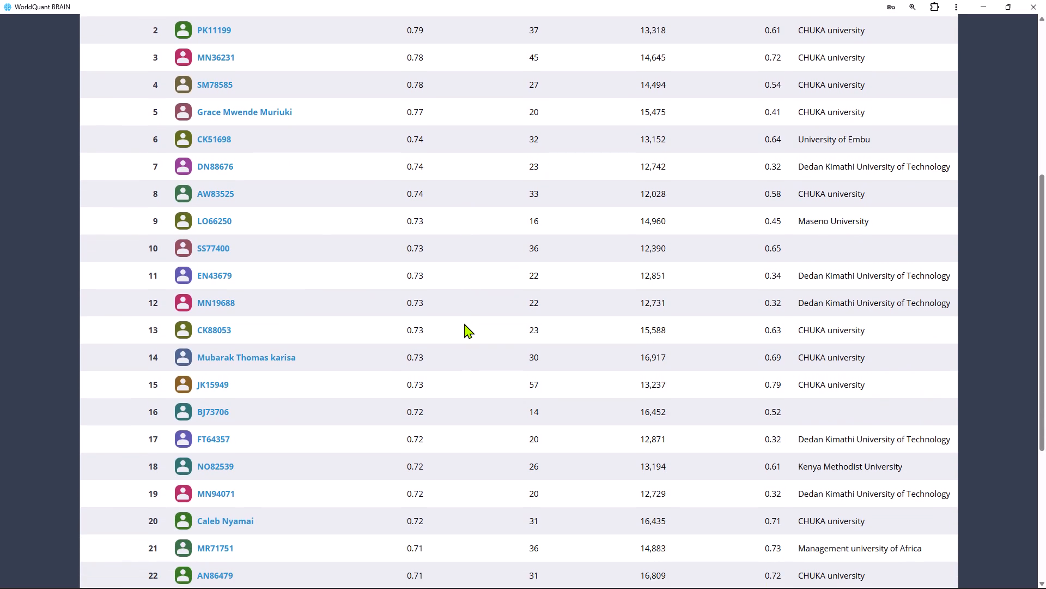
{"action": "scroll", "coordinate": [464, 323], "scroll_direction": "down", "scroll_amount": 2}
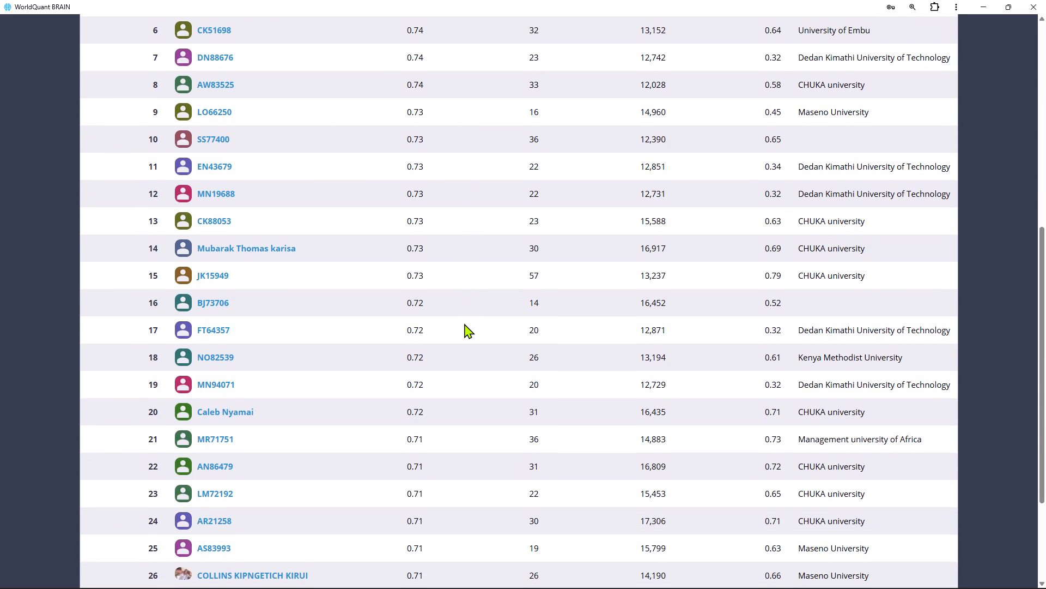
{"action": "scroll", "coordinate": [464, 323], "scroll_direction": "down", "scroll_amount": 1}
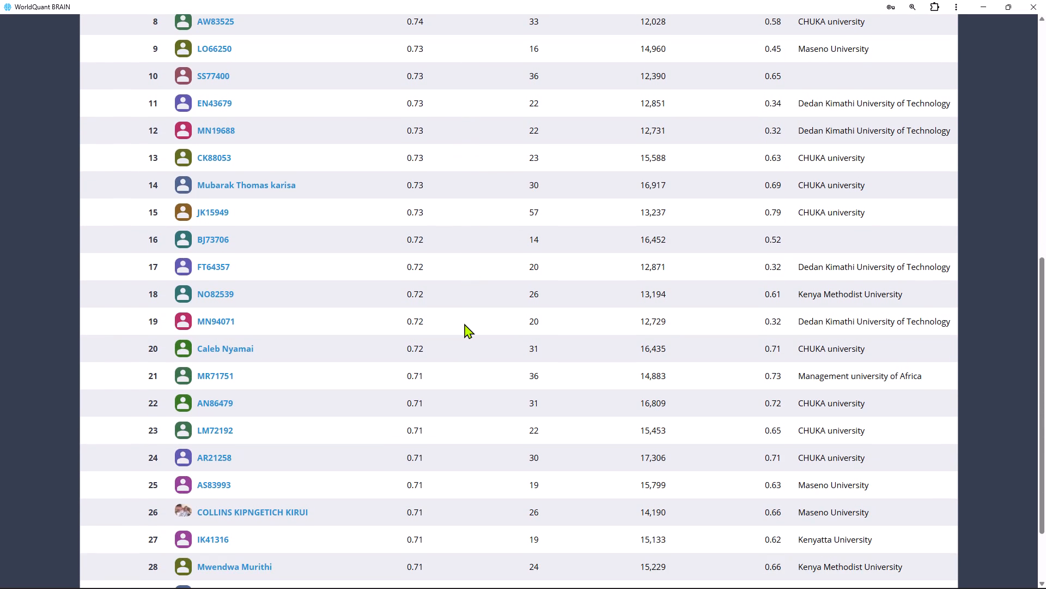
{"action": "scroll", "coordinate": [464, 323], "scroll_direction": "up", "scroll_amount": 1}
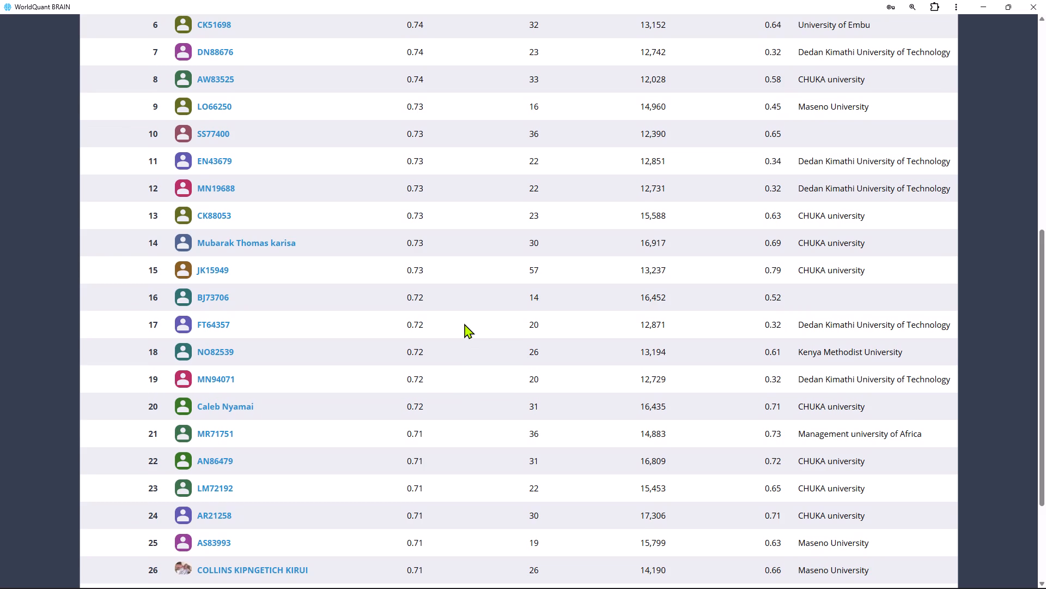
{"action": "scroll", "coordinate": [464, 323], "scroll_direction": "up", "scroll_amount": 4}
Return to the simulation workspace, check Simulation 3's IS Summary, and apply a truncation of 0.01 in its settings.
{"action": "left_click", "coordinate": [176, 25]}
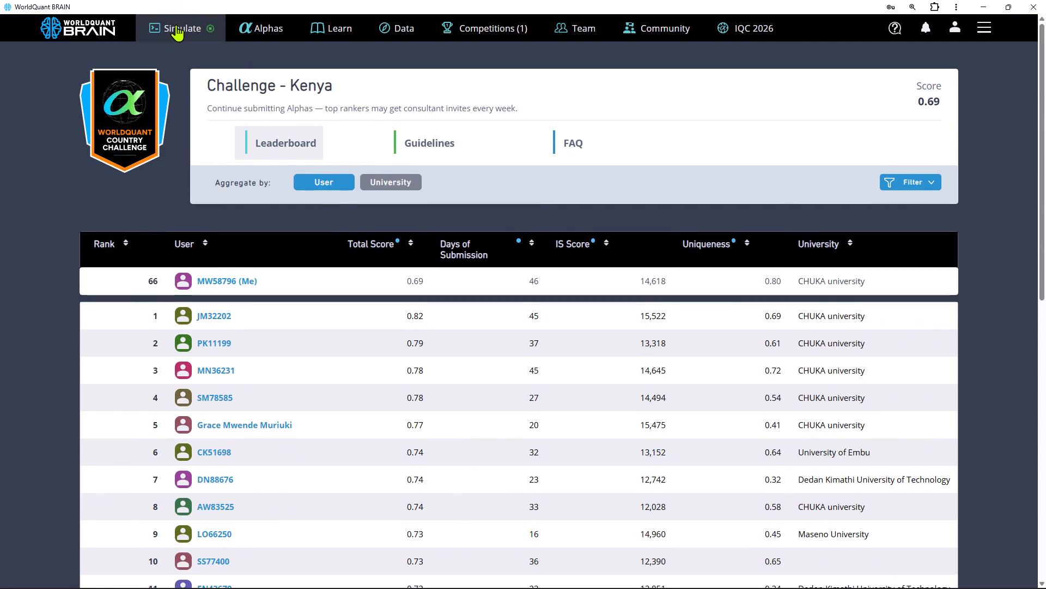
{"action": "left_click", "coordinate": [200, 50]}
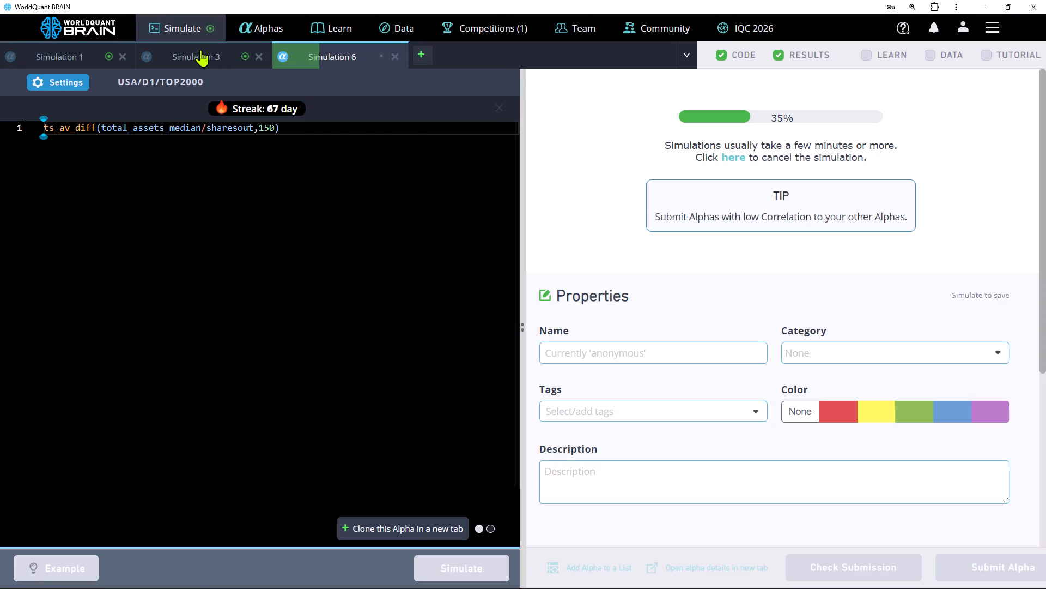
{"action": "scroll", "coordinate": [774, 372], "scroll_direction": "down", "scroll_amount": 2}
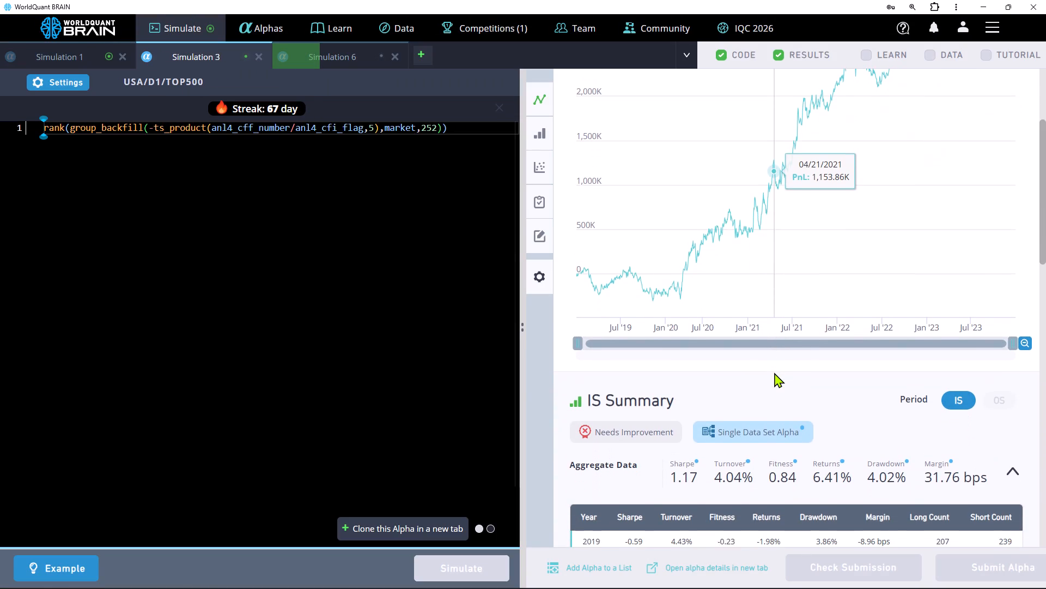
{"action": "left_click", "coordinate": [69, 85]}
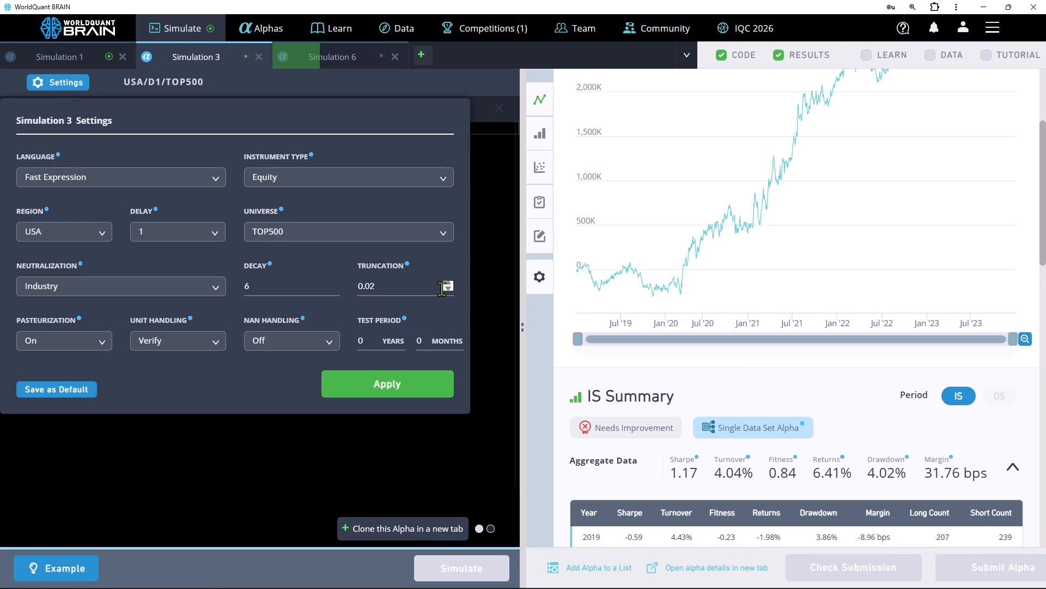
{"action": "left_click", "coordinate": [443, 289]}
{"action": "left_click", "coordinate": [369, 389]}
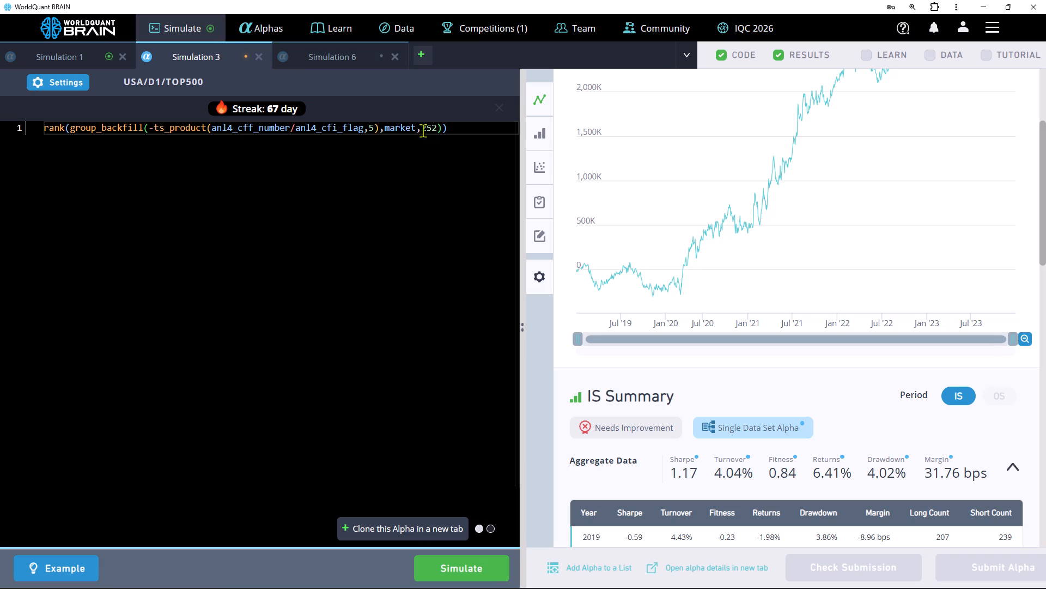
Set the ts_product lookback in Simulation 3's expression to 10 and simulate the alpha.
{"action": "left_click", "coordinate": [373, 127]}
{"action": "key", "text": "BackSpace"}
{"action": "type", "text": "10"}
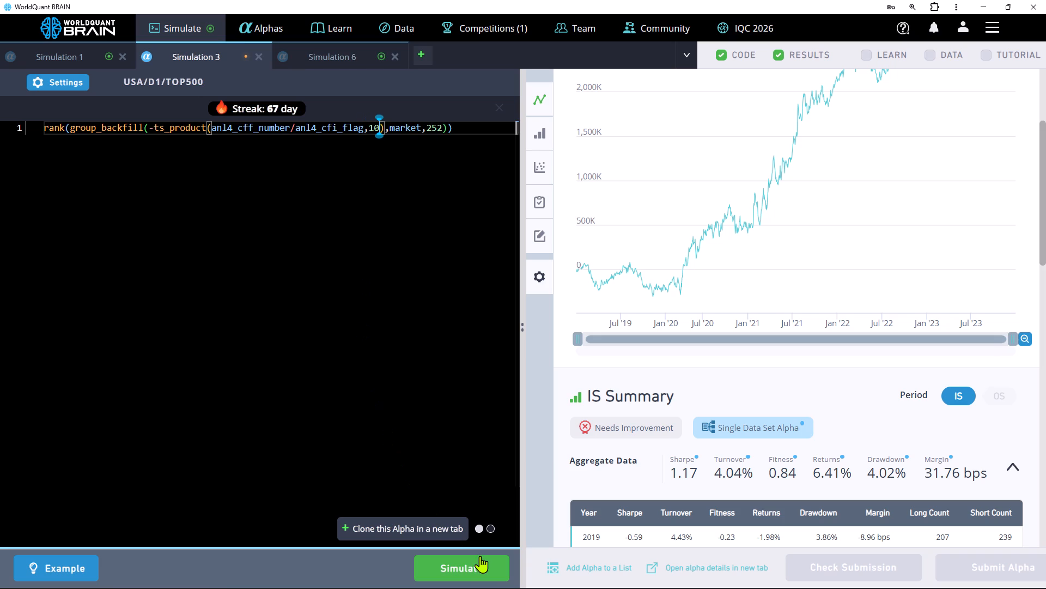
{"action": "left_click", "coordinate": [480, 557]}
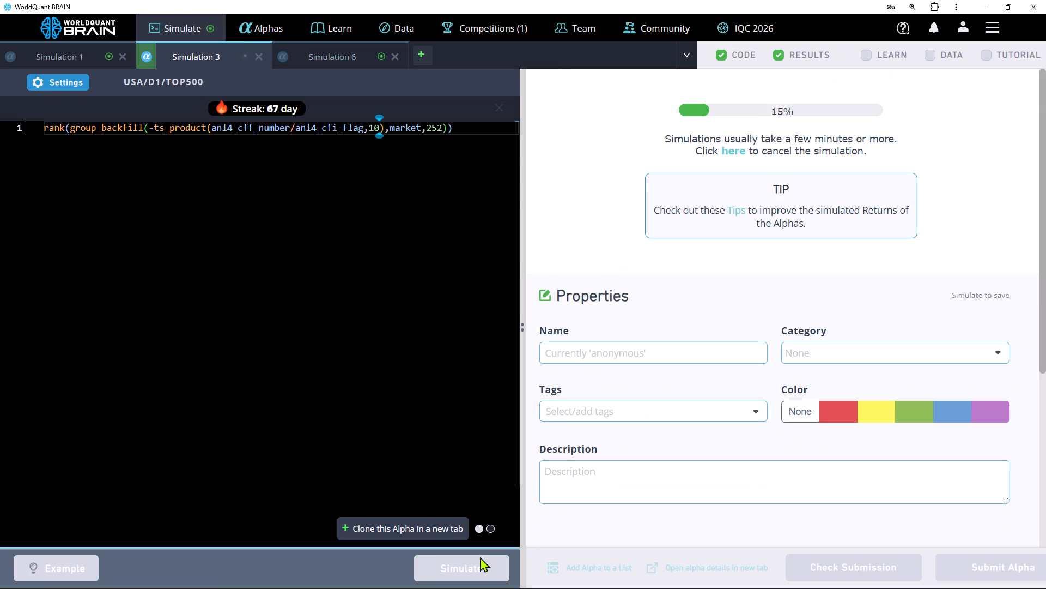
In Simulation 1, change the group_backfill grouping to subindustry and simulate the alpha.
{"action": "left_click", "coordinate": [75, 63]}
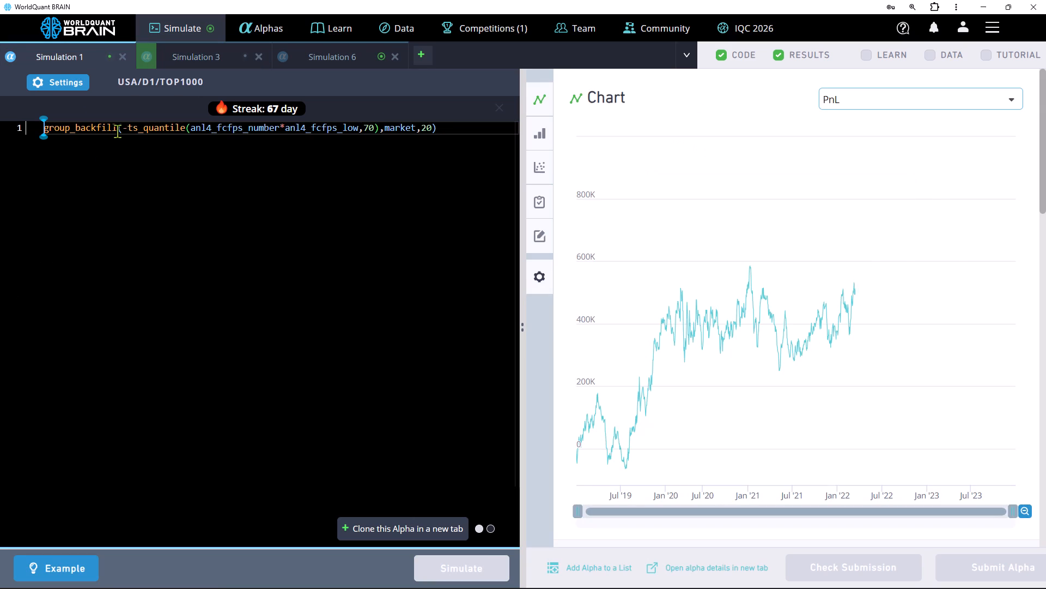
{"action": "left_click", "coordinate": [413, 124]}
{"action": "key", "text": "BackSpace"}
{"action": "key", "text": "BackSpace"}
{"action": "key", "text": "BackSpace"}
{"action": "key", "text": "BackSpace"}
{"action": "key", "text": "BackSpace"}
{"action": "key", "text": "BackSpace"}
{"action": "type", "text": "su"}
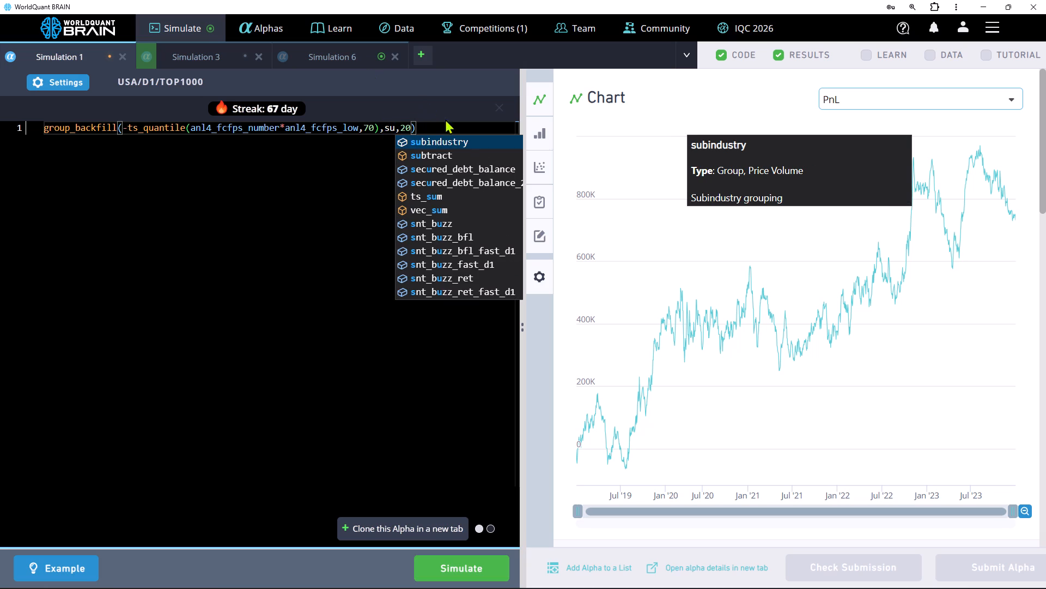
{"action": "left_click", "coordinate": [460, 146]}
{"action": "left_click", "coordinate": [477, 569]}
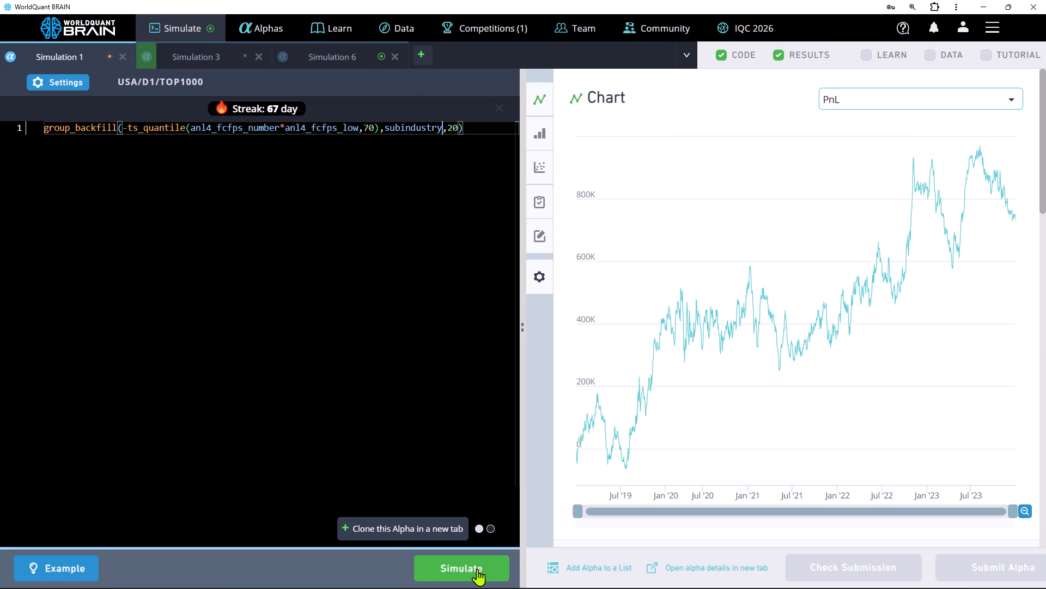
In Simulation 6, replace the ts_av_diff operator with ts_backfill and simulate the alpha.
{"action": "left_click", "coordinate": [336, 51]}
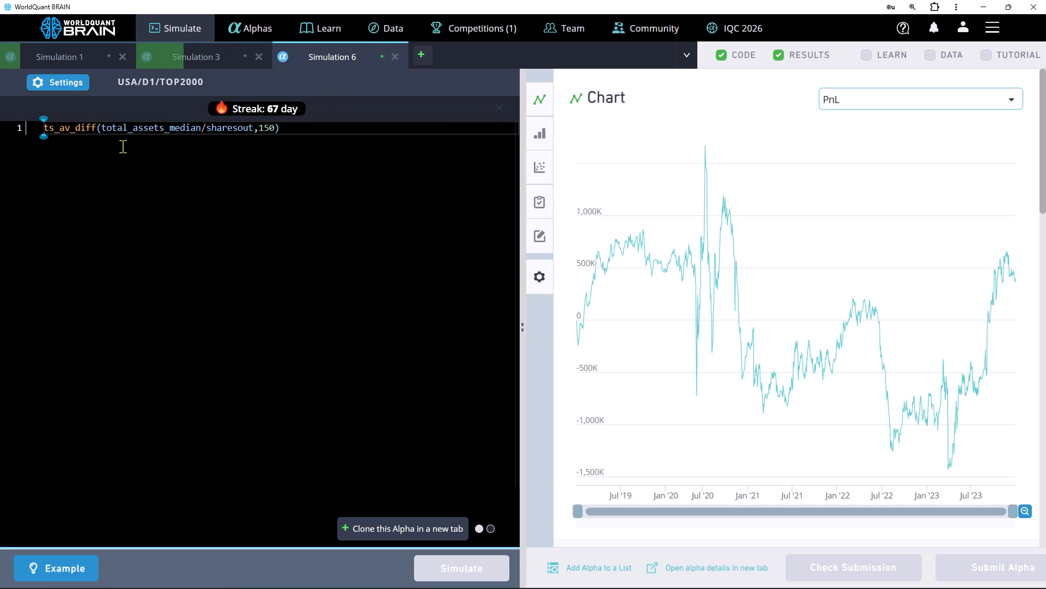
{"action": "left_click", "coordinate": [94, 129]}
{"action": "key", "text": "BackSpace"}
{"action": "key", "text": "BackSpace"}
{"action": "key", "text": "BackSpace"}
{"action": "key", "text": "BackSpace"}
{"action": "key", "text": "BackSpace"}
{"action": "key", "text": "BackSpace"}
{"action": "key", "text": "BackSpace"}
{"action": "key", "text": "BackSpace"}
{"action": "key", "text": "BackSpace"}
{"action": "key", "text": "BackSpace"}
{"action": "key", "text": "BackSpace"}
{"action": "key", "text": "BackSpace"}
{"action": "type", "text": "ts"}
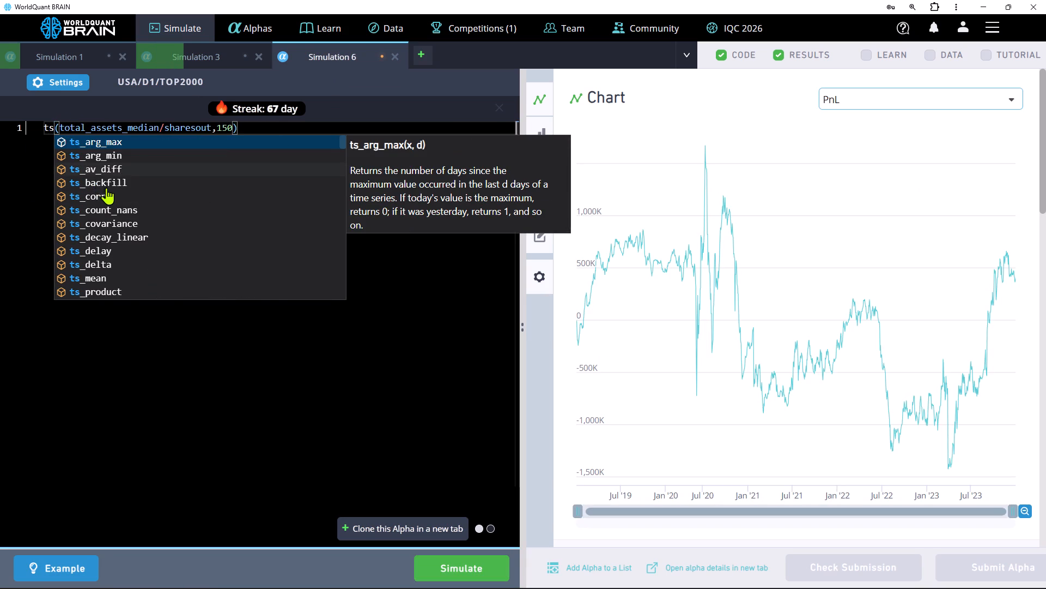
{"action": "left_click", "coordinate": [106, 188]}
{"action": "left_click", "coordinate": [457, 568]}
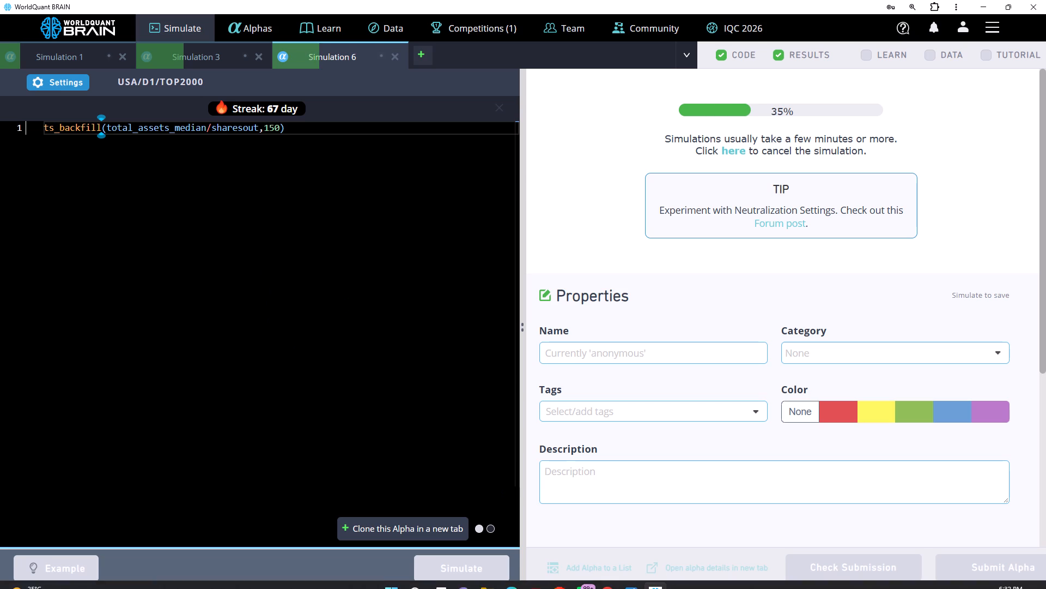
Minimize the WorldQuant BRAIN, Chrome and Brave windows, and launch Kuro from the desktop.
{"action": "left_click", "coordinate": [977, 0]}
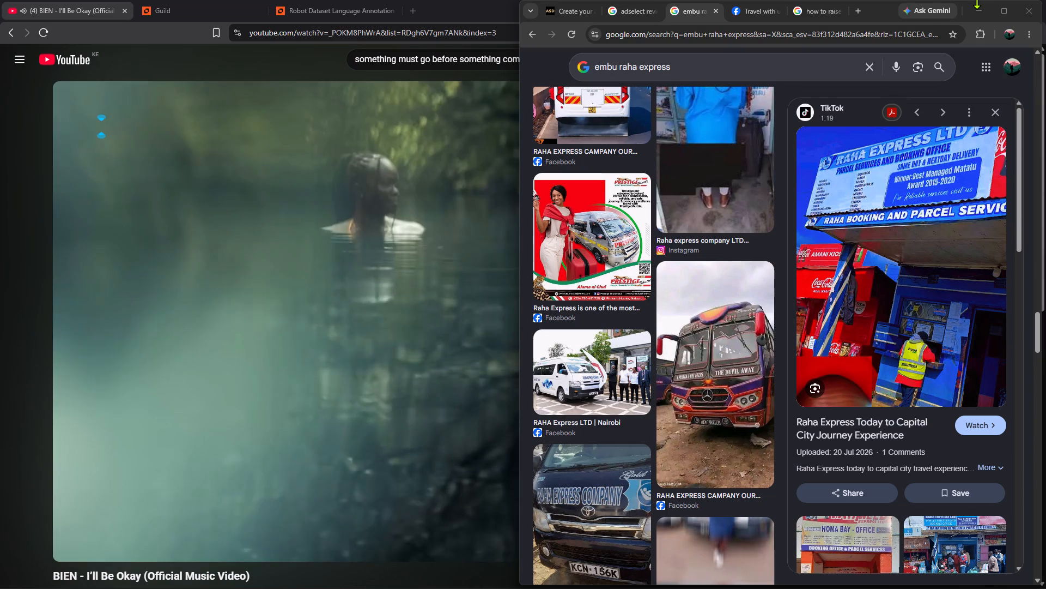
{"action": "left_click", "coordinate": [978, 11]}
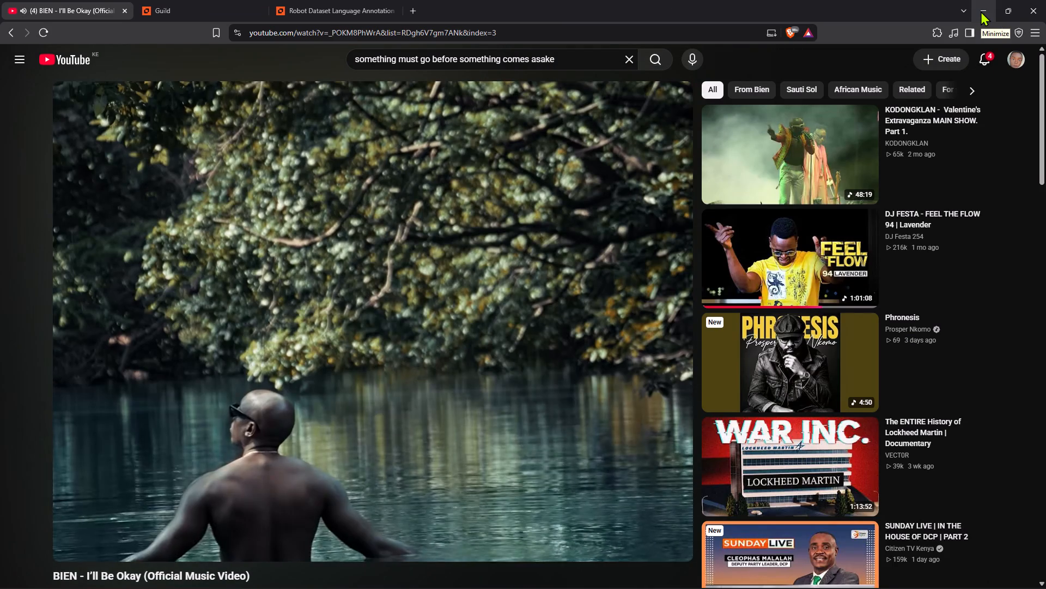
{"action": "left_click", "coordinate": [981, 11]}
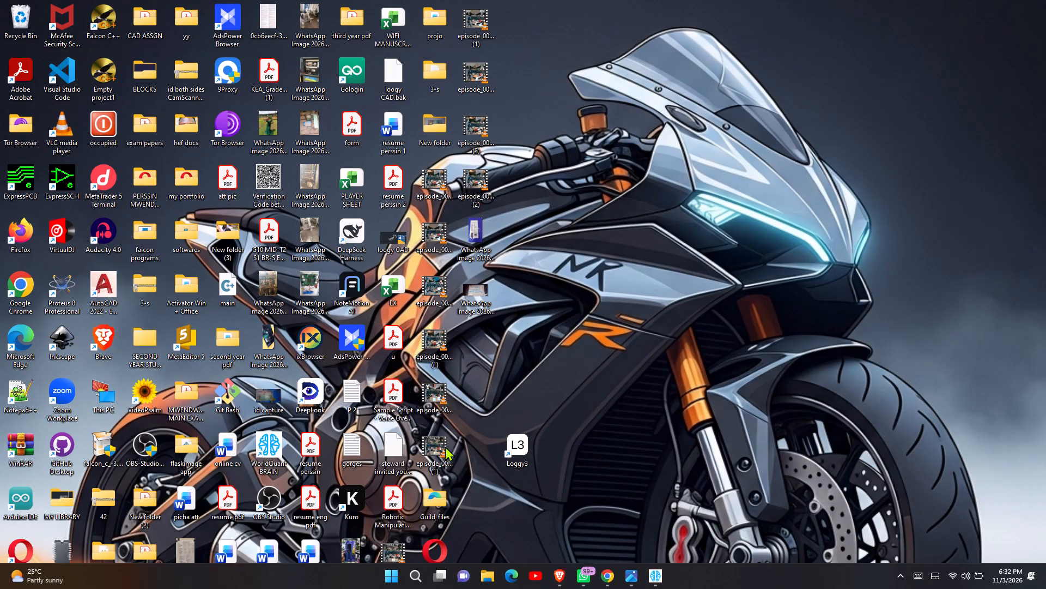
{"action": "double_click", "coordinate": [357, 502]}
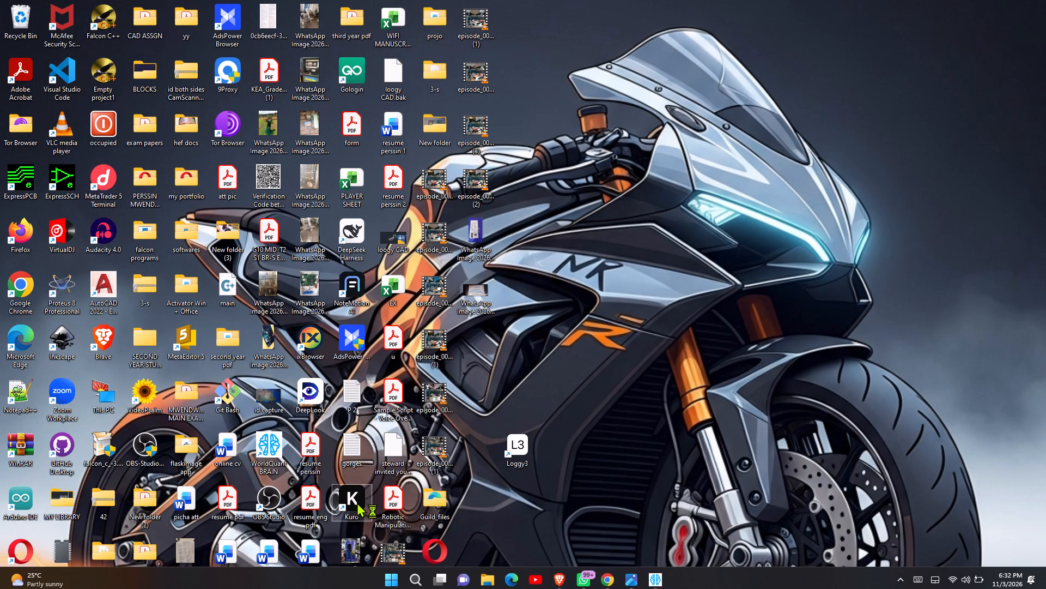